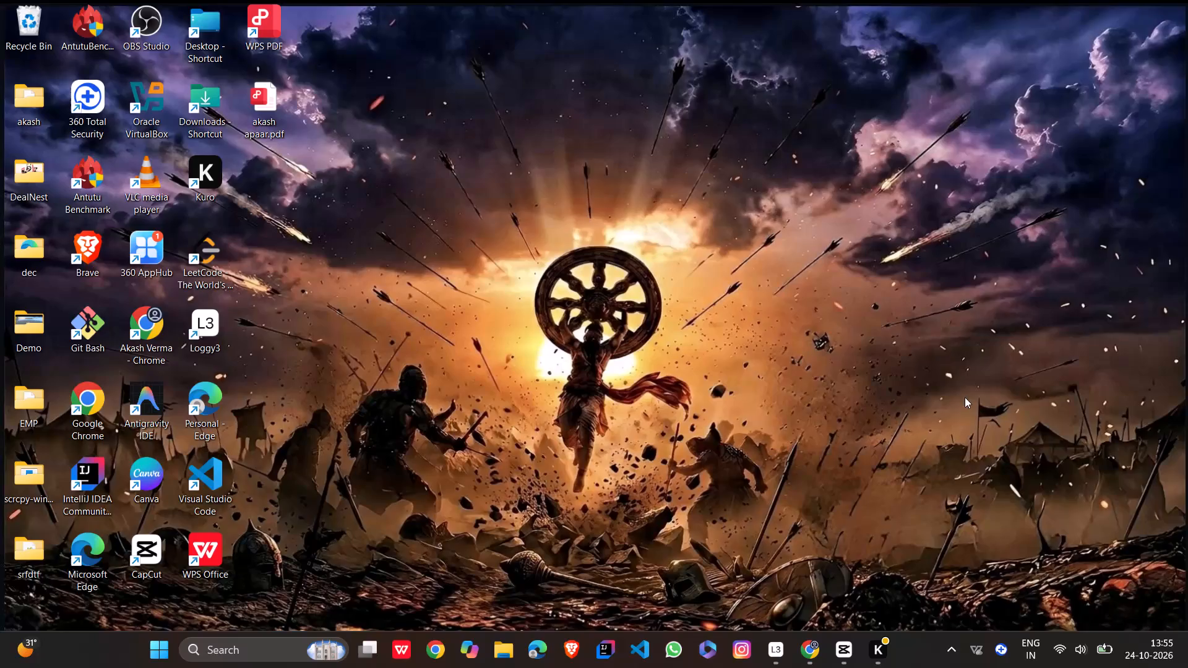
# Switch to the CapCut project 1003 and play back the gameplay footage around the one-minute mark.
pyautogui.click(843, 650)
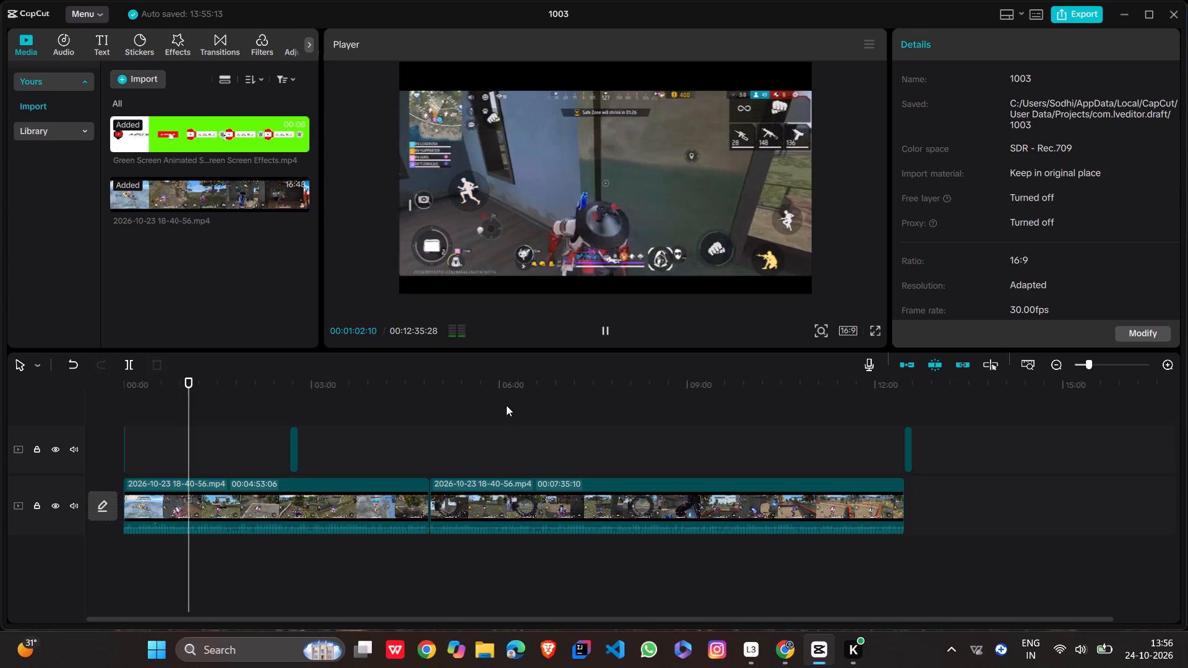
pyautogui.click(612, 343)
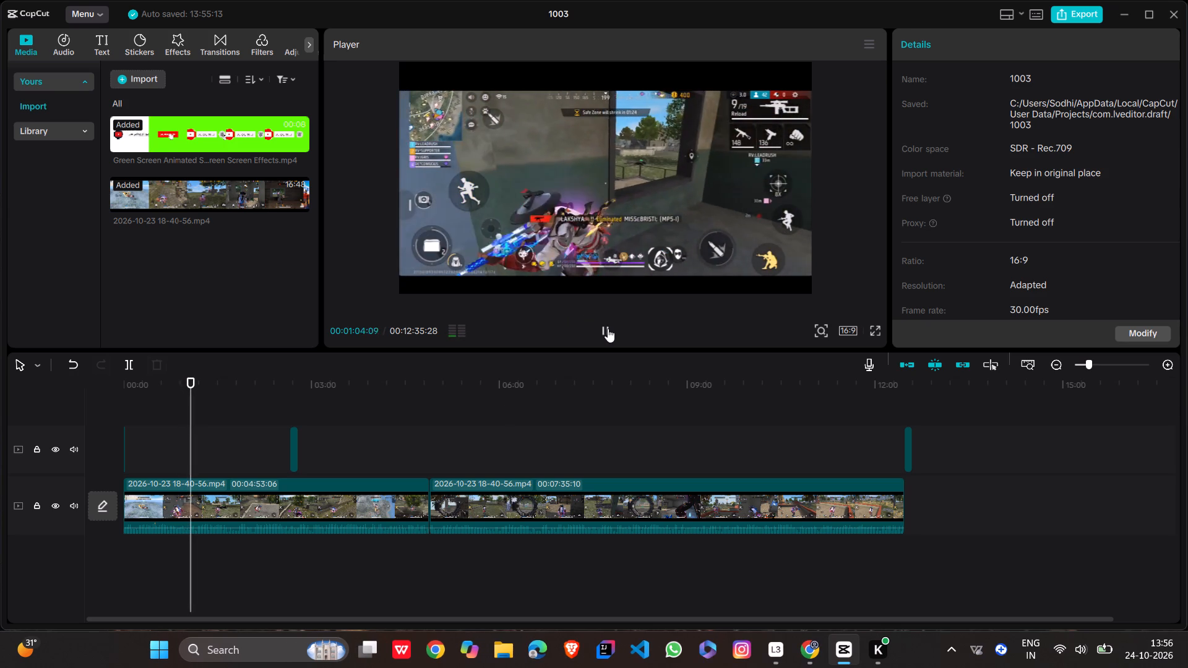
pyautogui.click(608, 328)
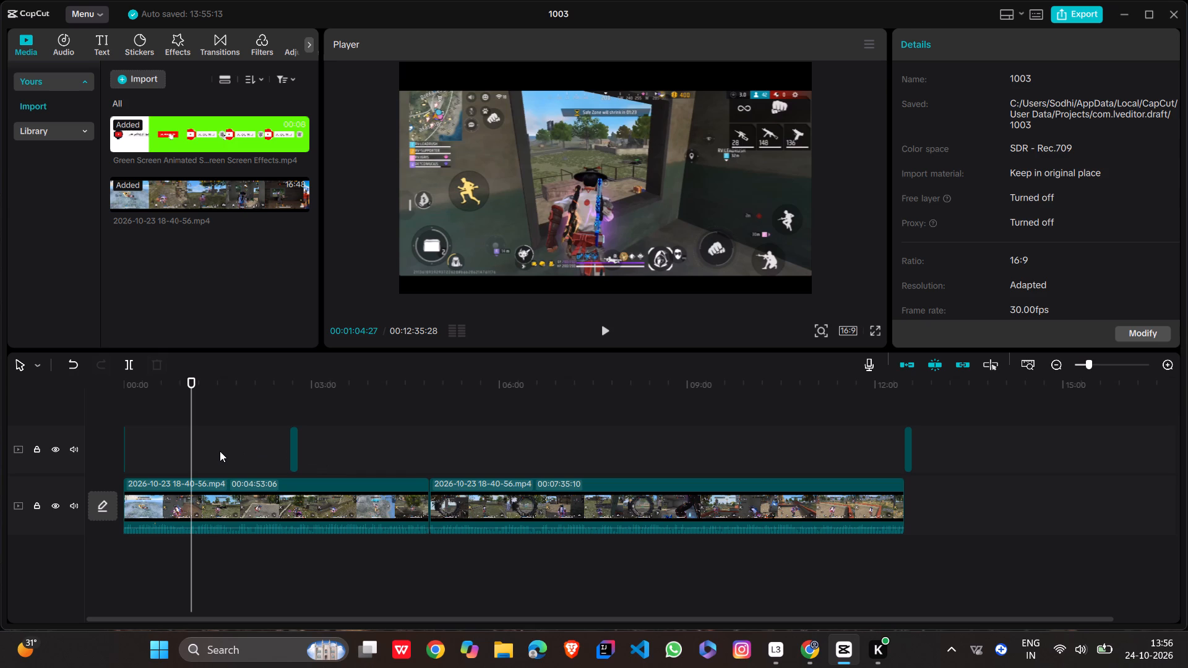
pyautogui.keyDown('ctrl'); pyautogui.scroll(15, 220, 451); pyautogui.keyUp('ctrl')
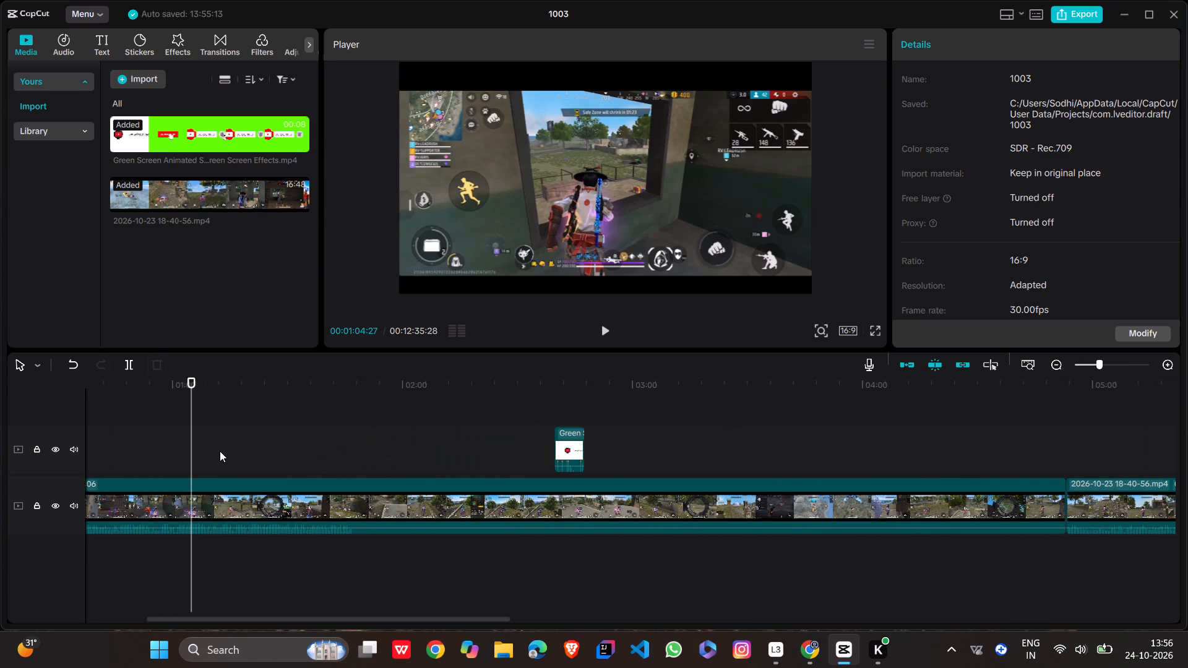
pyautogui.click(111, 445)
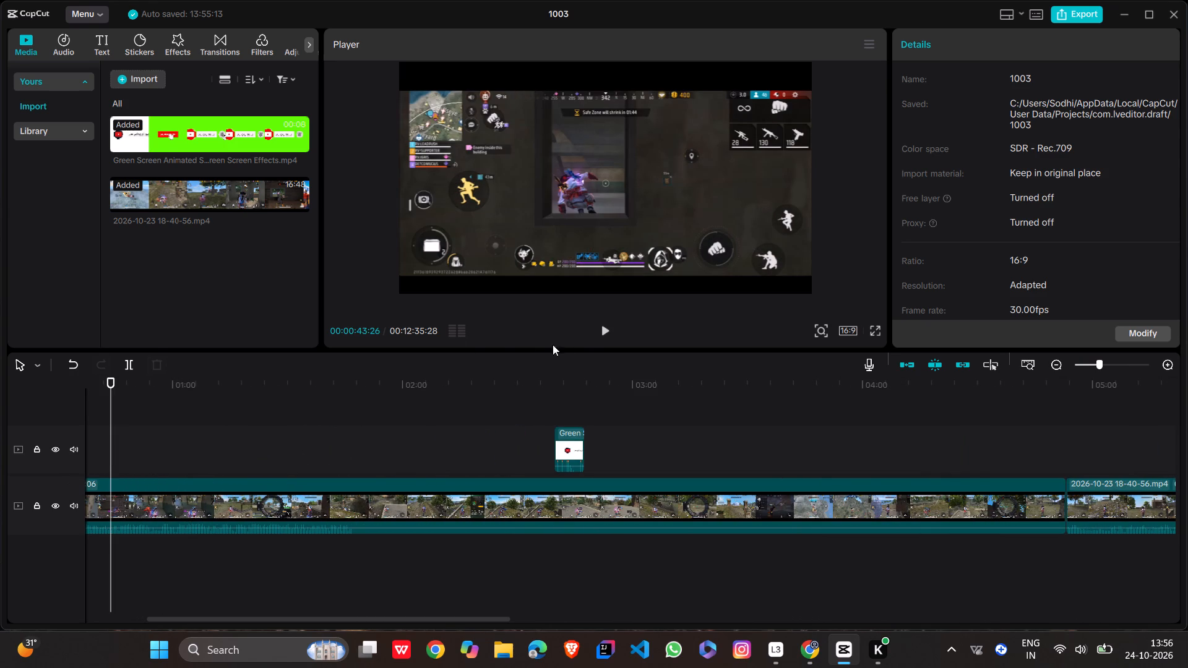
pyautogui.moveTo(616, 331); pyautogui.dragTo(609, 331)
pyautogui.click(609, 331)
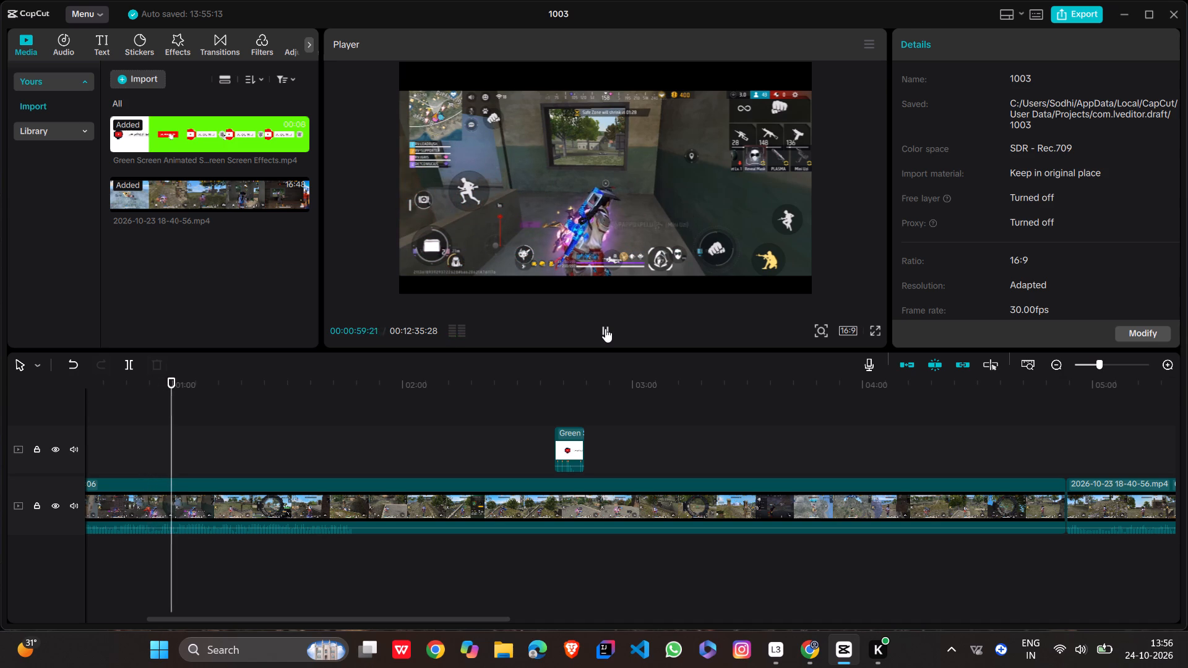
pyautogui.click(605, 328)
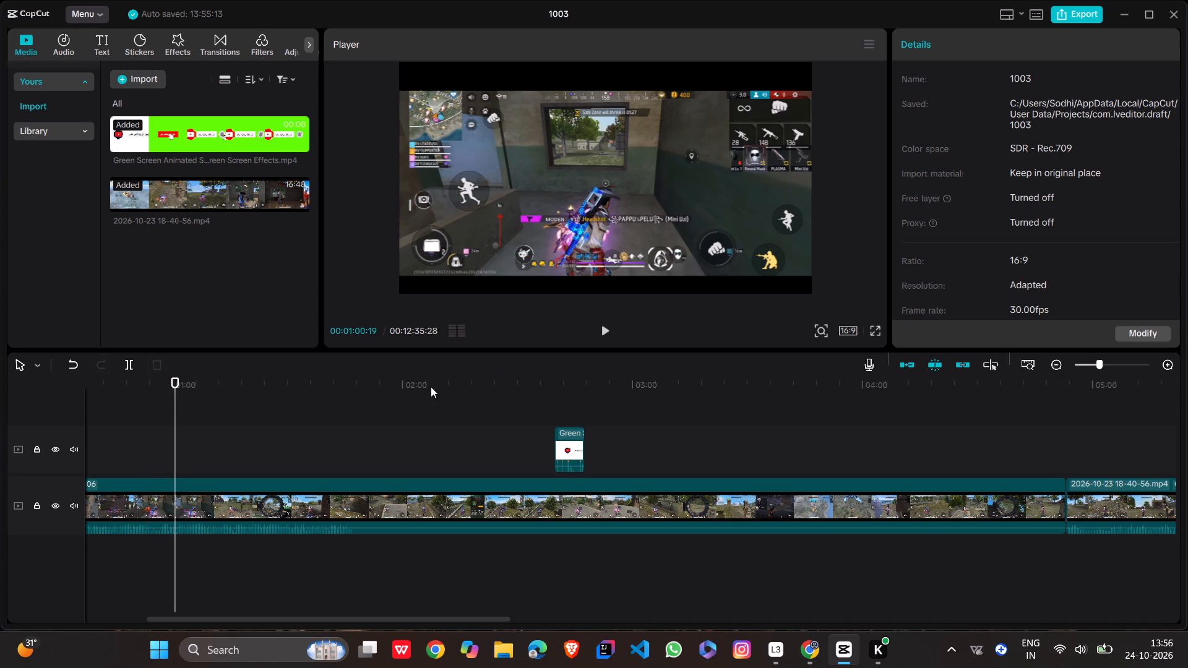
# Replay and step through the footage between about 00:59 and 01:02 to find a split point.
pyautogui.hscroll(1, 260, 406)
pyautogui.keyDown('ctrl'); pyautogui.scroll(9, 307, 416); pyautogui.keyUp('ctrl')
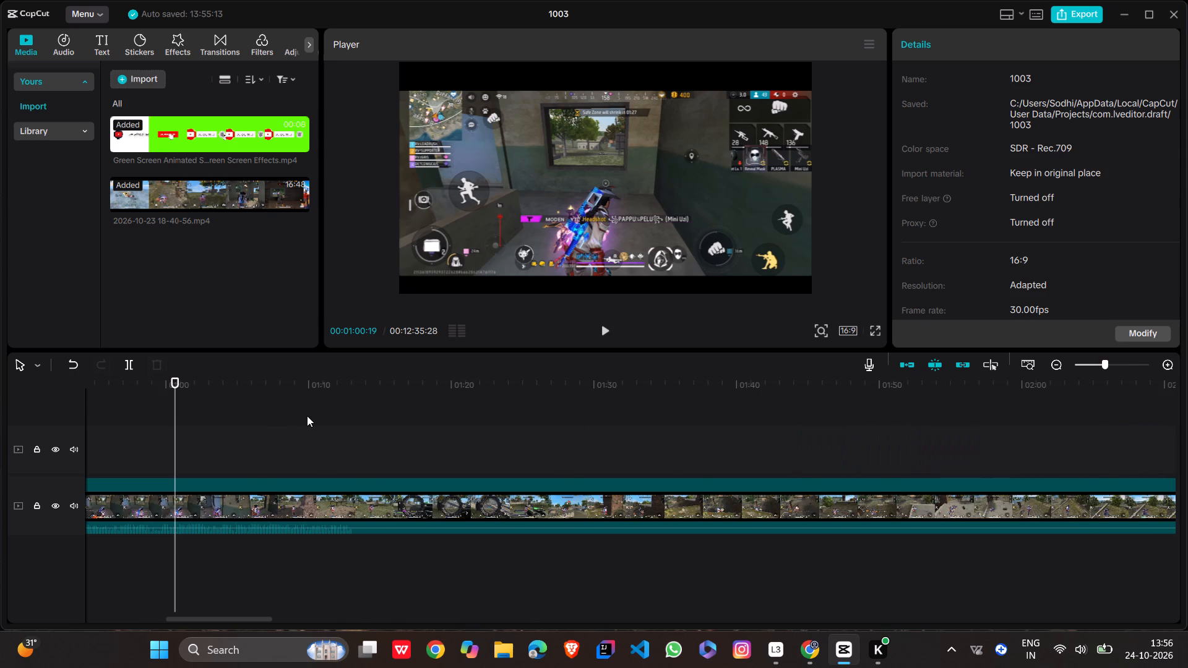
pyautogui.press('Left')
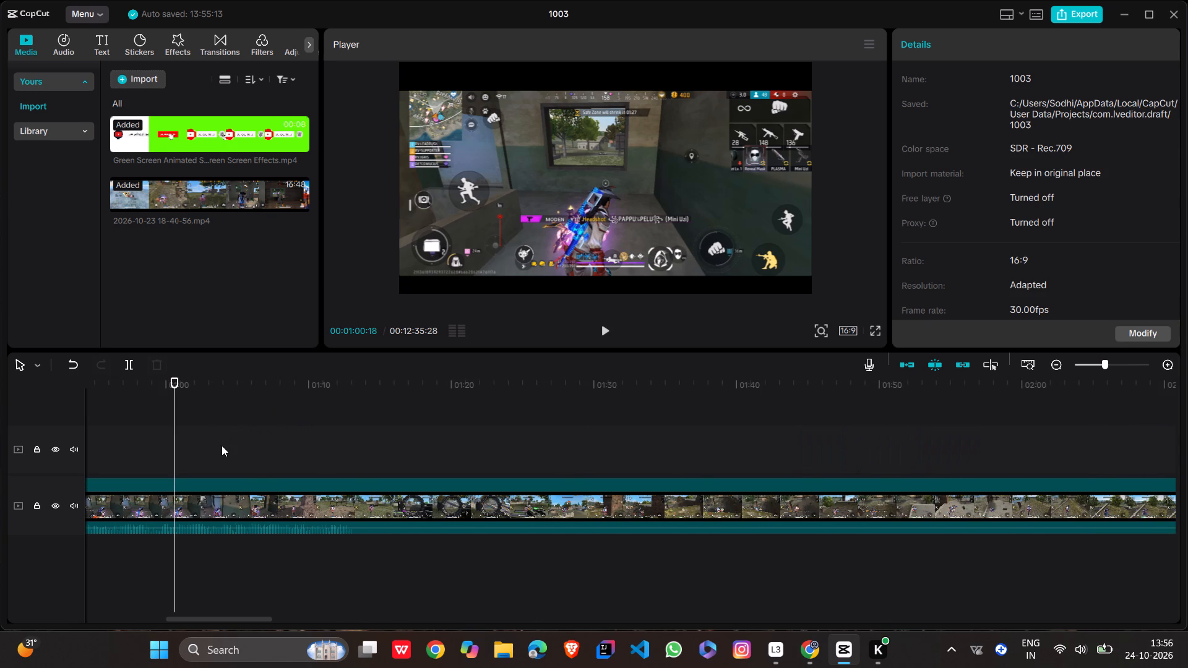
pyautogui.press('Left')
pyautogui.press('Left')
pyautogui.press('Left')
pyautogui.press('Left')
pyautogui.press('Left')
pyautogui.press('space')
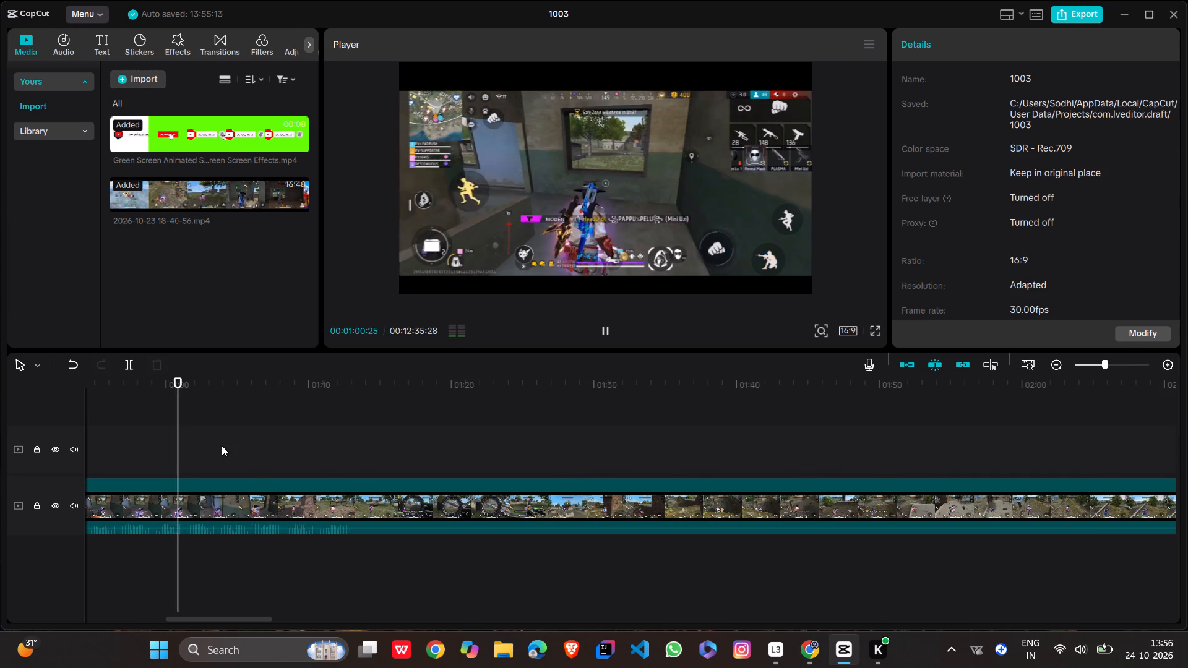
pyautogui.press('space')
pyautogui.press('Left')
pyautogui.press('Left')
pyautogui.press('Left')
pyautogui.press('Left')
pyautogui.press('Left')
pyautogui.press('Left')
pyautogui.press('Left')
pyautogui.press('Left')
pyautogui.press('Left')
pyautogui.press('Left')
pyautogui.press('Left')
pyautogui.press('Left')
pyautogui.press('Left')
pyautogui.press('Left')
pyautogui.press('Left')
pyautogui.press('Left')
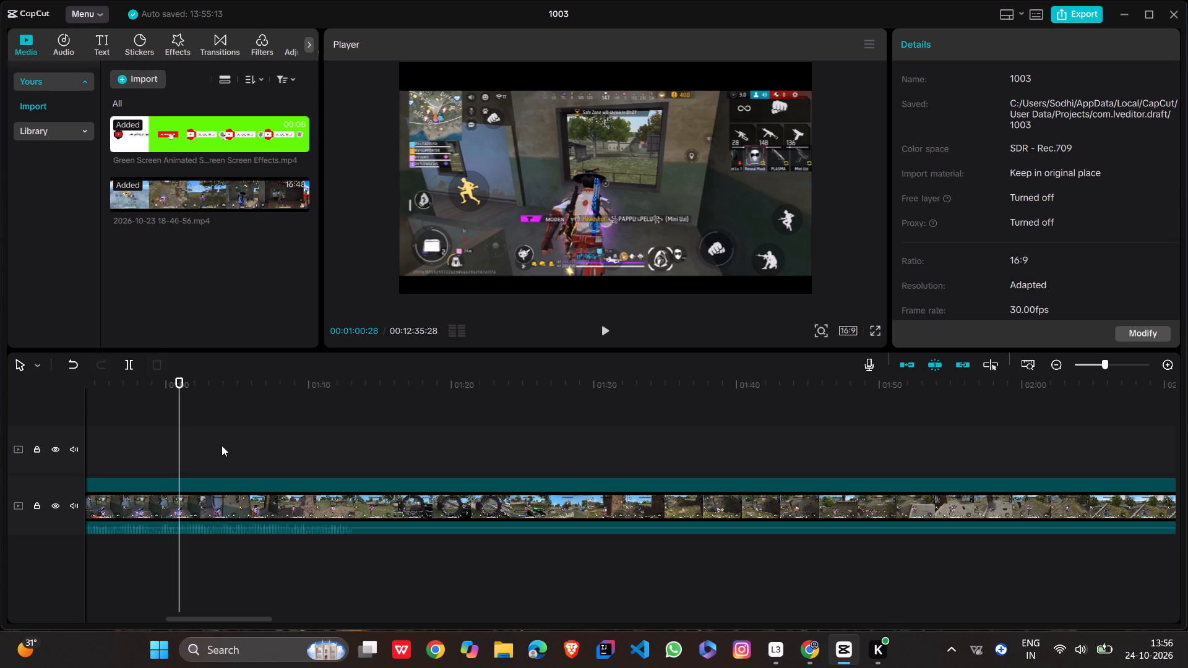
pyautogui.press('Left')
pyautogui.press('Left')
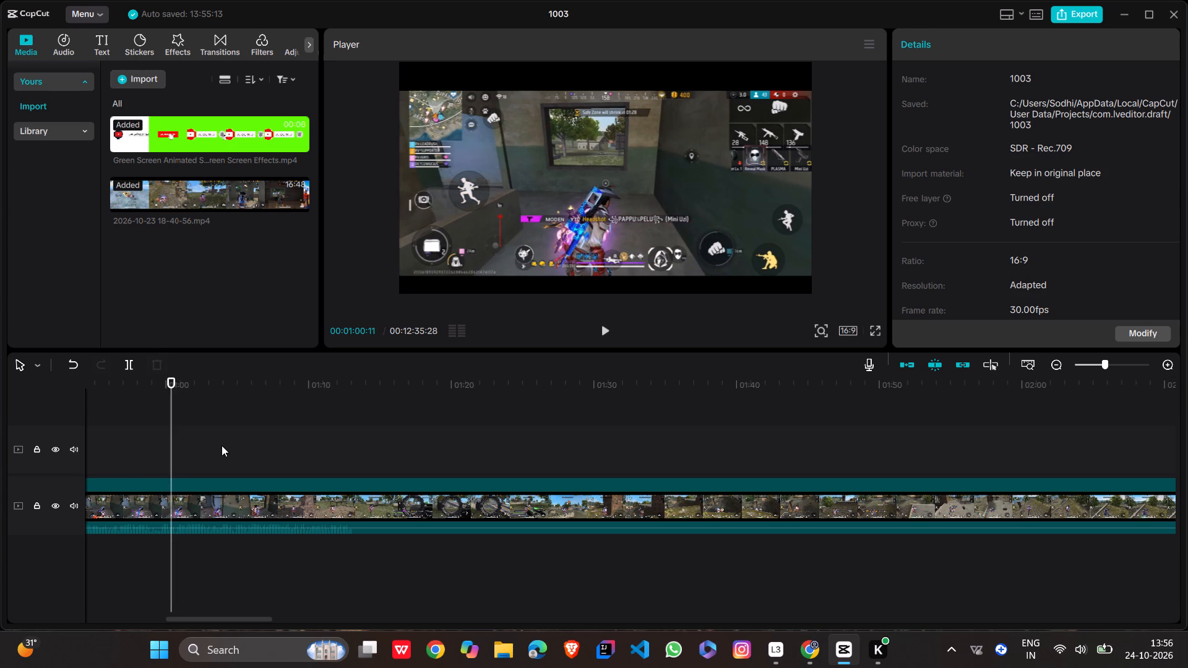
pyautogui.press('space')
pyautogui.press('space')
pyautogui.press('space')
pyautogui.press('space')
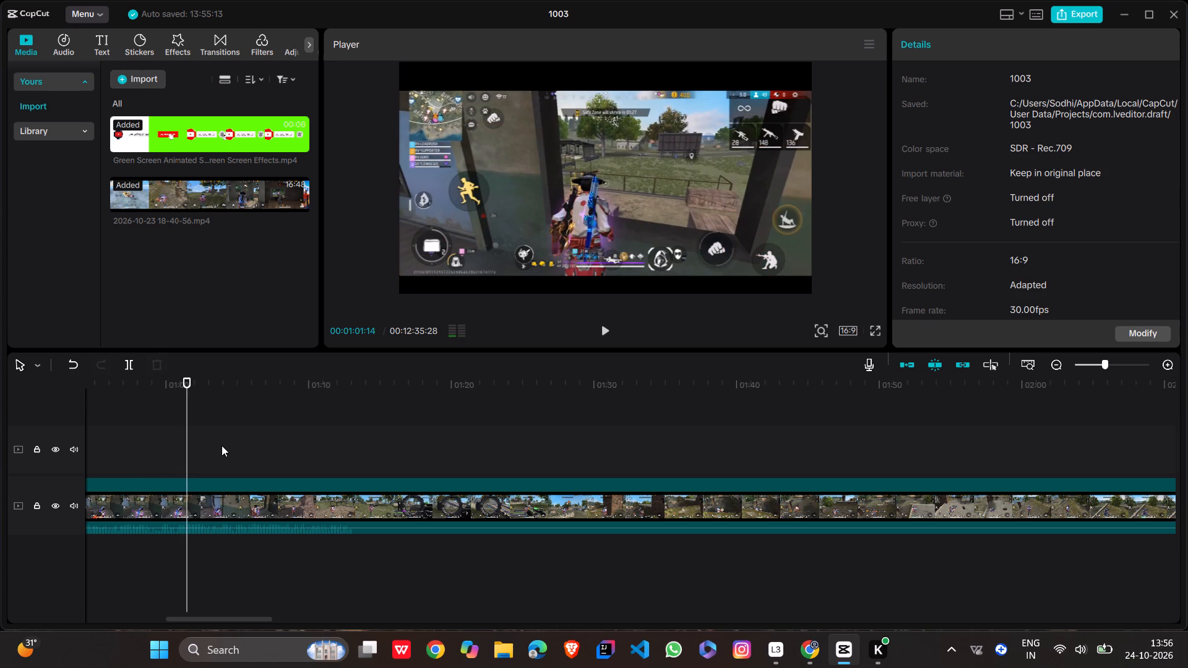
pyautogui.press('Left')
pyautogui.press('Left')
pyautogui.press('Left')
pyautogui.press('Left')
pyautogui.press('Left')
pyautogui.press('Left')
pyautogui.press('Left')
pyautogui.press('Left')
pyautogui.press('Left')
pyautogui.press('Left')
pyautogui.press('Left')
pyautogui.press('Left')
pyautogui.press('Left')
pyautogui.press('Left')
pyautogui.press('Left')
pyautogui.press('Left')
pyautogui.press('Left')
pyautogui.press('Left')
pyautogui.press('Left')
pyautogui.press('Left')
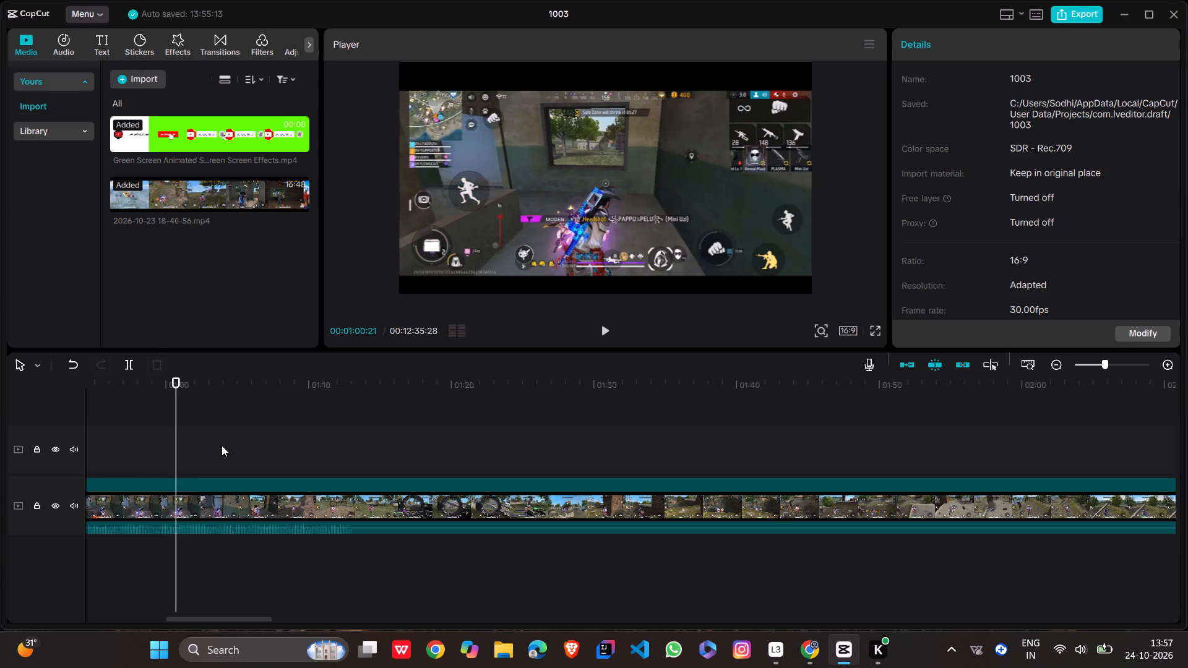
pyautogui.press('space')
pyautogui.press('space')
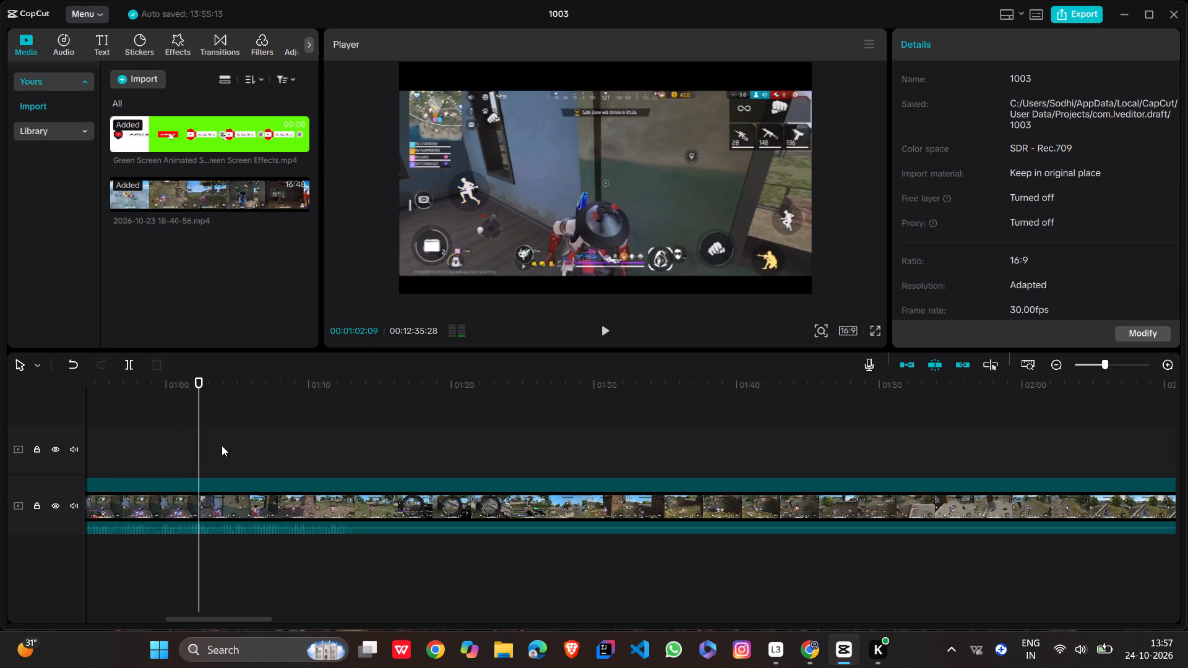
pyautogui.press('Left')
pyautogui.press('Left')
pyautogui.press('Left')
pyautogui.press('Left')
pyautogui.press('Left')
pyautogui.press('Left')
pyautogui.press('Left')
pyautogui.press('Left')
pyautogui.press('Left')
pyautogui.press('Left')
pyautogui.press('Left')
pyautogui.press('Left')
pyautogui.press('Left')
pyautogui.press('Left')
pyautogui.press('Left')
pyautogui.press('Left')
pyautogui.press('Left')
pyautogui.press('Left')
pyautogui.press('Left')
pyautogui.press('Left')
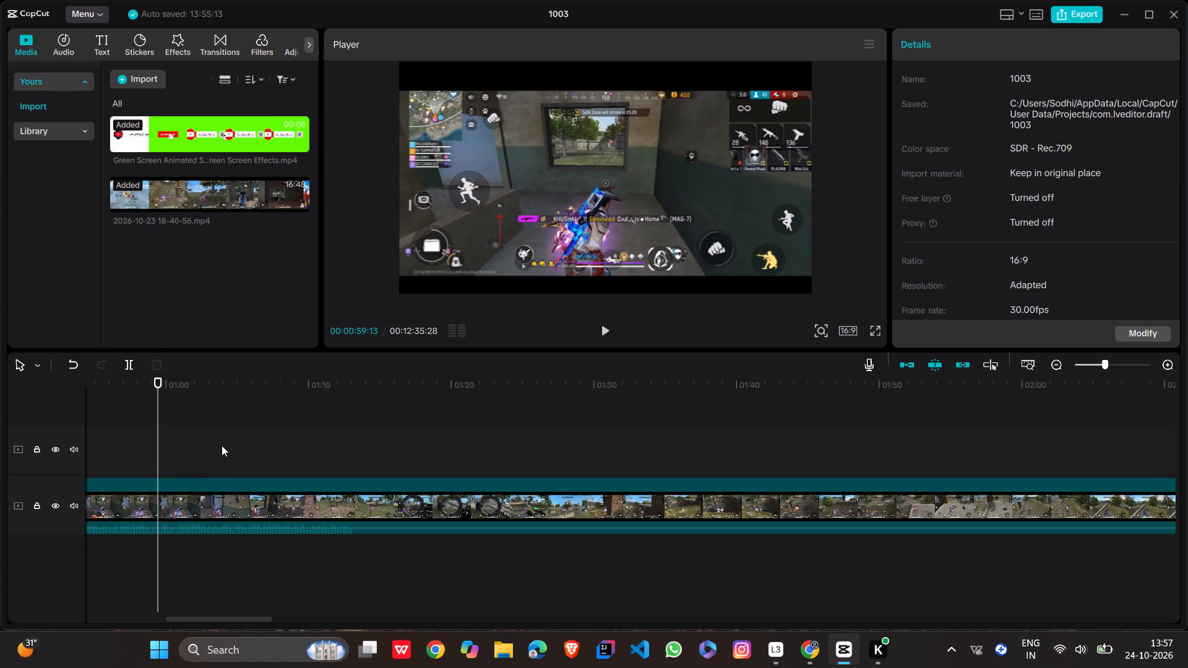
# Split the main gameplay clip at 00:00:59:25.
pyautogui.press('space')
pyautogui.press('space')
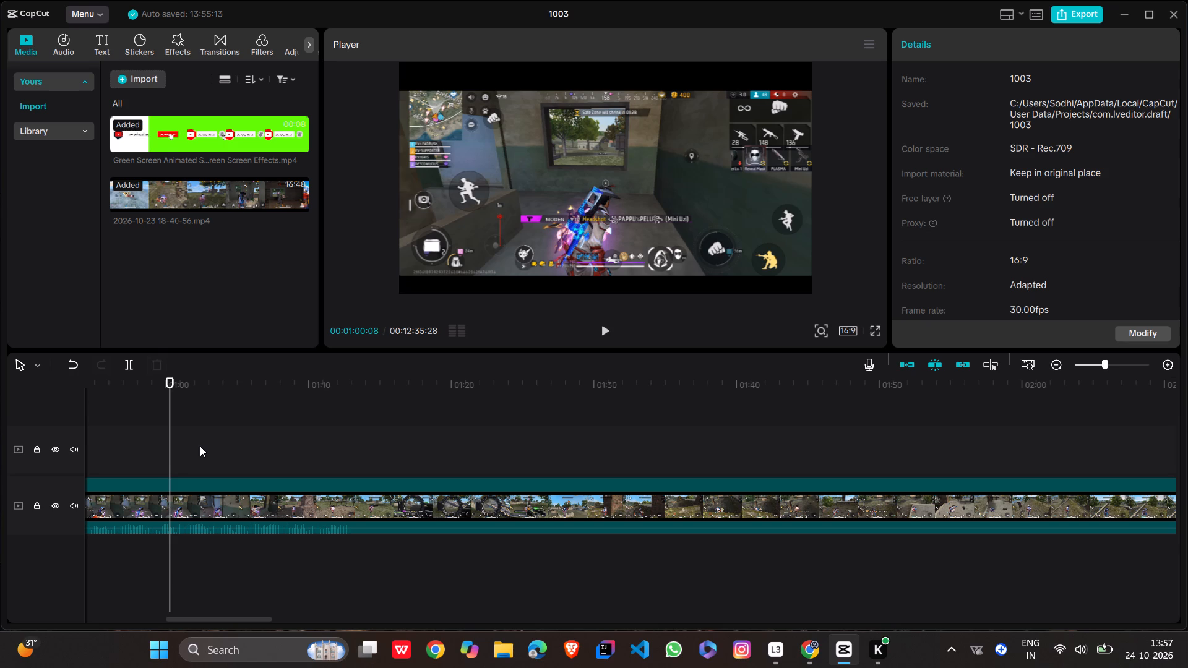
pyautogui.press('Left')
pyautogui.press('Left')
pyautogui.press('Left')
pyautogui.press('Left')
pyautogui.press('Left')
pyautogui.press('Left')
pyautogui.press('Left')
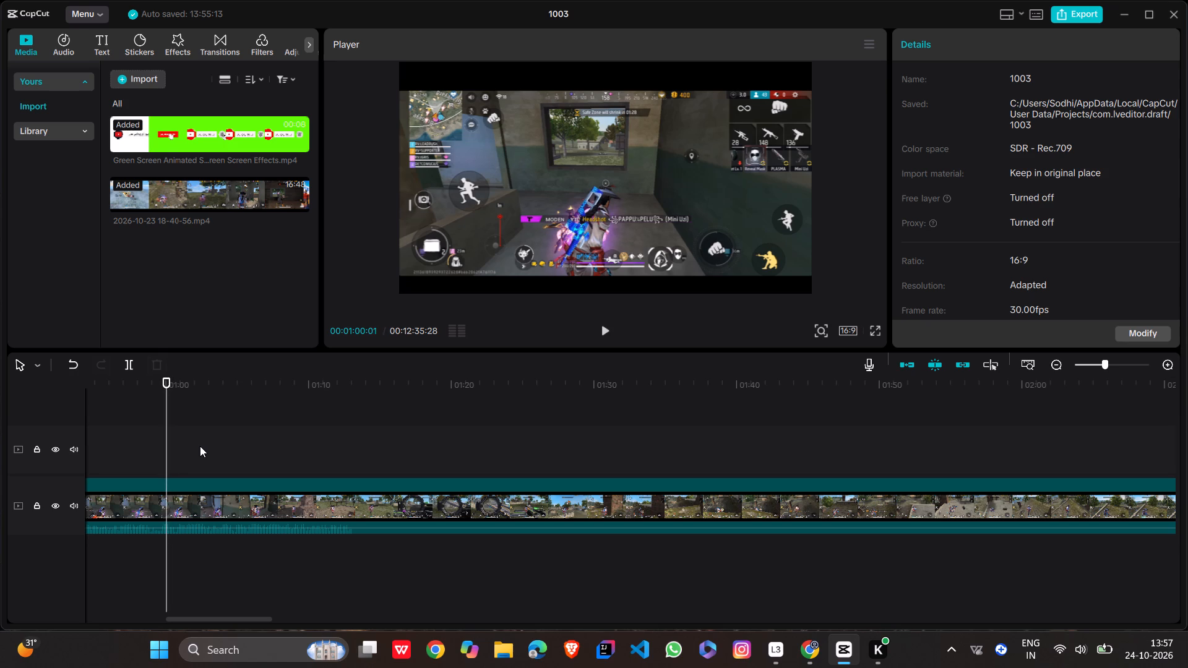
pyautogui.press('Left')
pyautogui.press('Left')
pyautogui.press('Left')
pyautogui.press('Left')
pyautogui.press('Left')
pyautogui.press('Left')
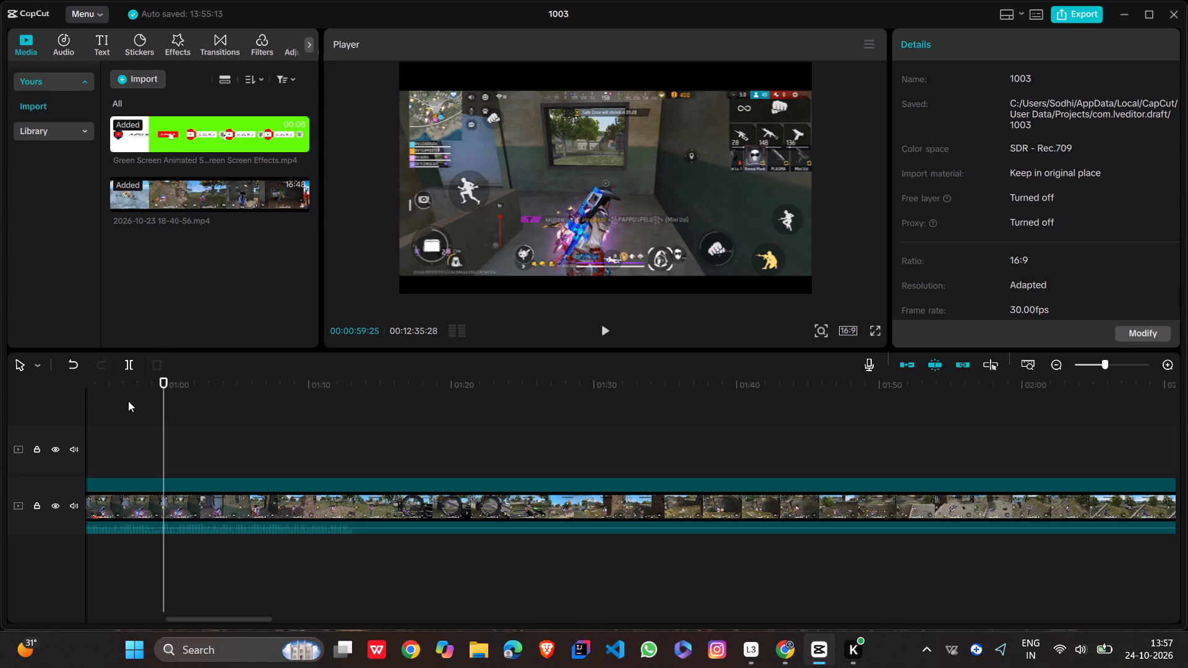
pyautogui.click(128, 359)
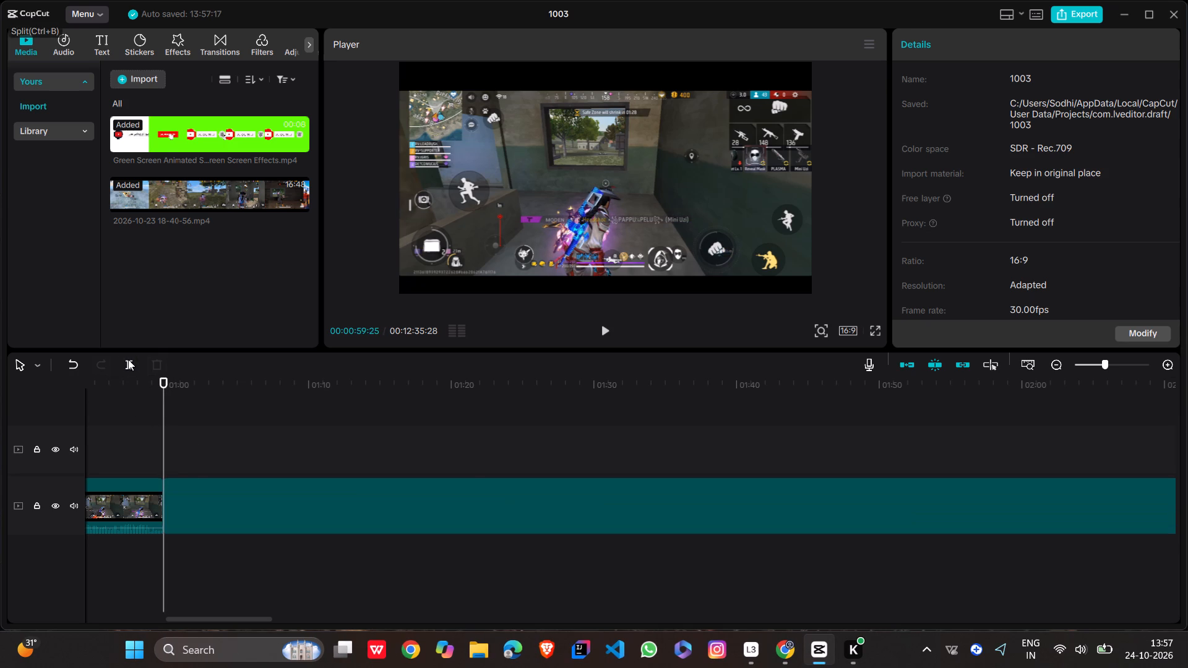
# Split the gameplay clip again at 00:01:01:20 to isolate a short segment.
pyautogui.press('space')
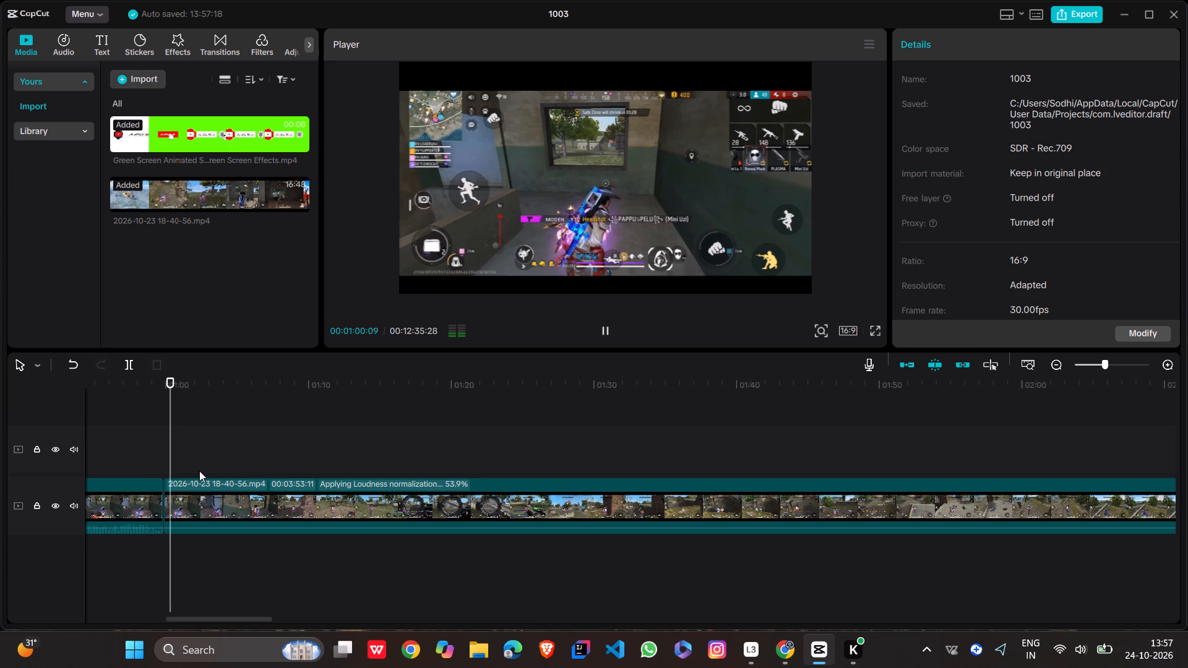
pyautogui.press('space')
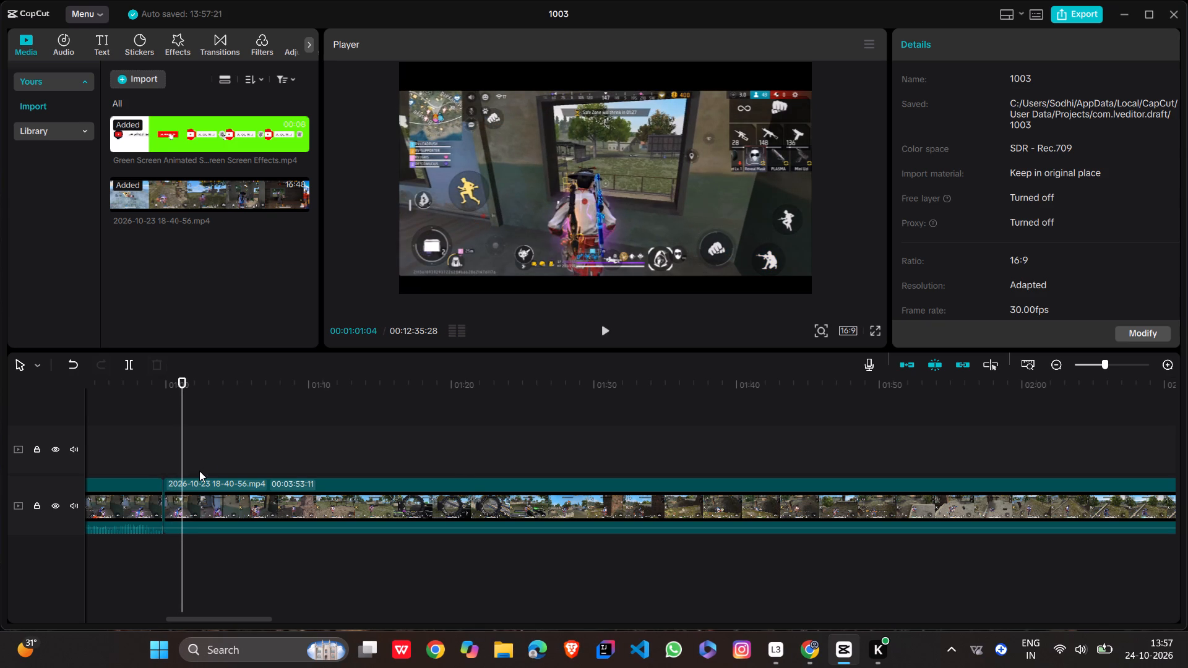
pyautogui.press('space')
pyautogui.press('space')
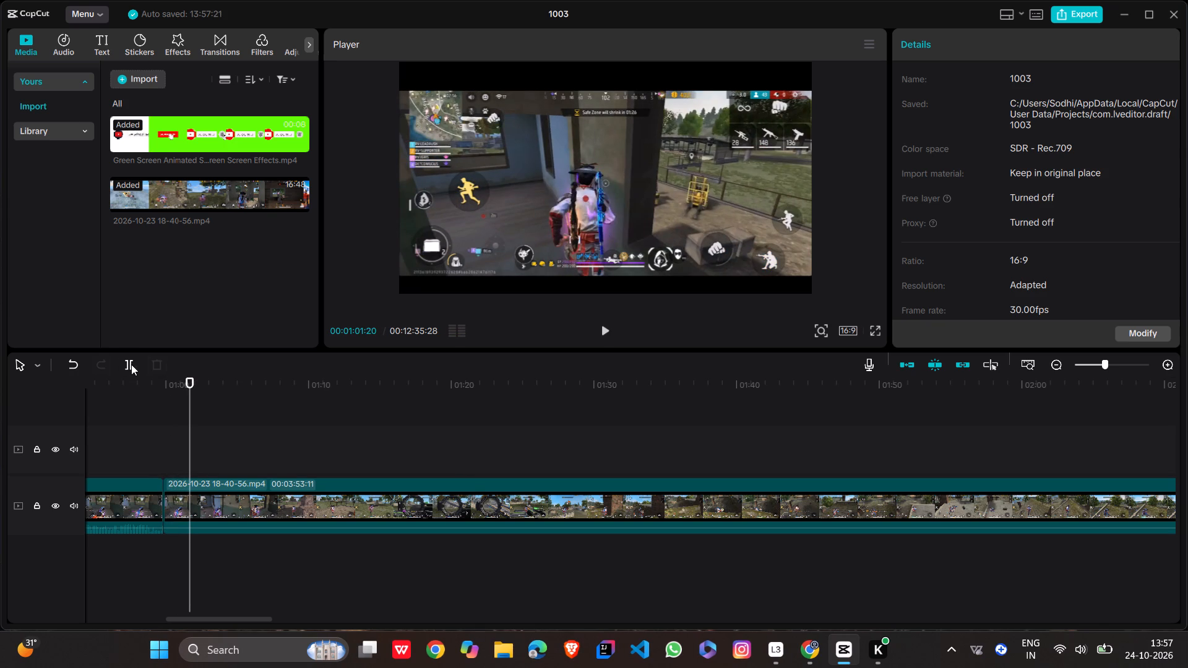
pyautogui.click(131, 364)
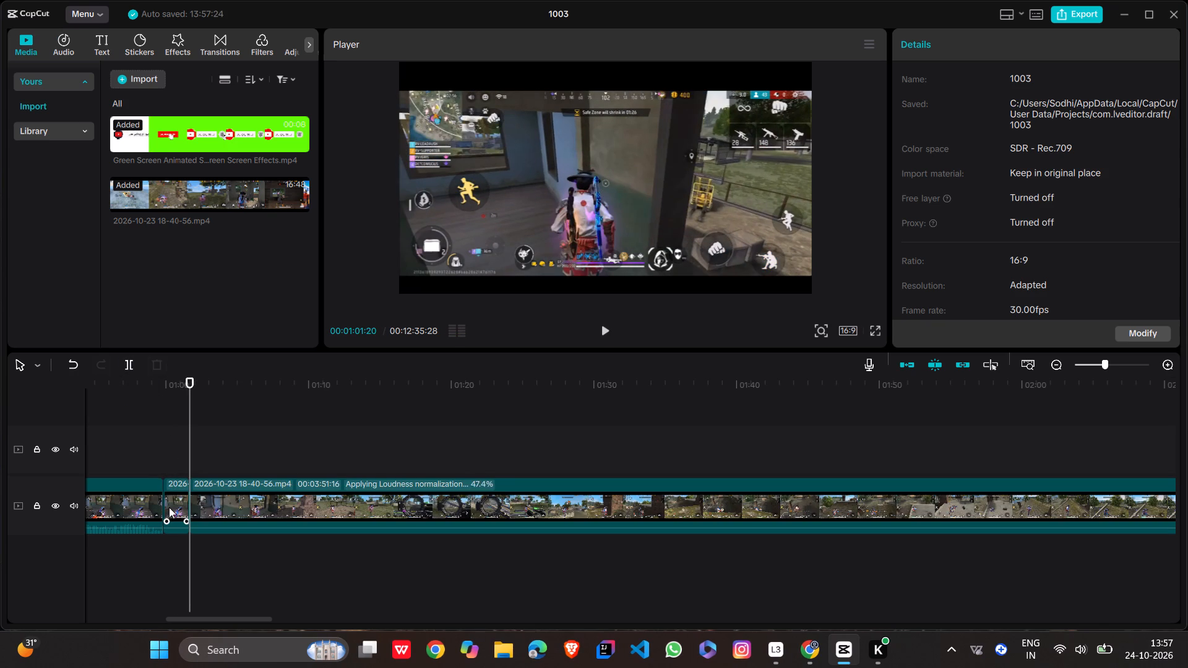
# Mute the short segment between the two splits by lowering its volume to -∞ dB, and play the passage back from 00:00:57:12.
pyautogui.click(173, 503)
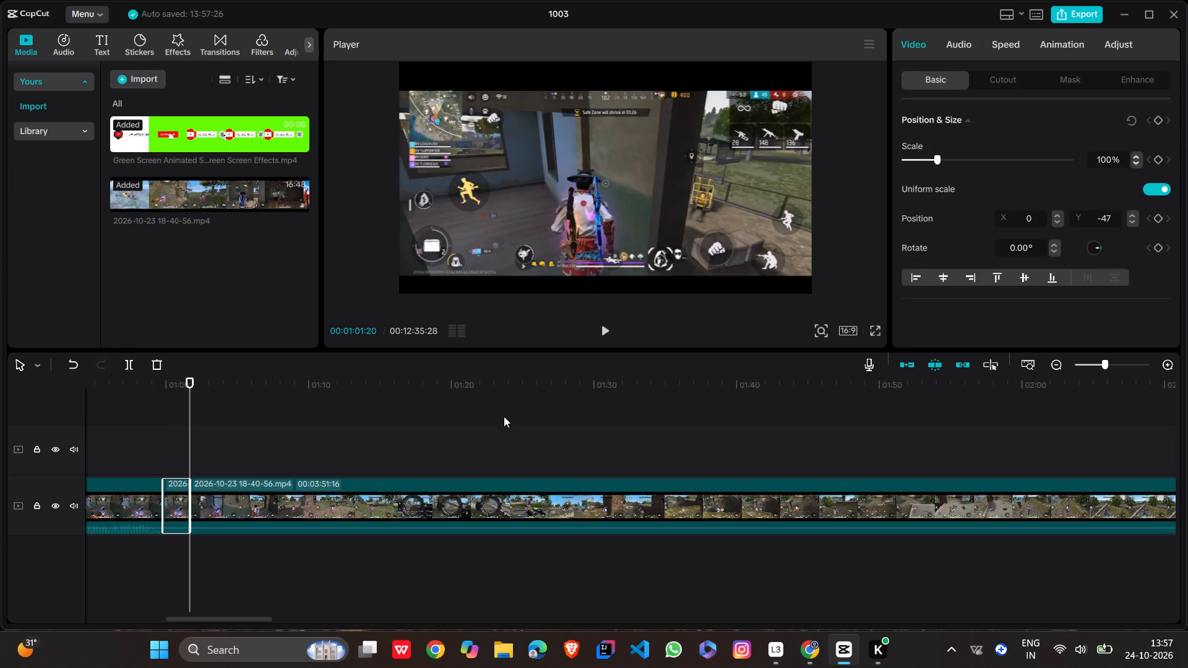
pyautogui.click(966, 37)
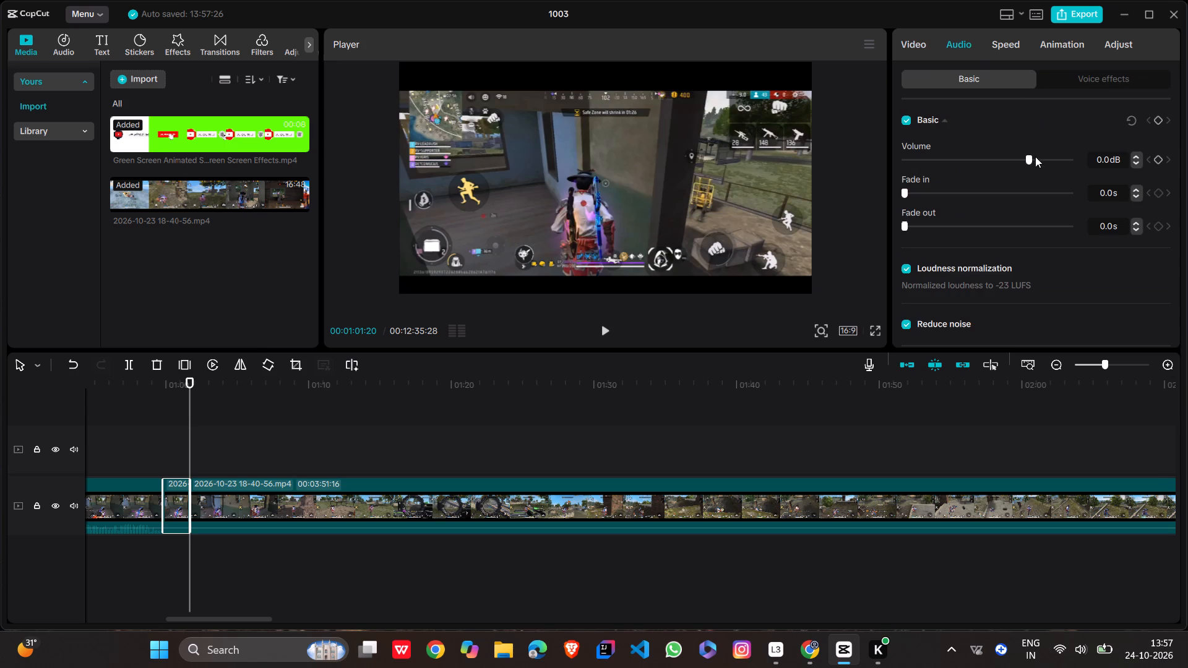
pyautogui.moveTo(1027, 163); pyautogui.dragTo(870, 172)
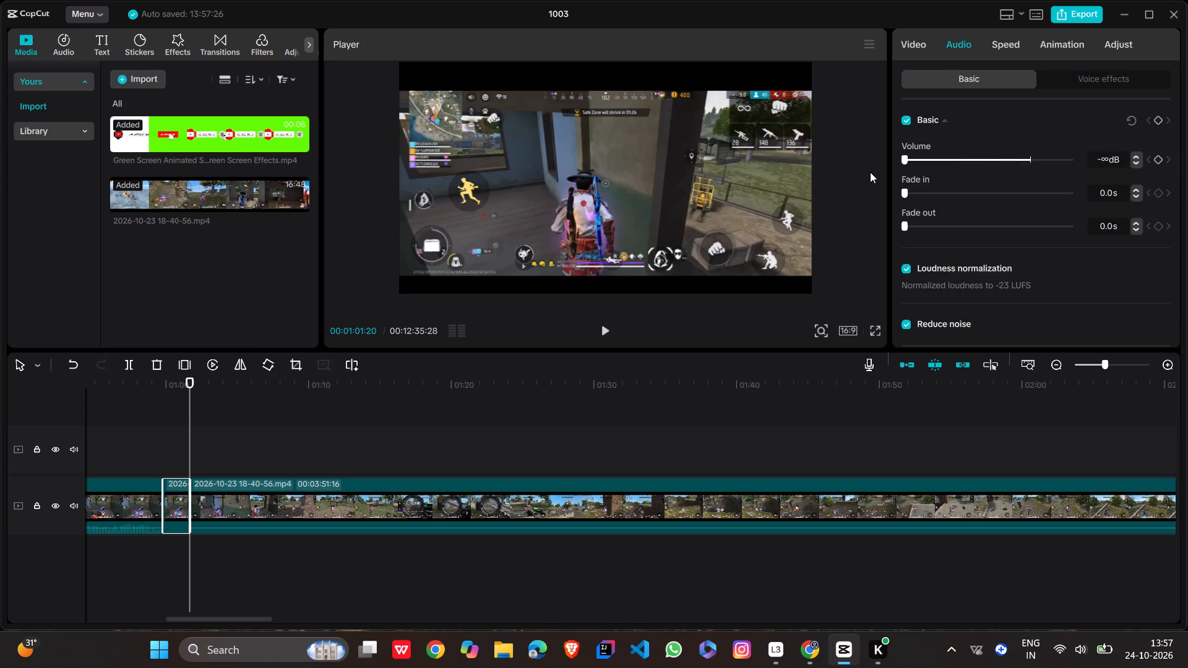
pyautogui.moveTo(870, 172); pyautogui.dragTo(869, 172)
pyautogui.click(158, 466)
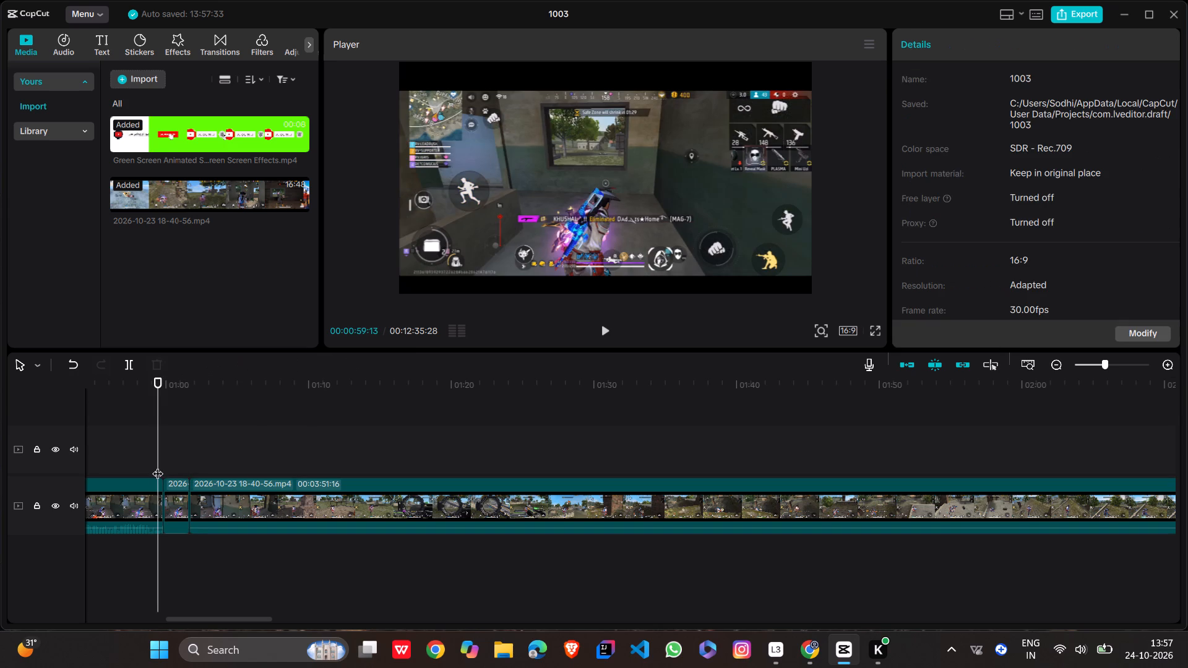
pyautogui.click(129, 451)
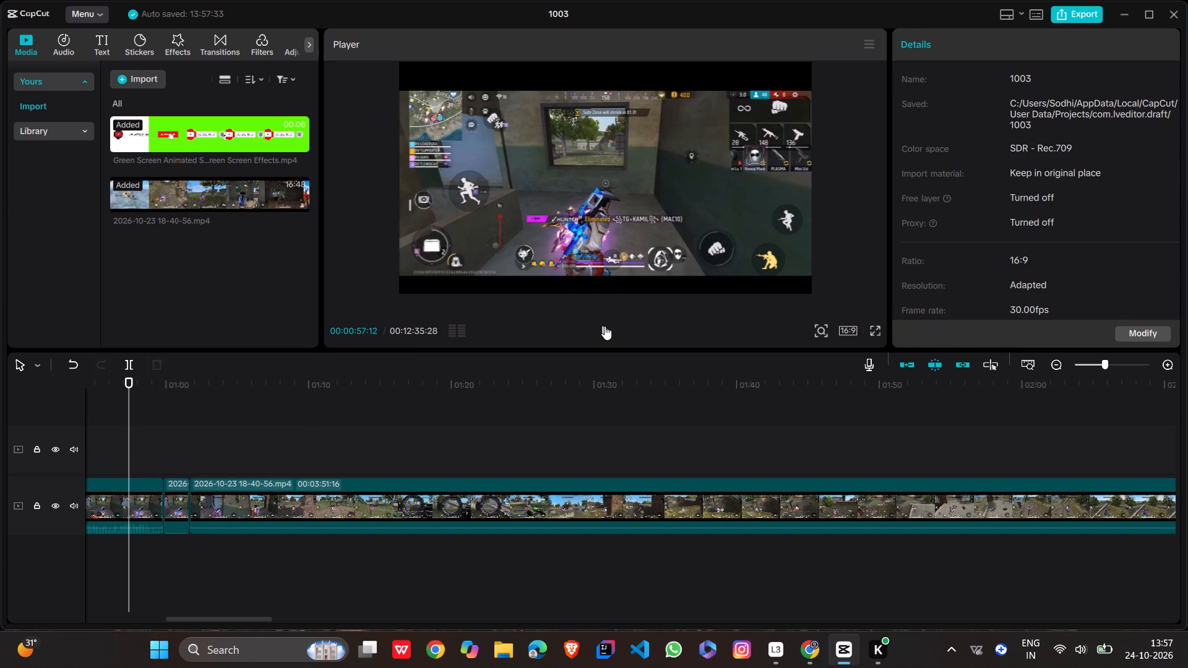
pyautogui.click(605, 326)
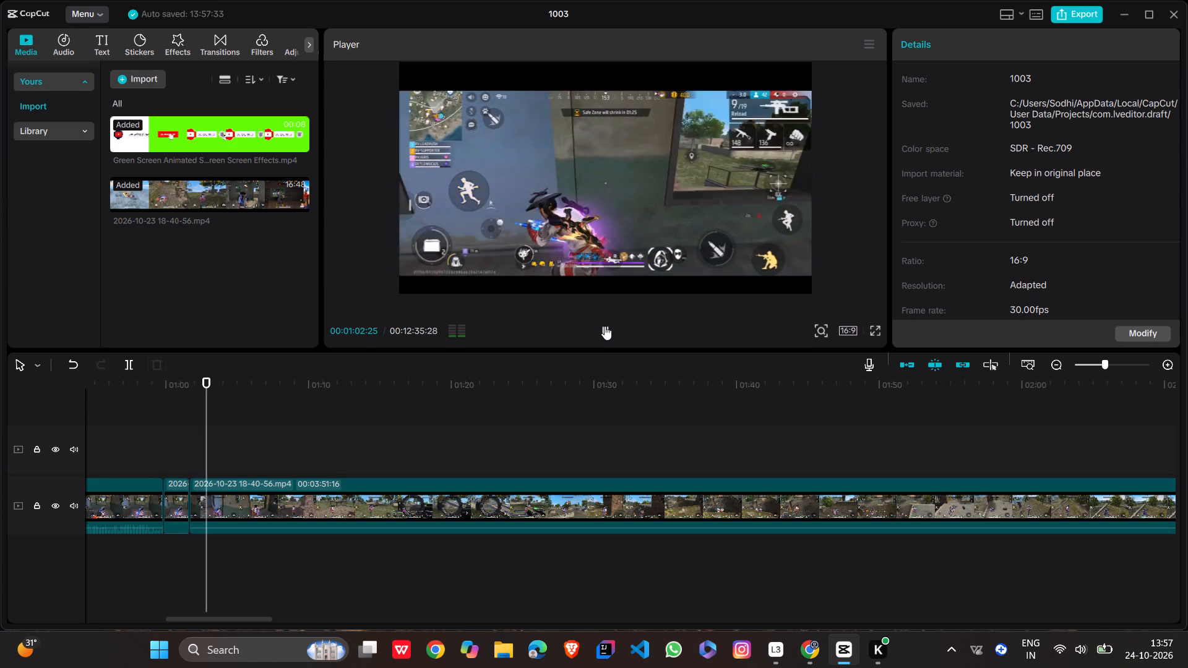
pyautogui.click(605, 325)
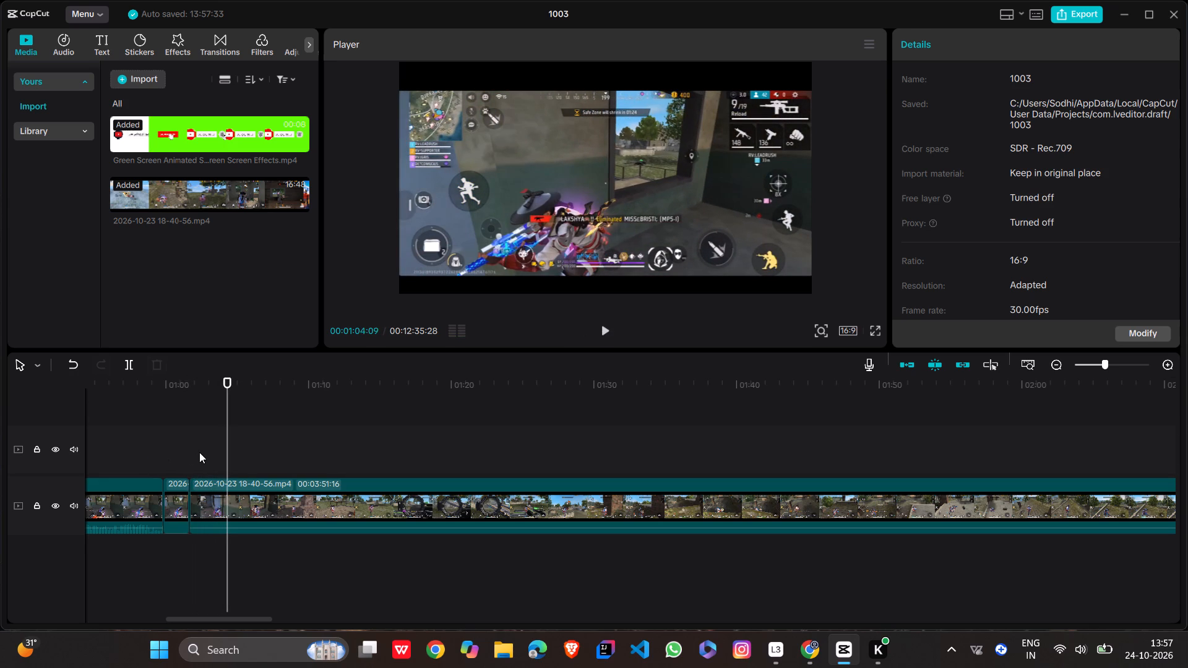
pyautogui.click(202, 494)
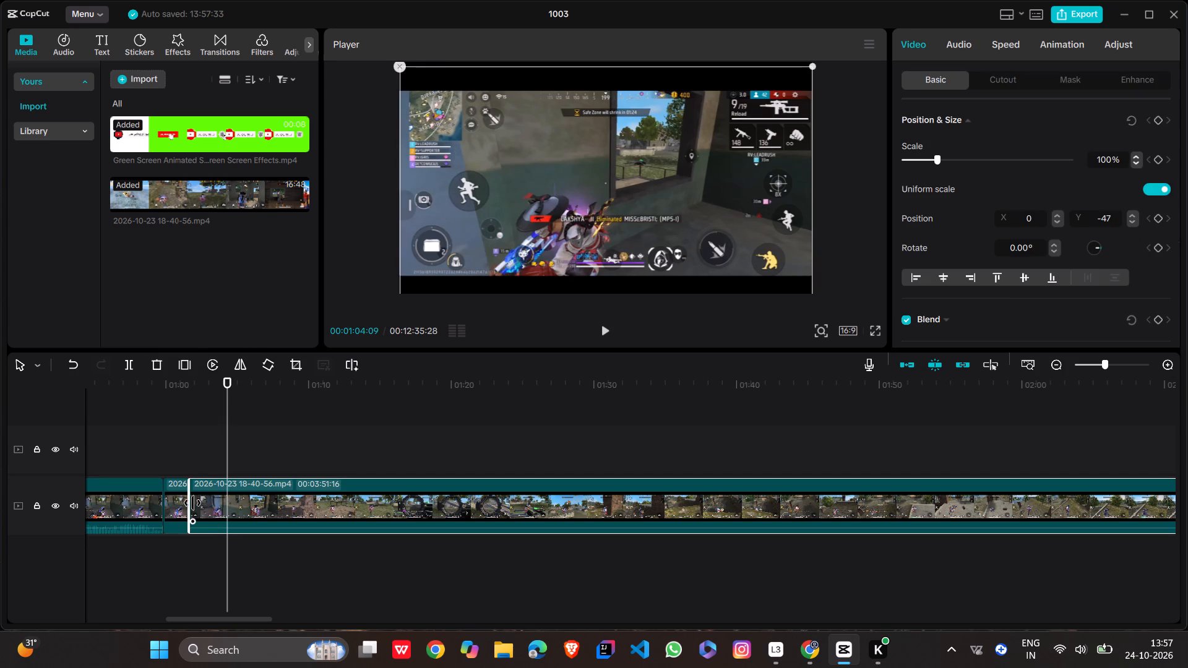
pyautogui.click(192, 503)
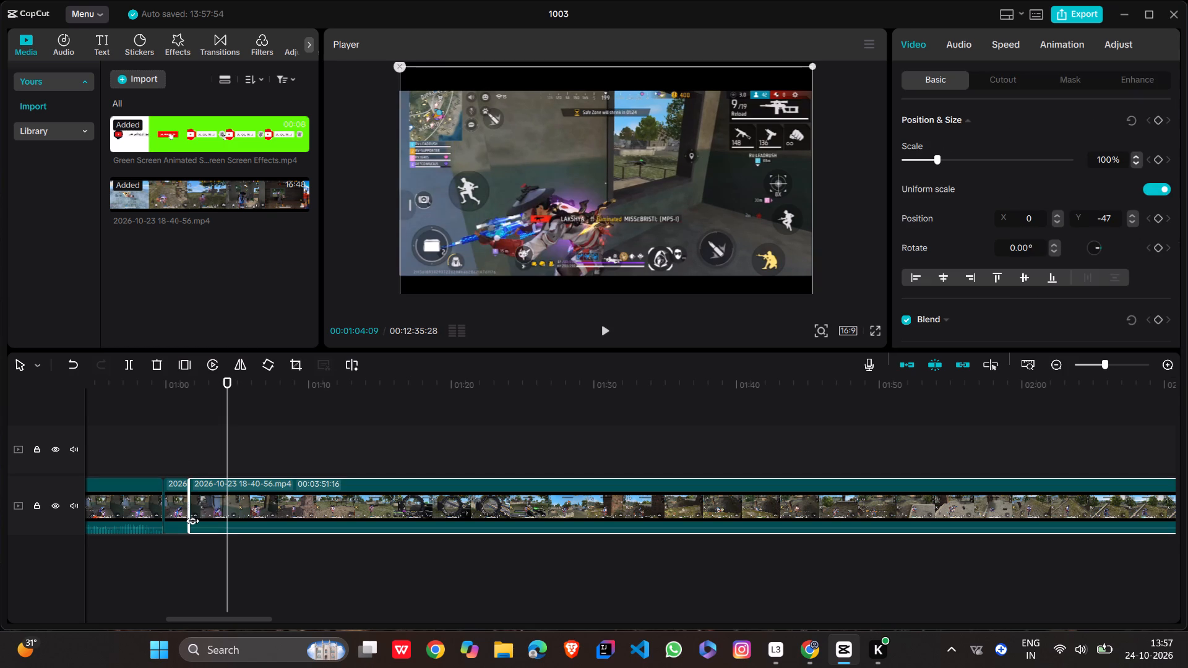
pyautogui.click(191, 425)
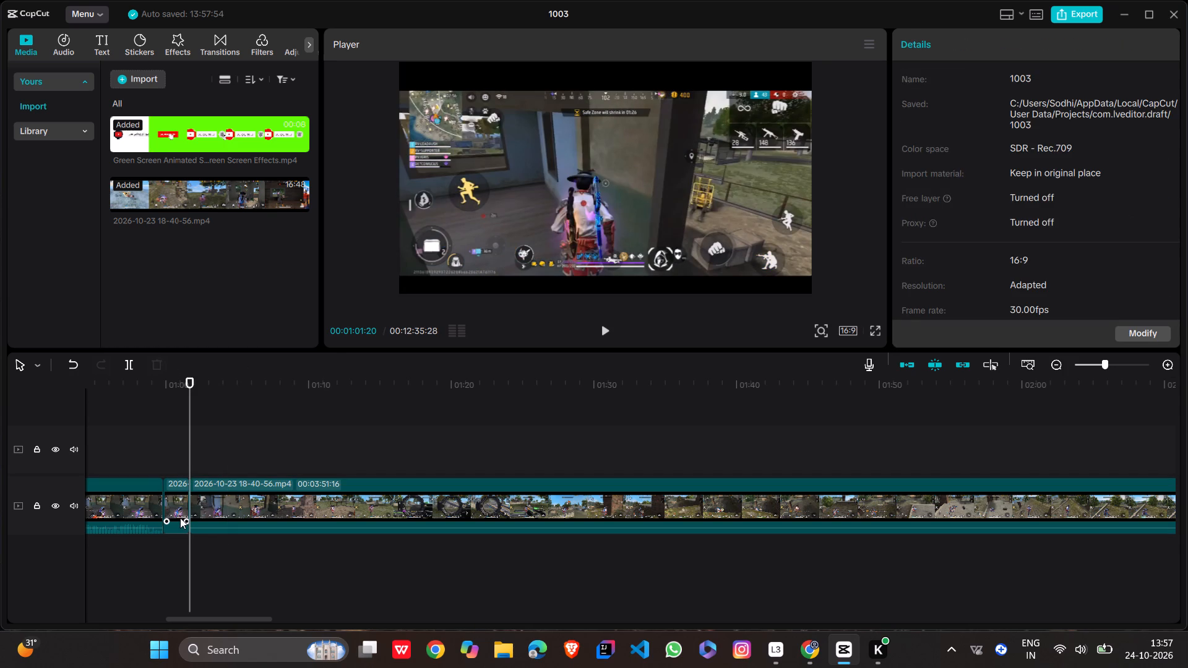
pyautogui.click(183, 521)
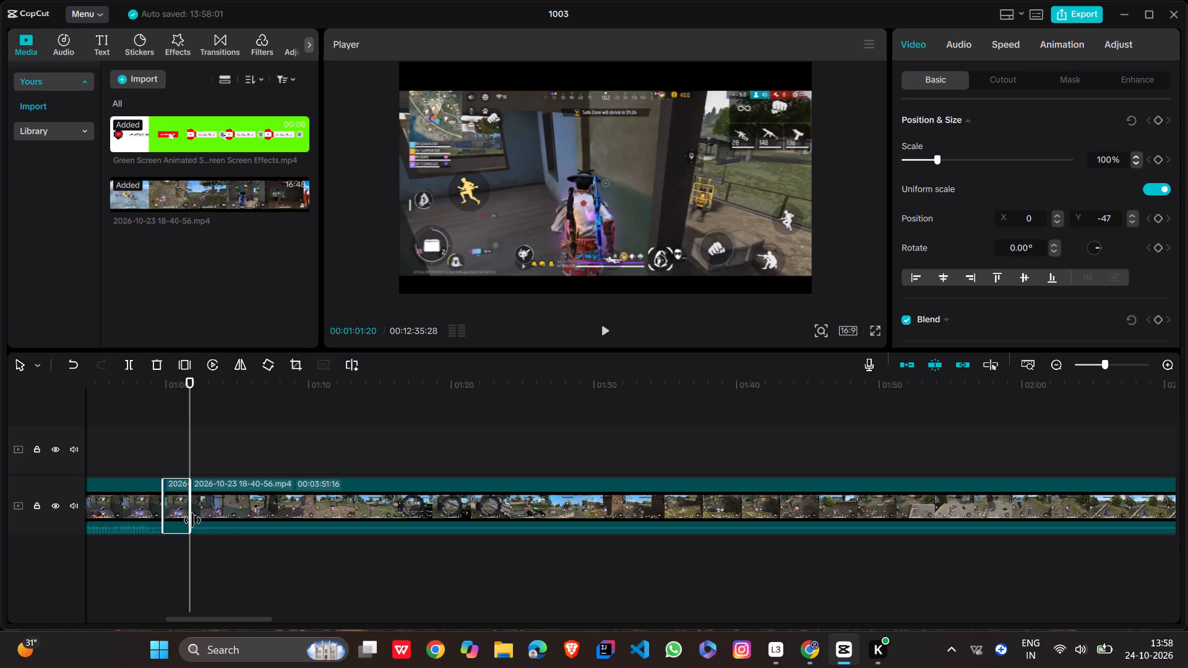
# Play the footage from 00:01:04:07 and replay it from 00:01:06:27 to 00:01:12:05 to check for another unwanted audio passage.
pyautogui.click(226, 437)
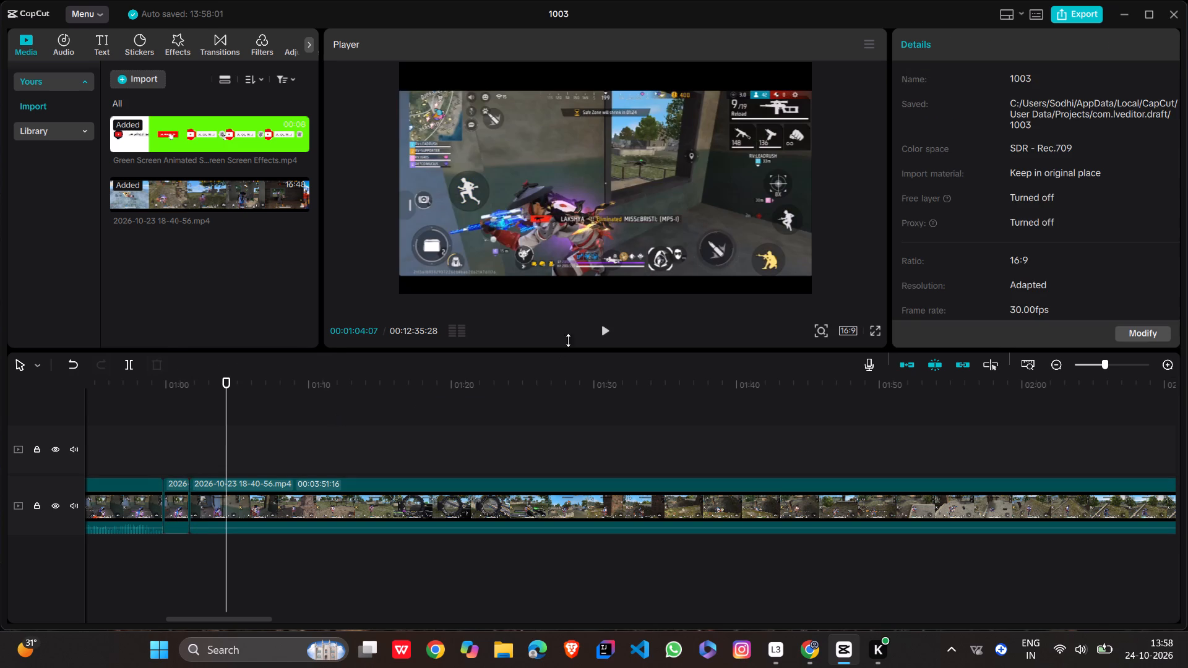
pyautogui.click(604, 330)
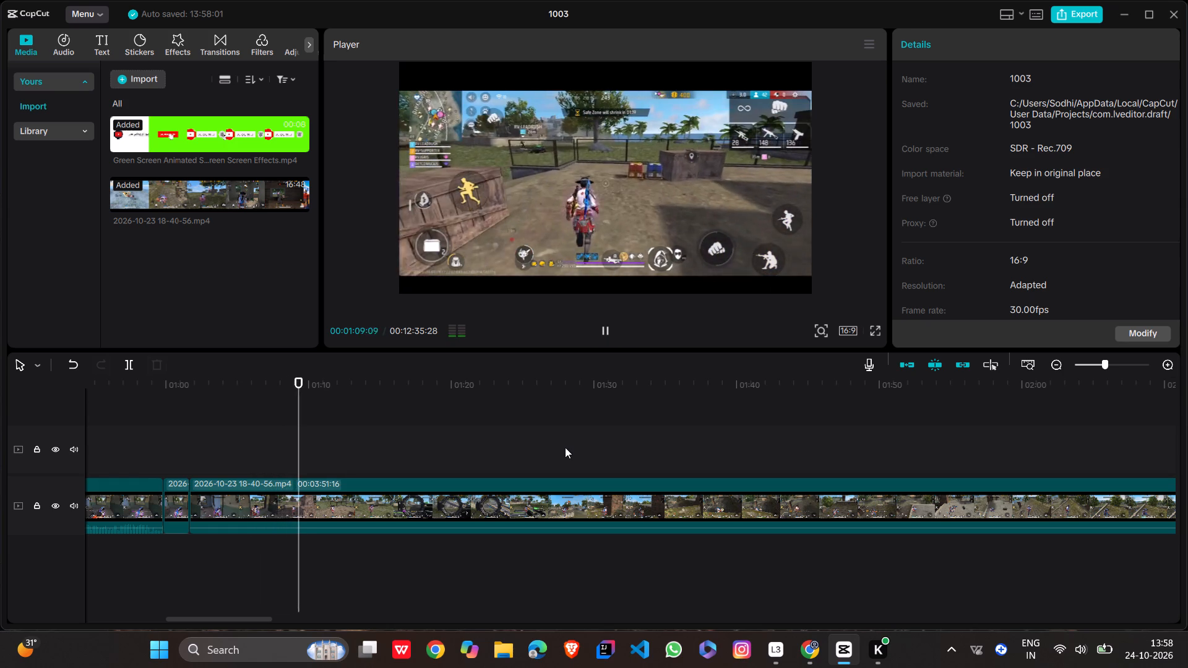
pyautogui.keyDown('ctrl'); pyautogui.scroll(-9, 565, 447); pyautogui.keyUp('ctrl')
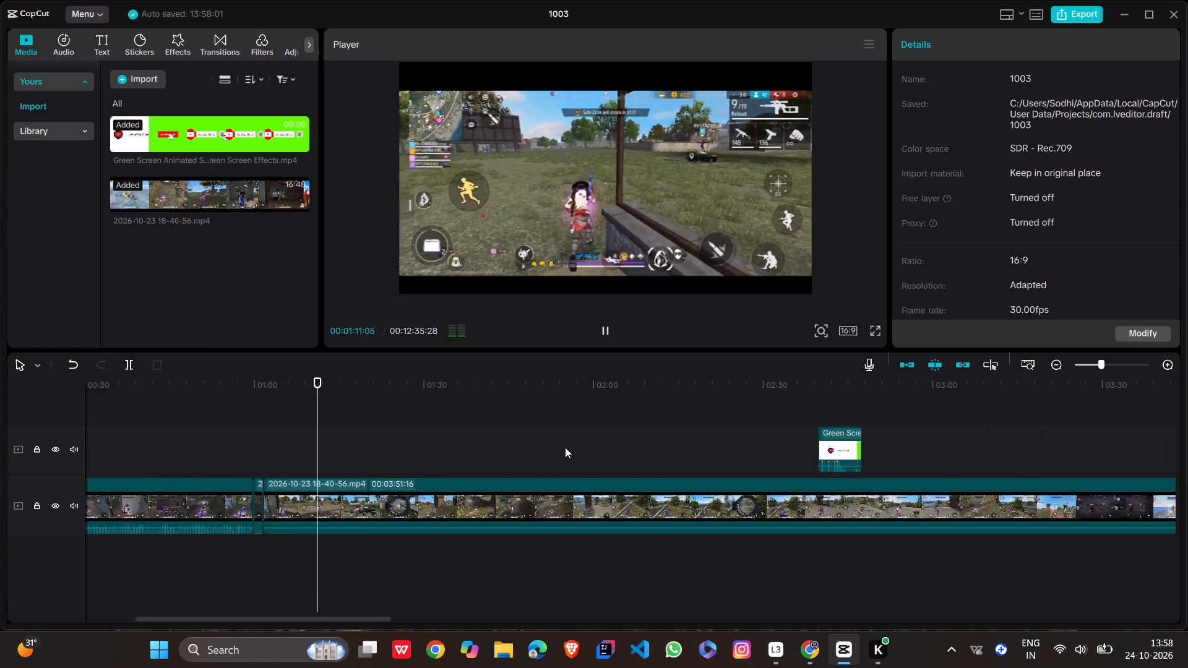
pyautogui.keyDown('ctrl'); pyautogui.scroll(-3, 565, 447); pyautogui.keyUp('ctrl')
pyautogui.keyDown('ctrl'); pyautogui.scroll(2, 565, 447); pyautogui.keyUp('ctrl')
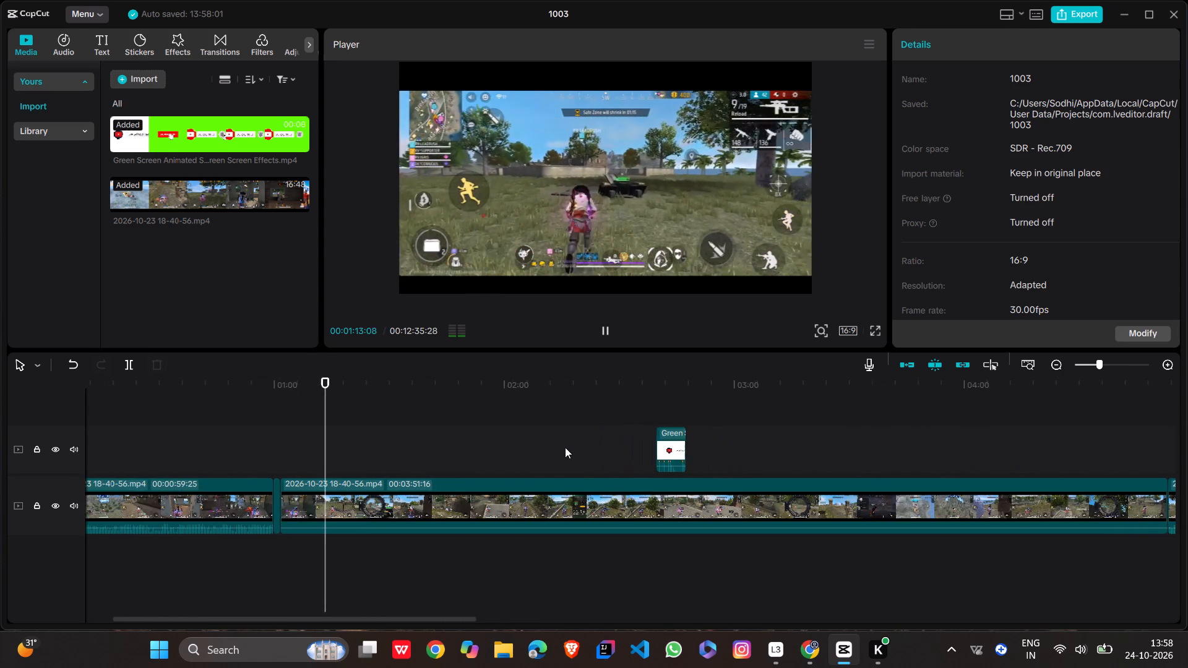
pyautogui.keyDown('ctrl'); pyautogui.scroll(10, 565, 447); pyautogui.keyUp('ctrl')
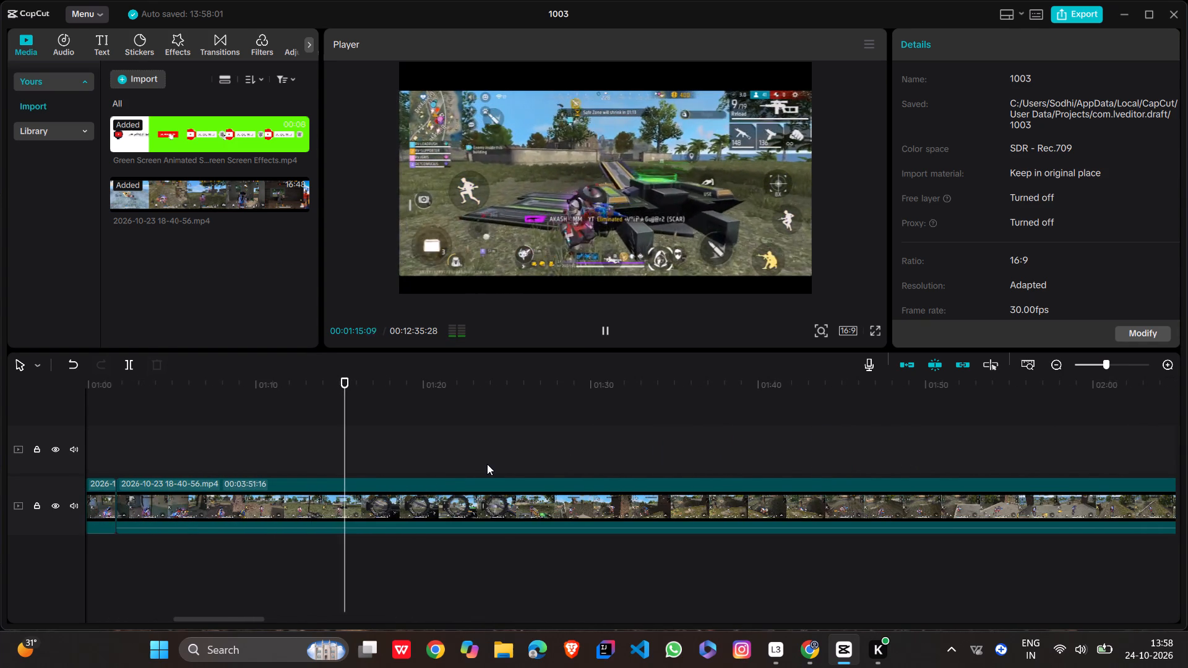
pyautogui.hscroll(1, 487, 464)
pyautogui.click(487, 464)
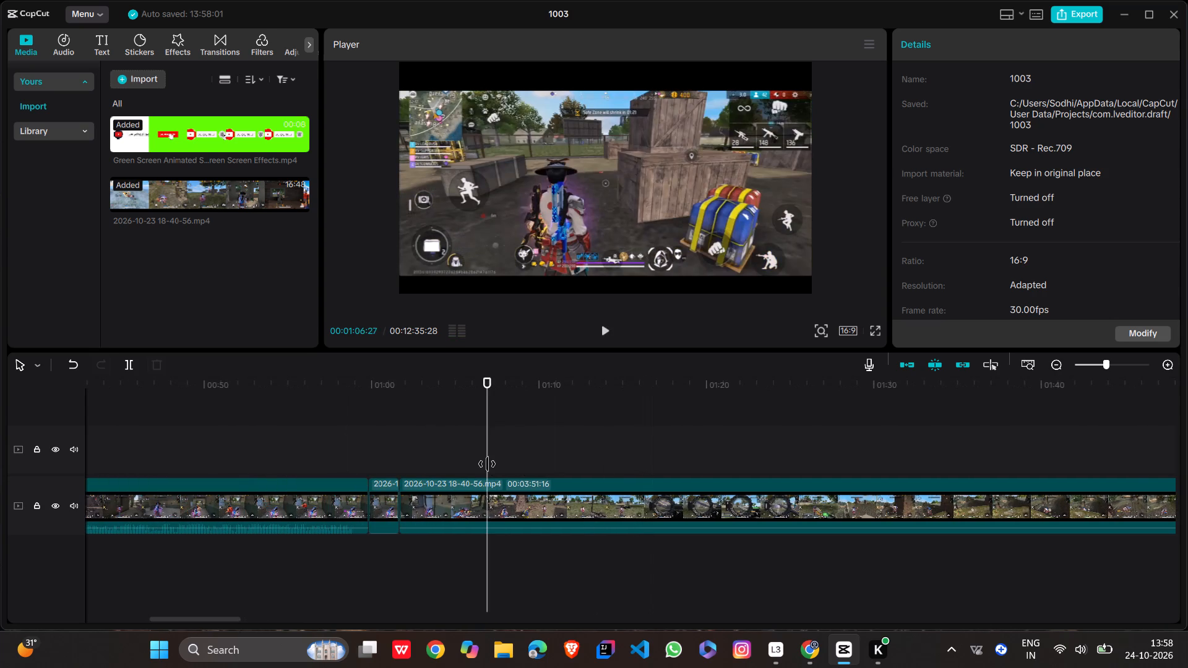
pyautogui.click(601, 333)
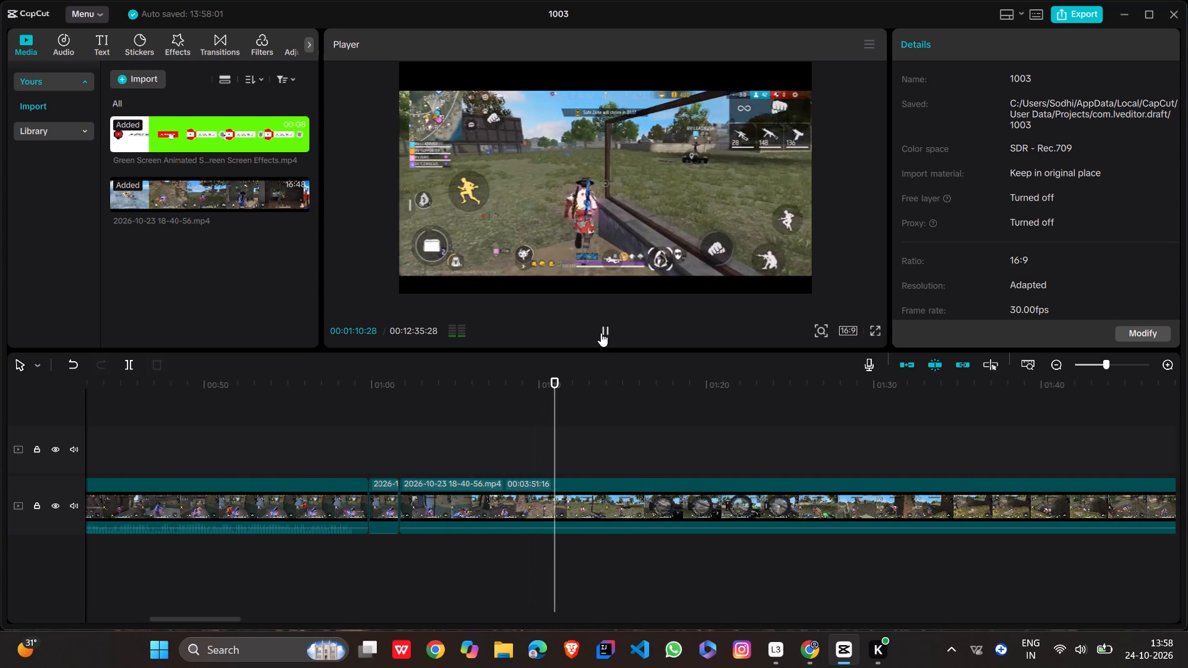
pyautogui.press('space')
# Go back frame by frame from 00:01:12:05 to find the split point at the start of the unwanted audio.
pyautogui.keyDown('ctrl'); pyautogui.scroll(1, 601, 333); pyautogui.keyUp('ctrl')
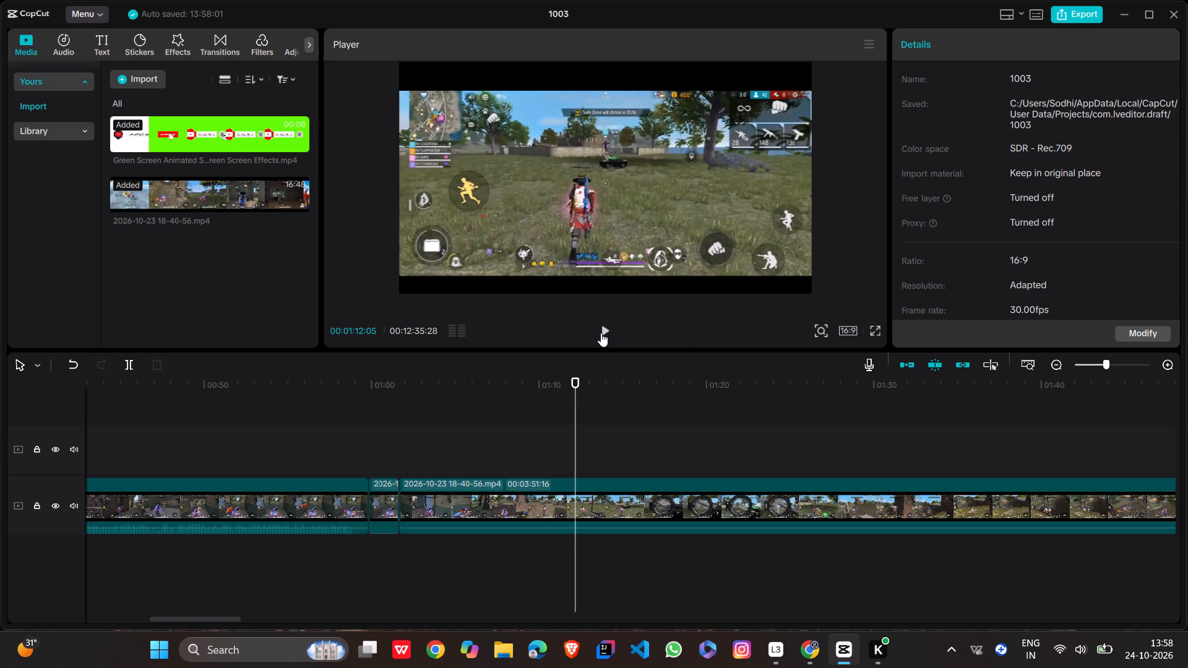
pyautogui.keyDown('ctrl'); pyautogui.scroll(5, 601, 333); pyautogui.keyUp('ctrl')
pyautogui.keyDown('ctrl'); pyautogui.scroll(5, 557, 421); pyautogui.keyUp('ctrl')
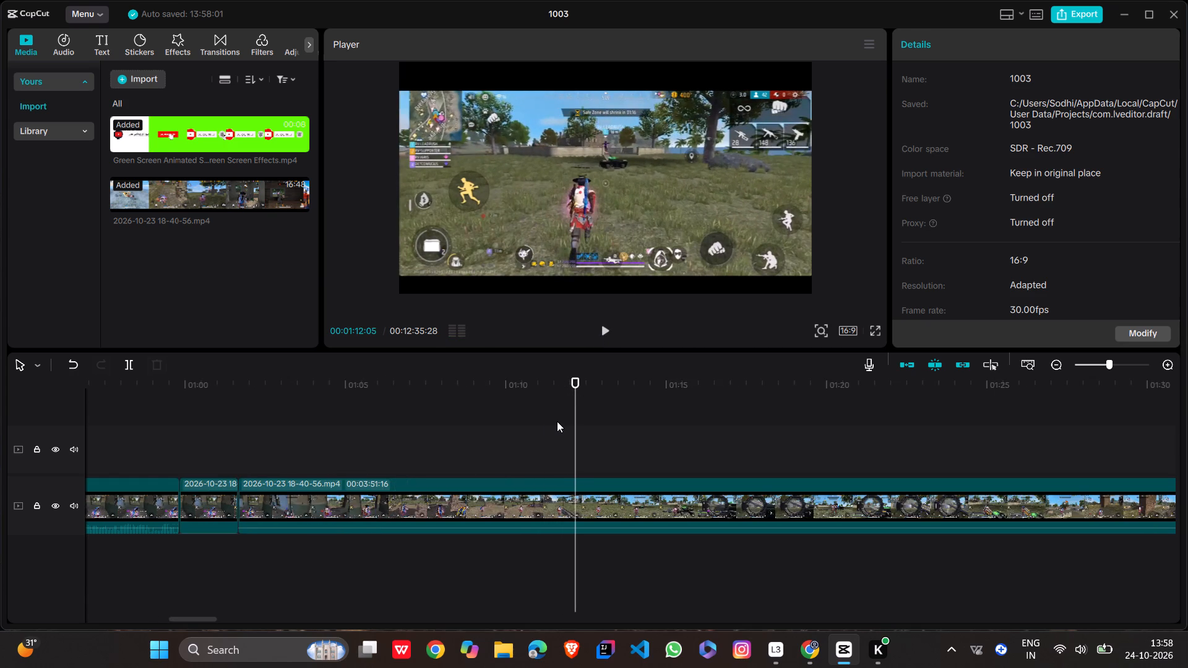
pyautogui.keyDown('ctrl'); pyautogui.scroll(3, 557, 421); pyautogui.keyUp('ctrl')
pyautogui.press('Left')
pyautogui.press('Left')
pyautogui.press('Left')
pyautogui.press('Left')
pyautogui.press('Left')
pyautogui.press('Left')
pyautogui.press('Left')
pyautogui.press('Left')
pyautogui.press('Left')
pyautogui.press('Left')
pyautogui.press('Left')
pyautogui.press('Left')
pyautogui.press('Left')
pyautogui.press('Left')
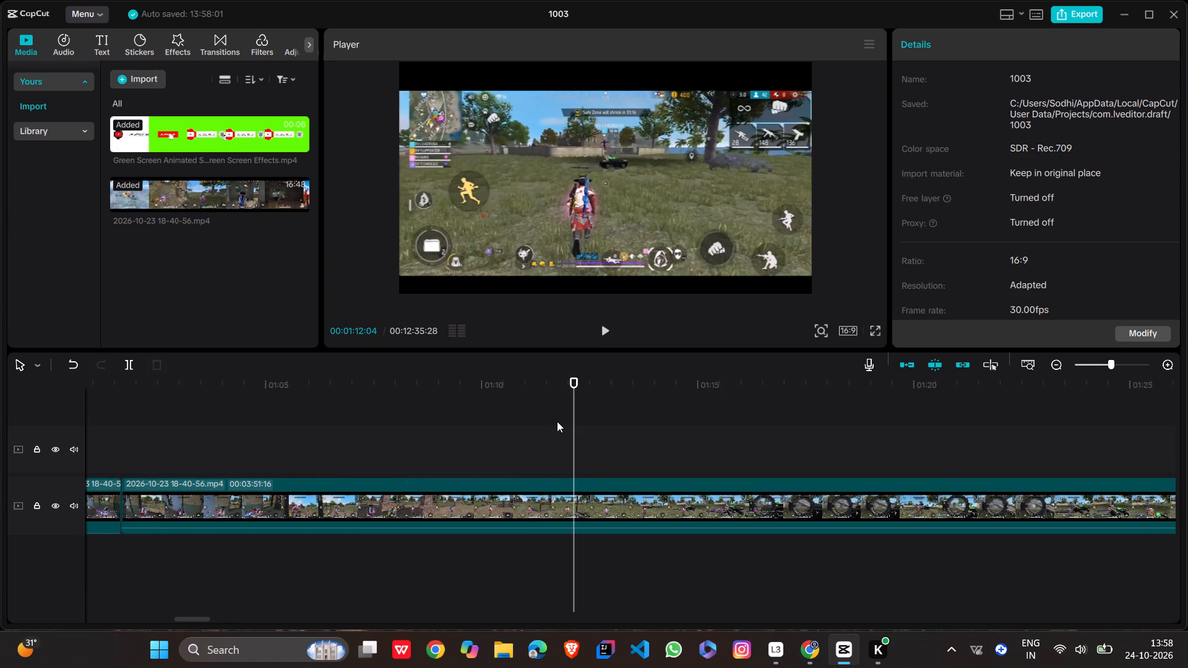
# Step back frame by frame and replay the footage between about 00:01:11:20 and 00:01:12:04 to locate where the unwanted audio starts.
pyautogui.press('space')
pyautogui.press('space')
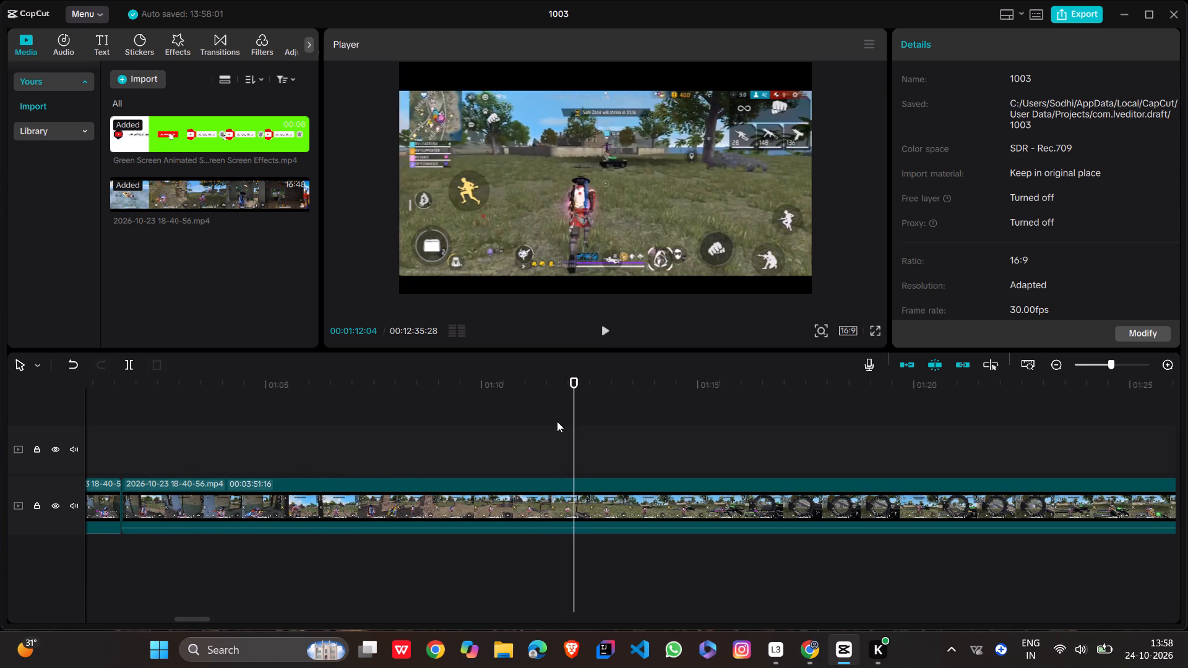
pyautogui.press('Left')
pyautogui.press('Left')
pyautogui.press('Left')
pyautogui.press('Left')
pyautogui.press('Left')
pyautogui.press('Left')
pyautogui.press('Left')
pyautogui.press('Left')
pyautogui.press('Left')
pyautogui.press('Left')
pyautogui.press('Left')
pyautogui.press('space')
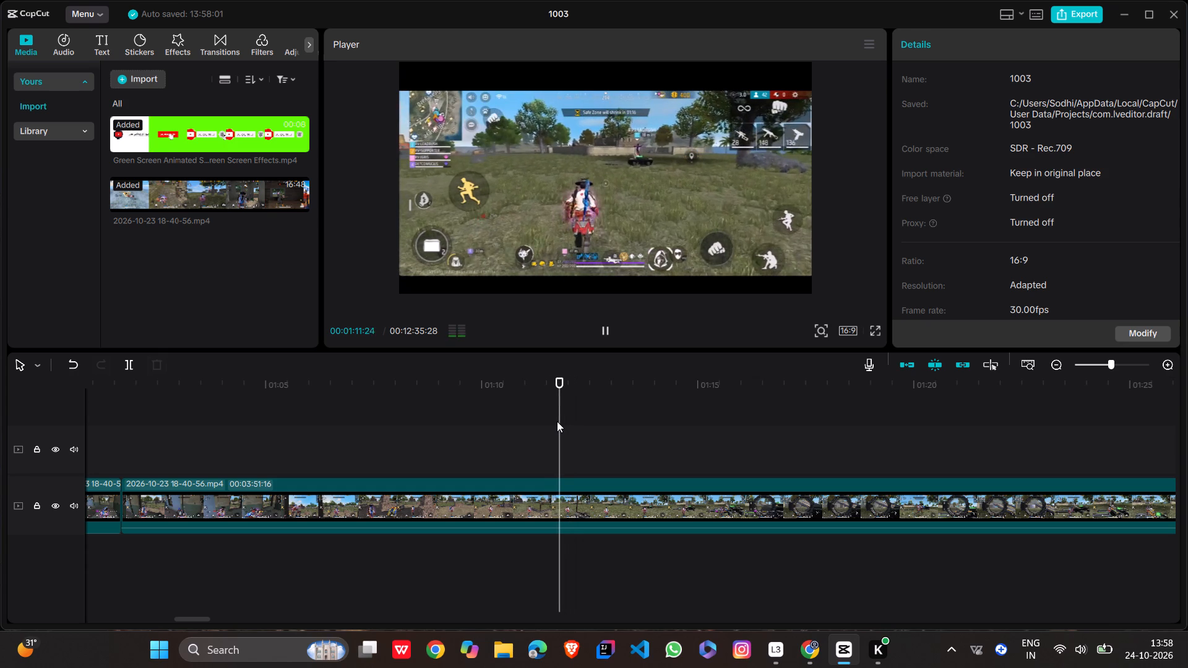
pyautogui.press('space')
pyautogui.press('Left')
pyautogui.press('Left')
pyautogui.press('Left')
pyautogui.press('Left')
pyautogui.press('Left')
pyautogui.press('Left')
pyautogui.press('Left')
pyautogui.press('Left')
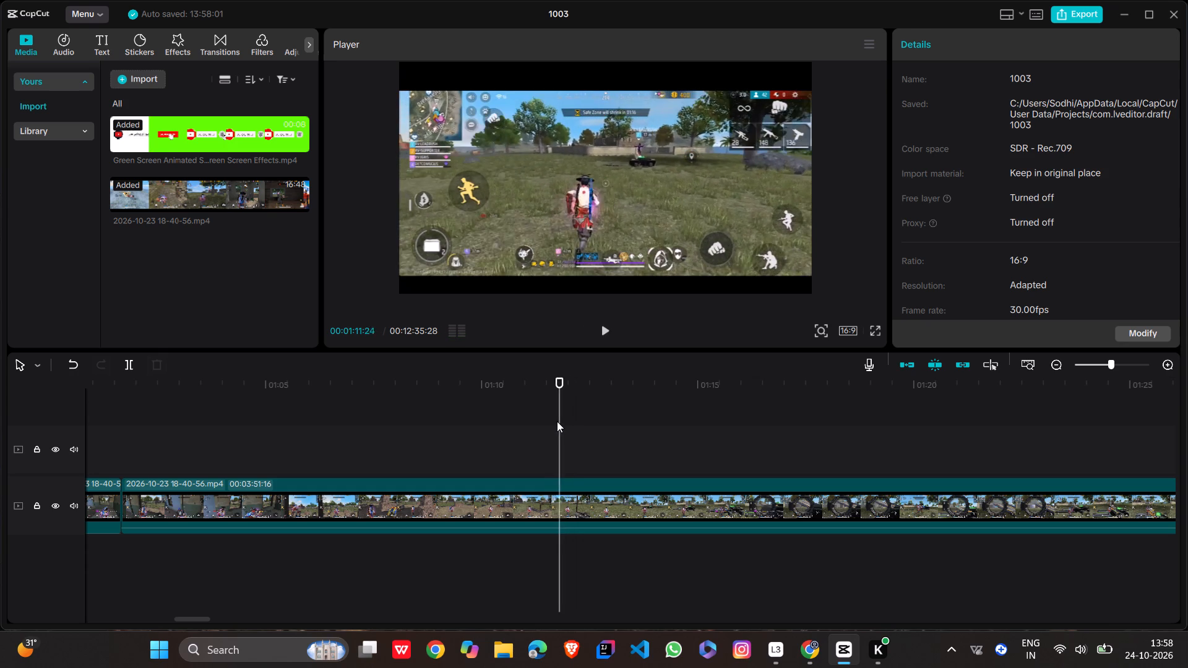
pyautogui.press('Left')
pyautogui.press('Left')
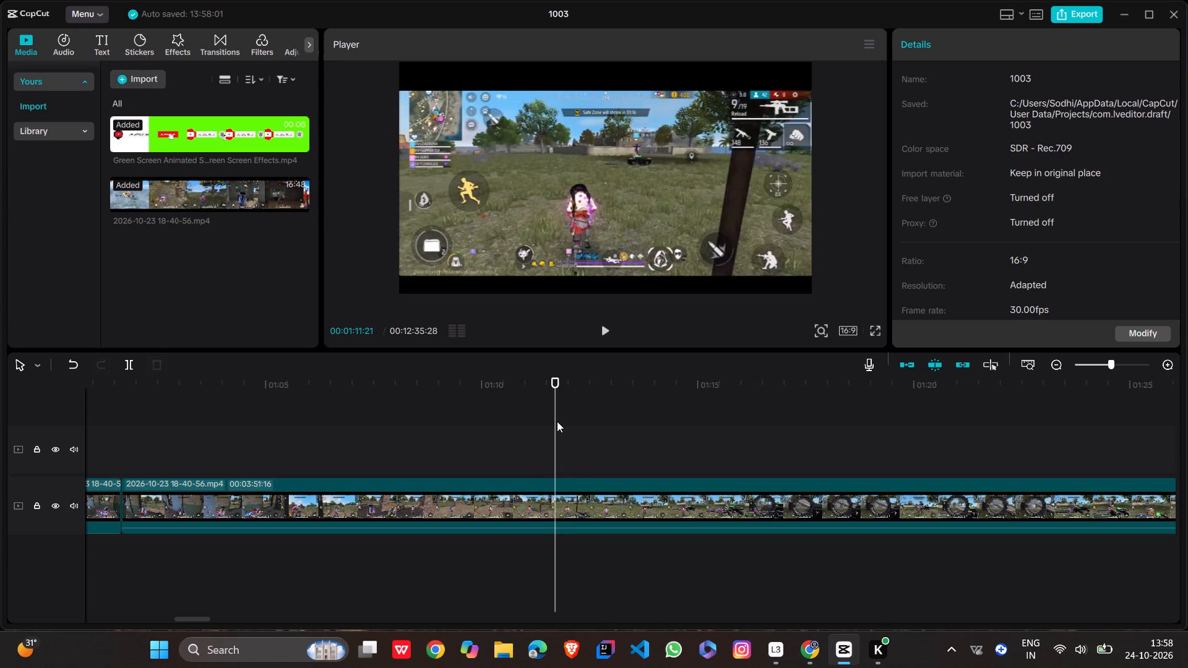
pyautogui.press('Left')
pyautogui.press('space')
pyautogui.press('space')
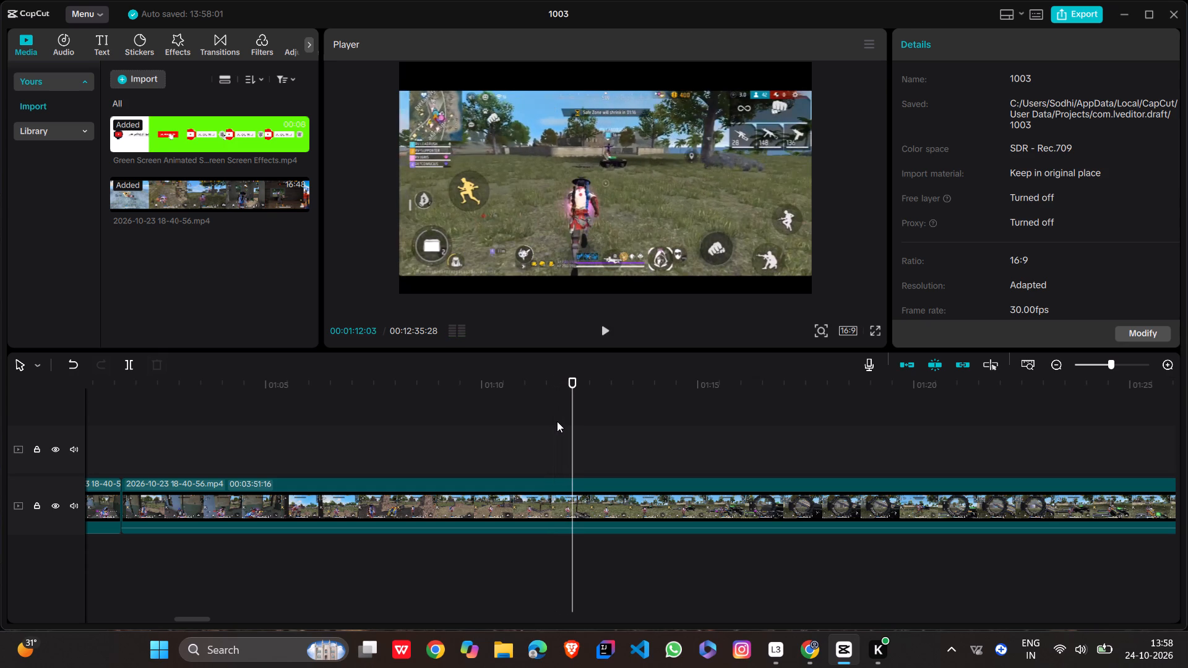
# Go back to 00:01:11:08 and replay the footage to 00:01:11:25 in short bursts to narrow down the start of the unwanted audio.
pyautogui.press('Left')
pyautogui.press('Left')
pyautogui.press('Left')
pyautogui.press('Left')
pyautogui.press('Left')
pyautogui.press('Left')
pyautogui.press('Left')
pyautogui.press('Left')
pyautogui.press('Left')
pyautogui.press('Left')
pyautogui.press('Left')
pyautogui.press('Left')
pyautogui.press('Left')
pyautogui.press('Left')
pyautogui.press('Left')
pyautogui.press('Left')
pyautogui.press('Left')
pyautogui.press('Left')
pyautogui.press('Left')
pyautogui.press('Left')
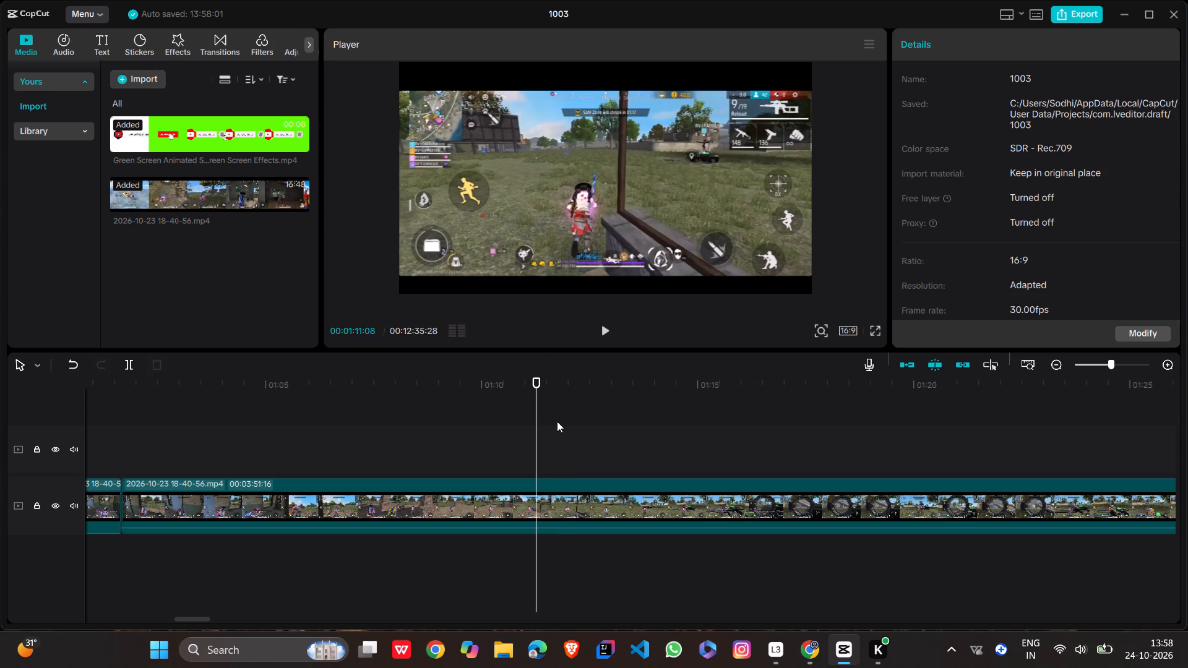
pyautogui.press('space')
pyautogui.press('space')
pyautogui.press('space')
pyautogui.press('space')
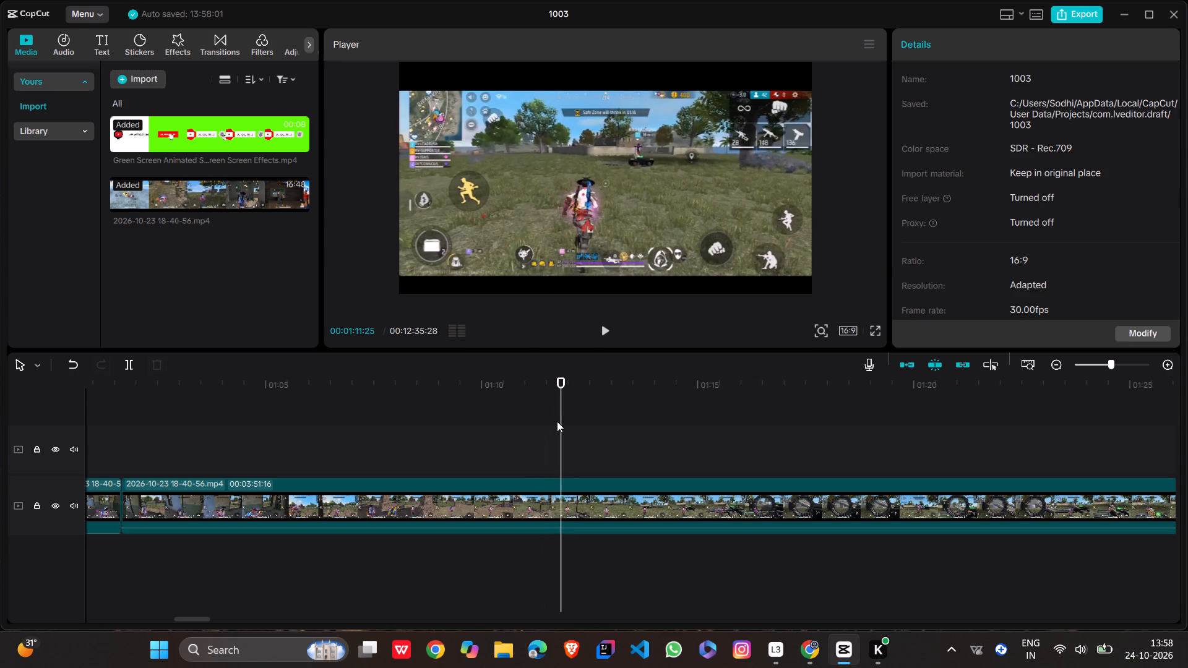
# Split the gameplay clip at 00:01:11:16, just before the unwanted audio.
pyautogui.press('Left')
pyautogui.press('Left')
pyautogui.press('Left')
pyautogui.press('Left')
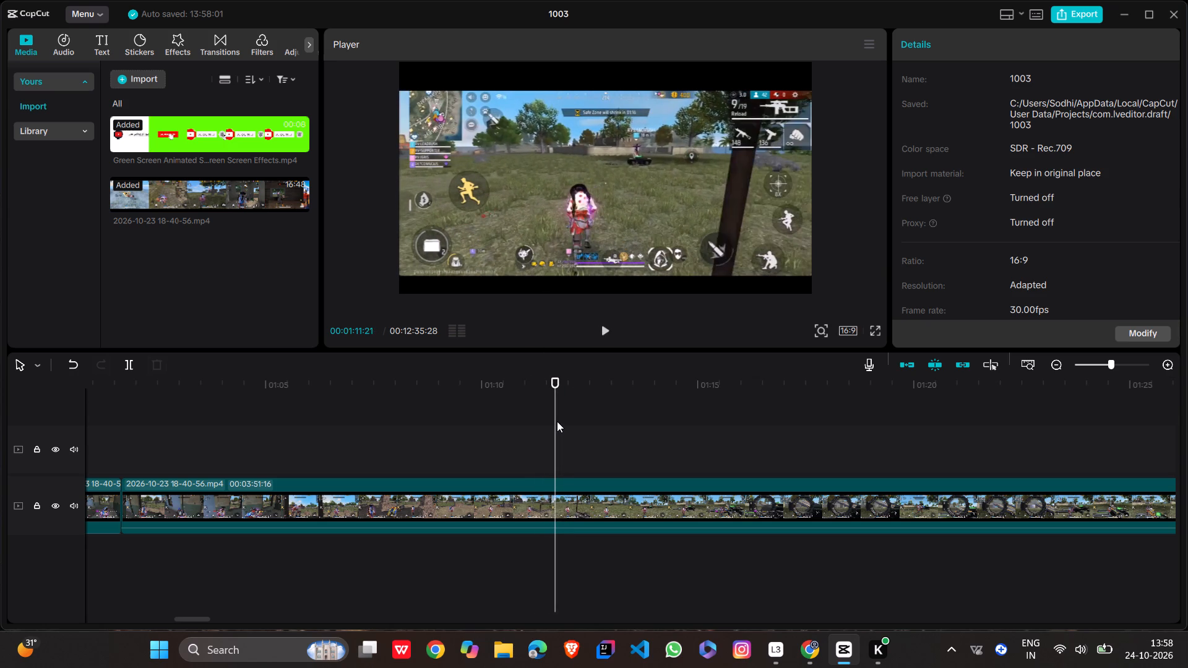
pyautogui.press('Left')
pyautogui.press('Left')
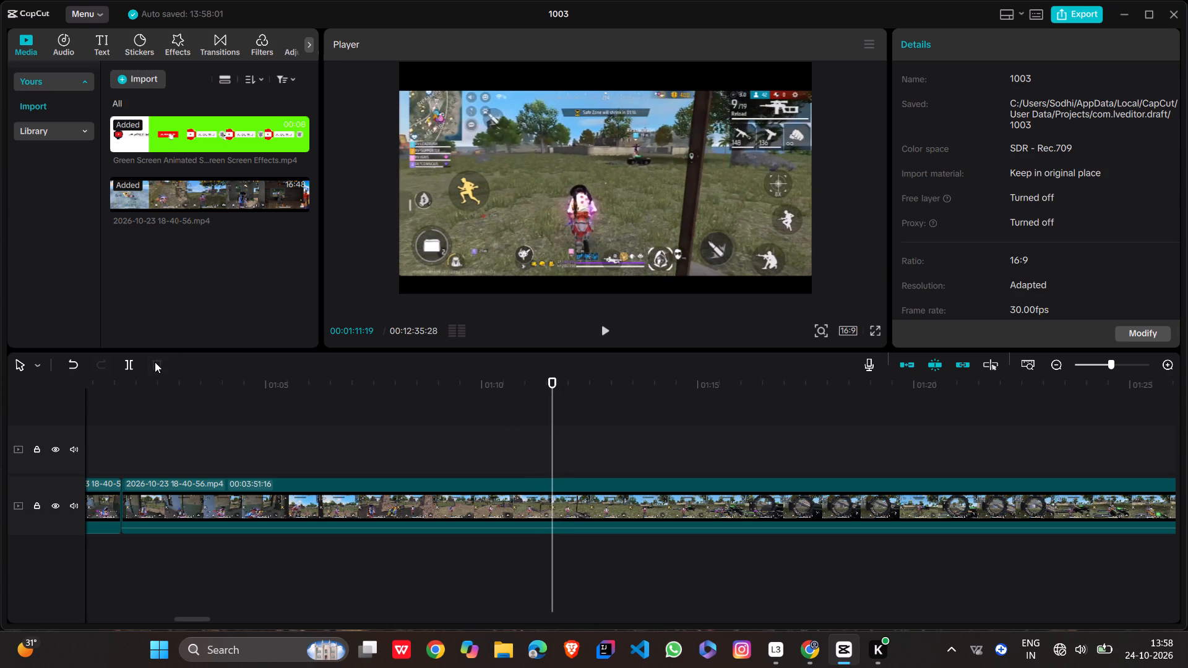
pyautogui.press('Left')
pyautogui.press('Left')
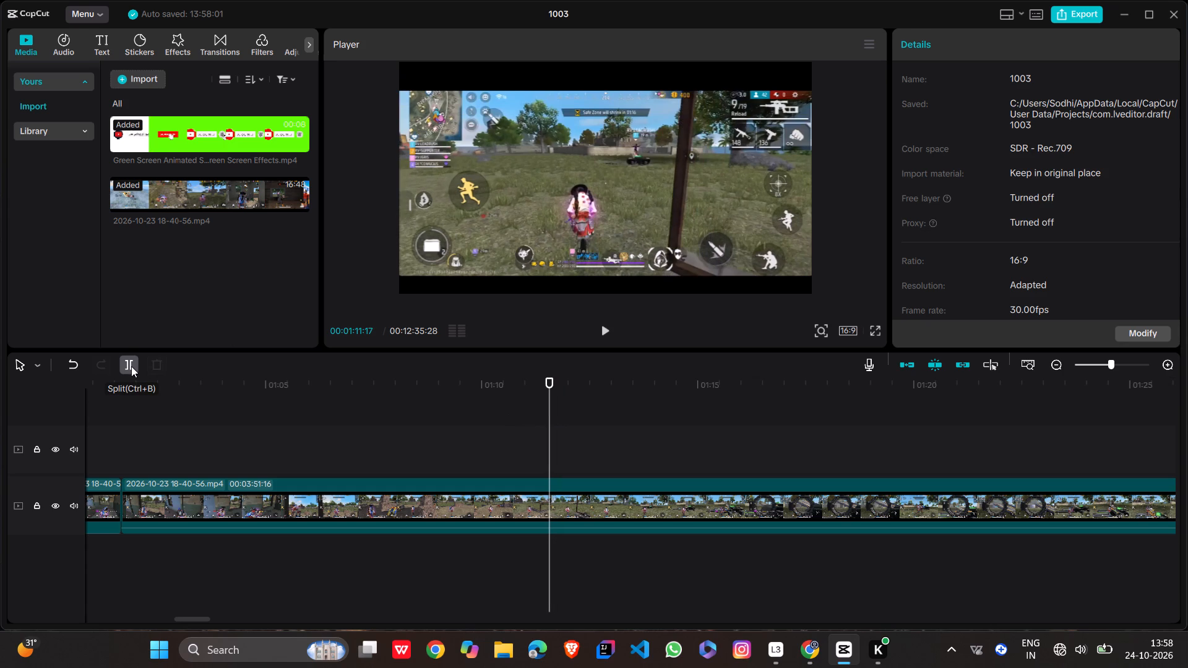
pyautogui.press('Left')
pyautogui.click(131, 366)
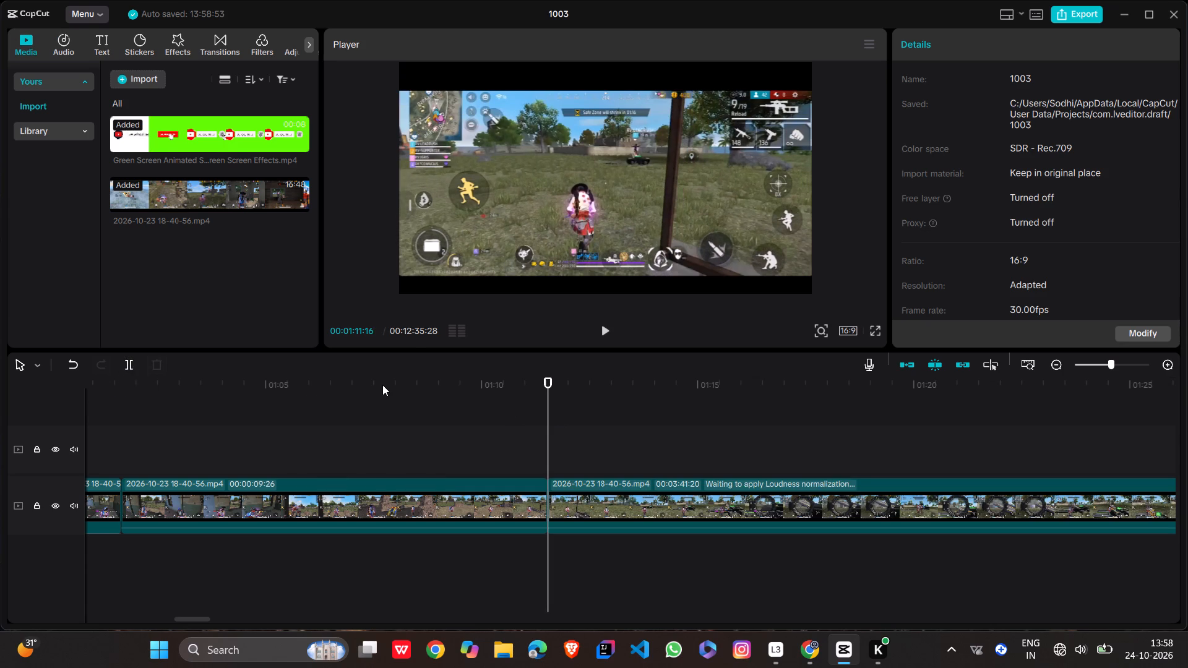
# Play on past the unwanted audio and split the gameplay clip again at 00:01:13:06.
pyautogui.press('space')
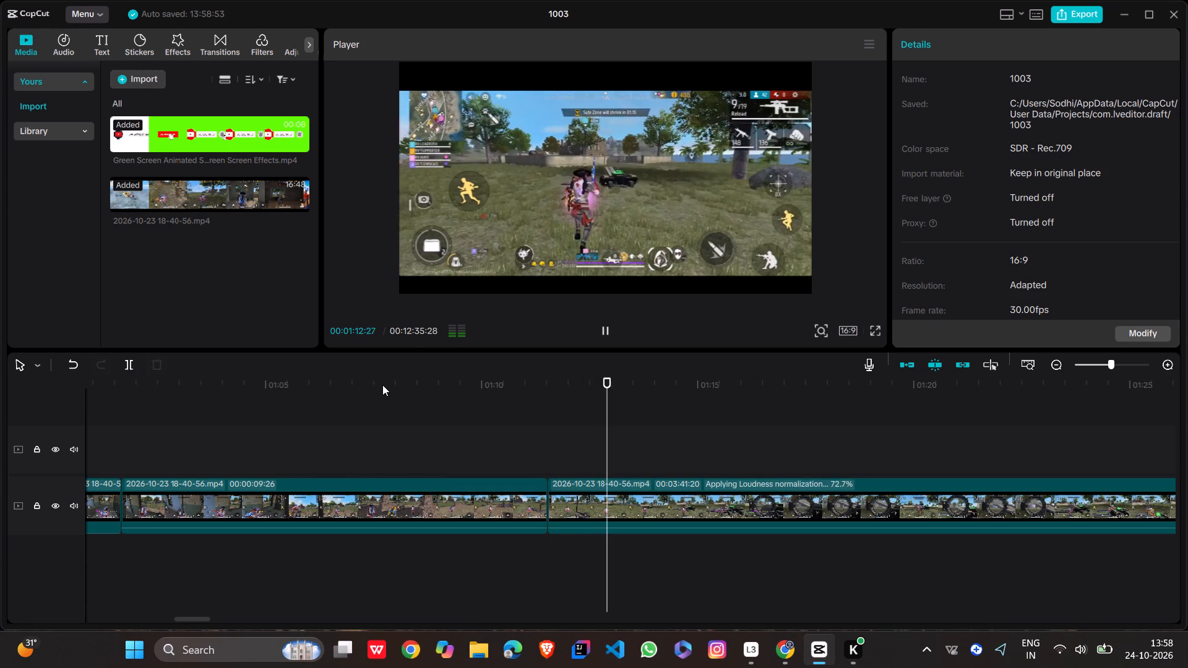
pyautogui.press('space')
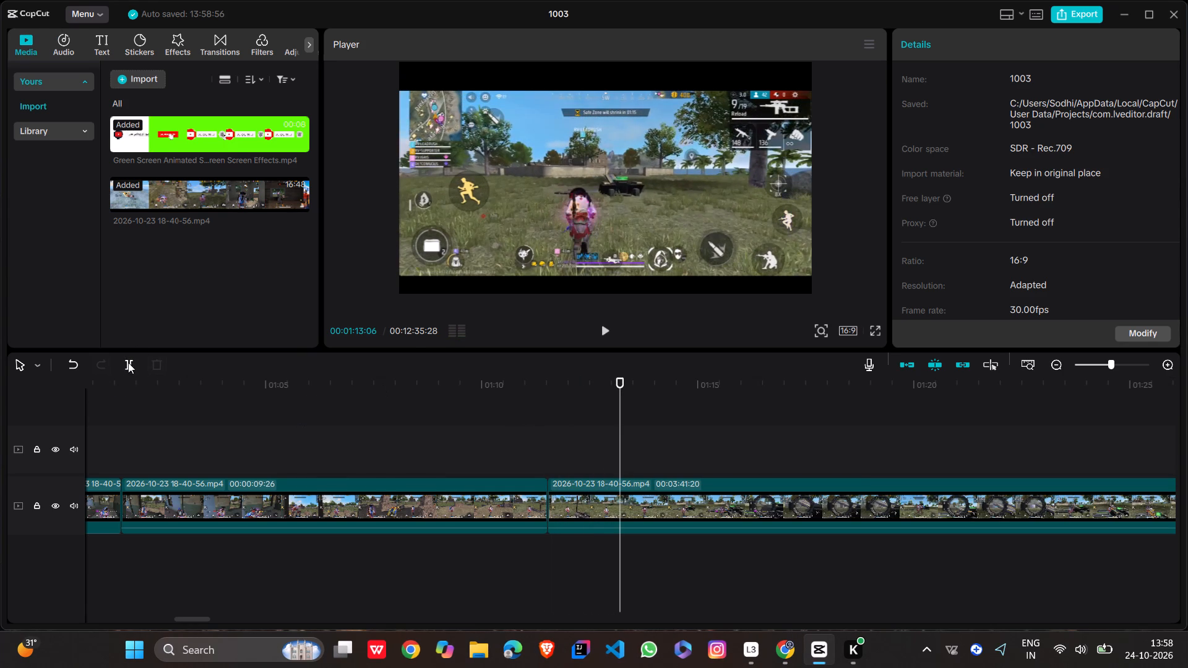
pyautogui.click(127, 367)
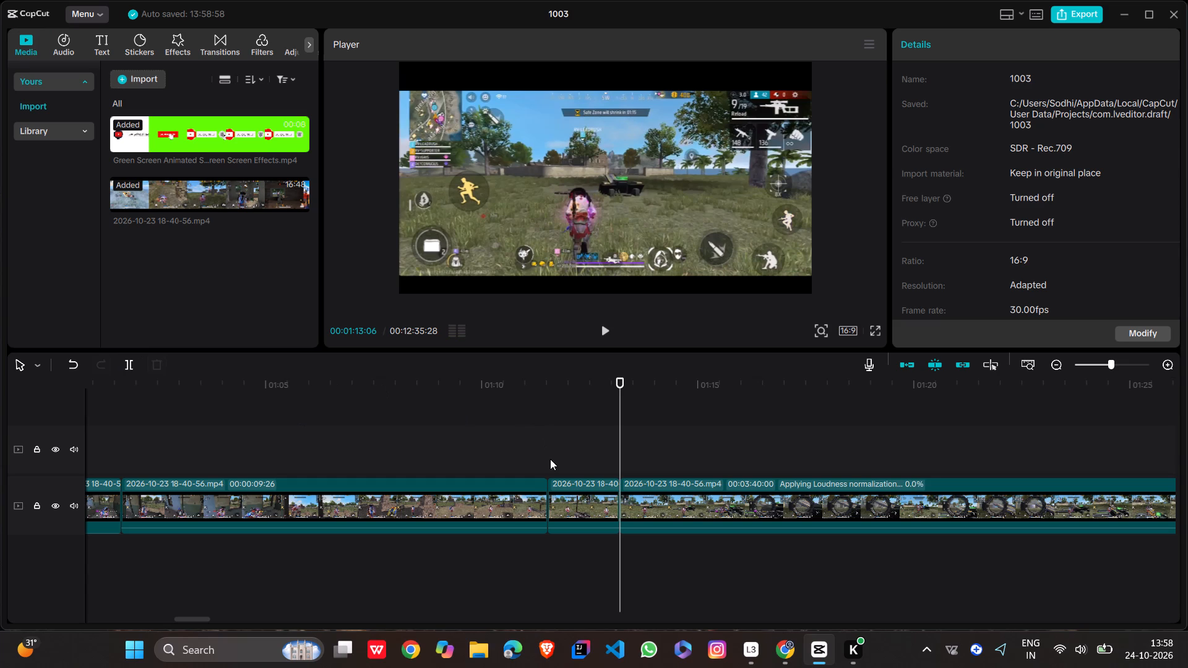
# Open the audio settings of the short segment between 00:01:11:16 and 00:01:13:06.
pyautogui.click(576, 490)
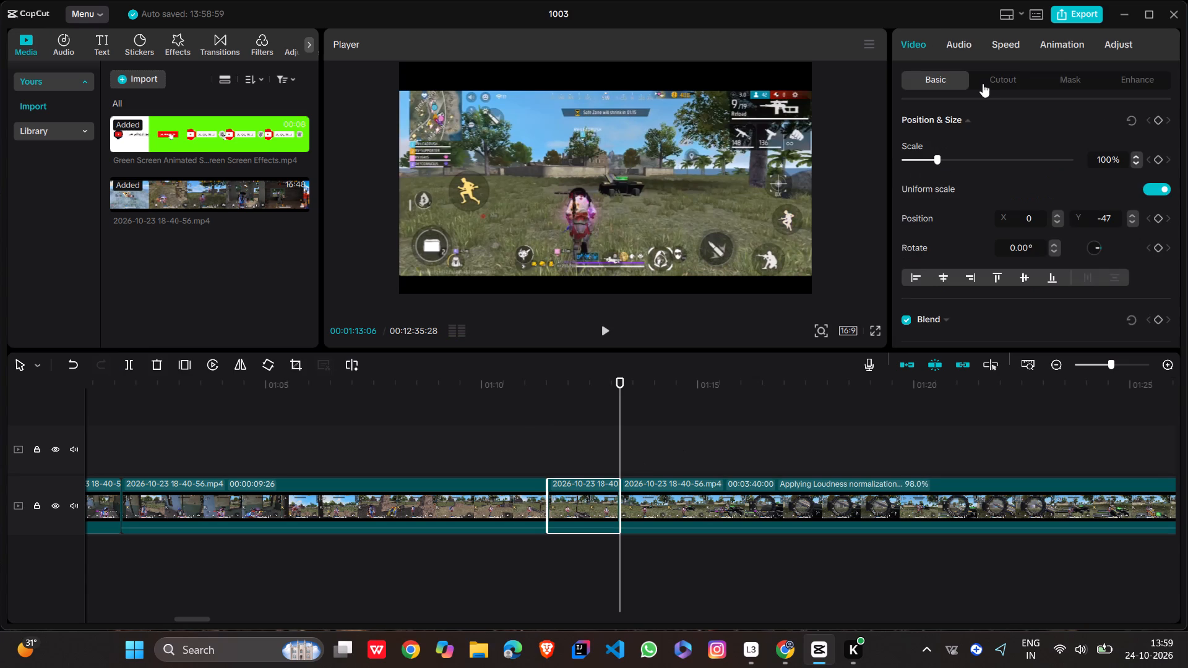
pyautogui.click(968, 44)
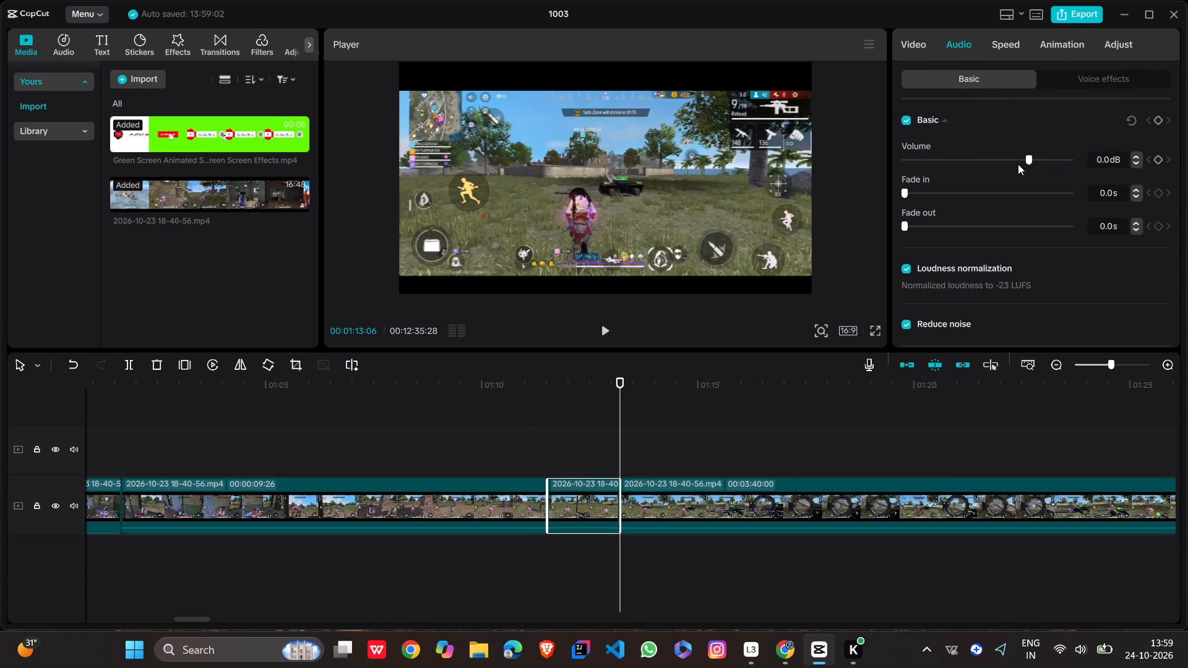
# Mute the short segment between 00:01:11:16 and 00:01:13:06 by lowering its volume to -∞ dB.
pyautogui.moveTo(1029, 162); pyautogui.dragTo(898, 170)
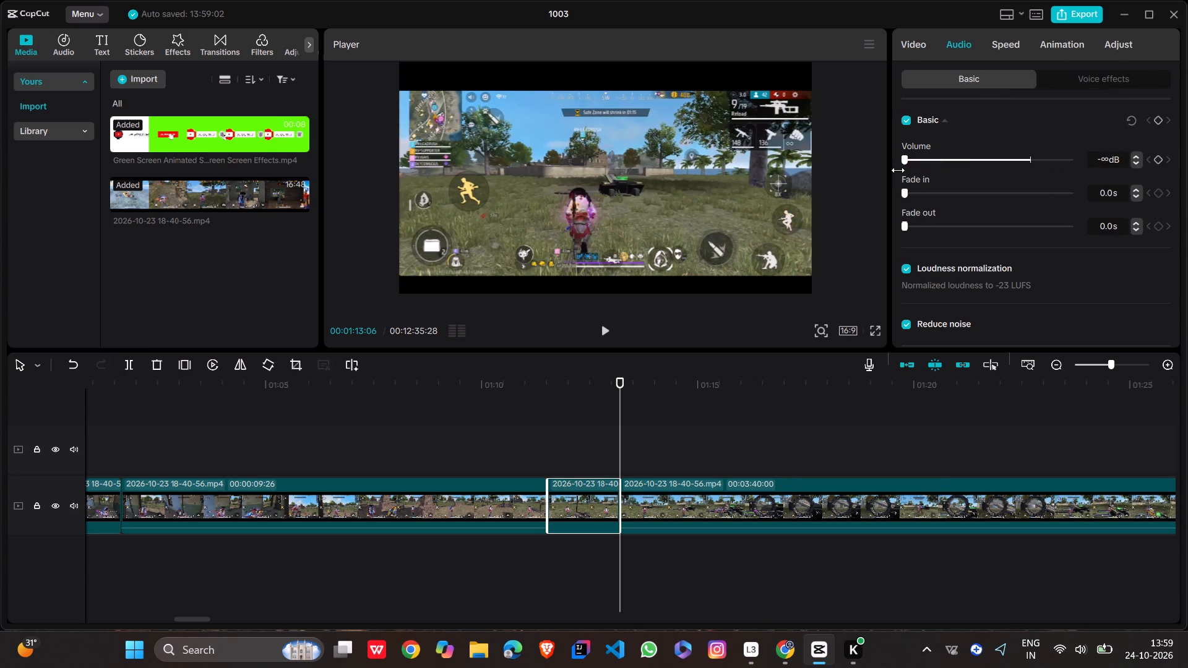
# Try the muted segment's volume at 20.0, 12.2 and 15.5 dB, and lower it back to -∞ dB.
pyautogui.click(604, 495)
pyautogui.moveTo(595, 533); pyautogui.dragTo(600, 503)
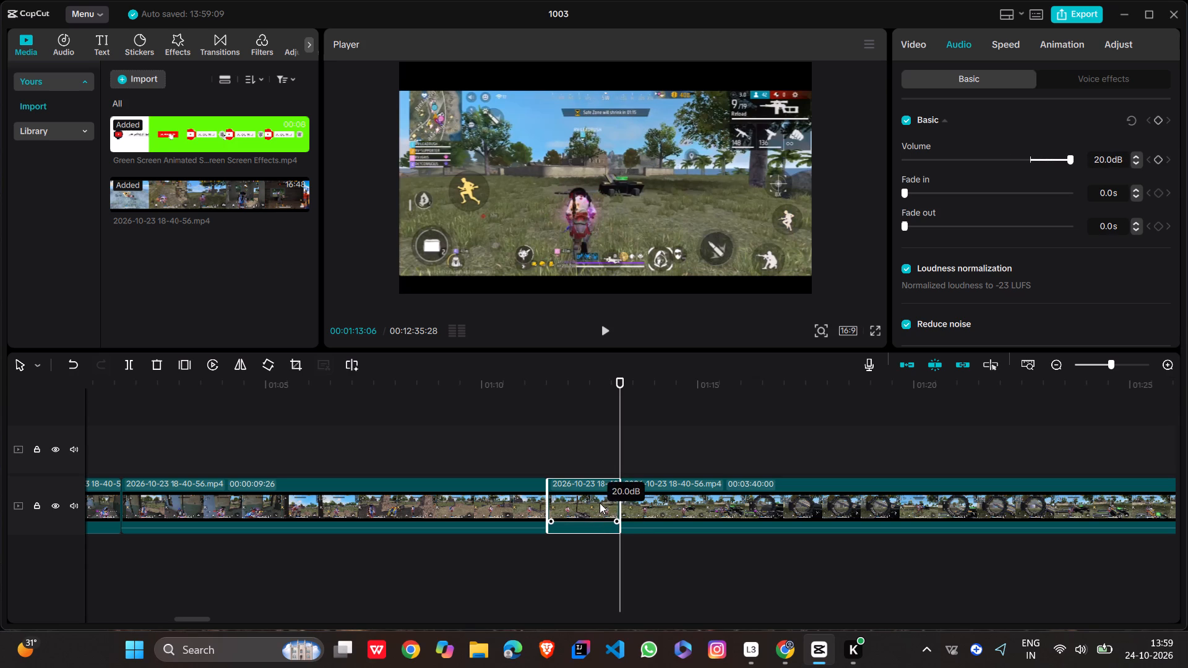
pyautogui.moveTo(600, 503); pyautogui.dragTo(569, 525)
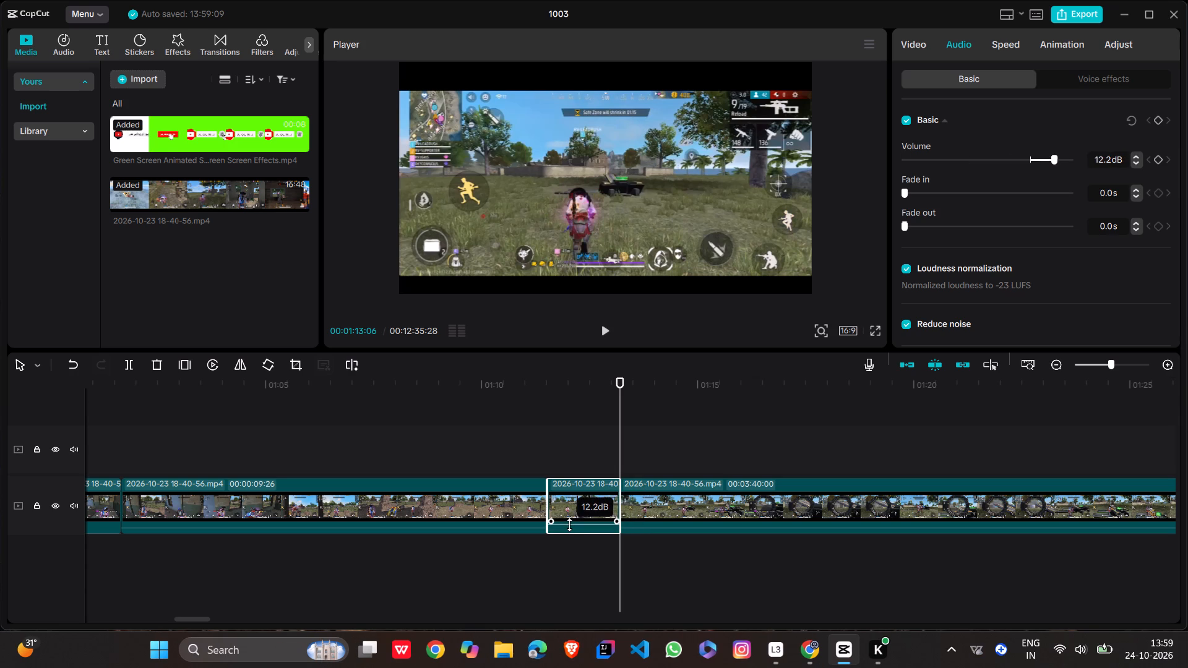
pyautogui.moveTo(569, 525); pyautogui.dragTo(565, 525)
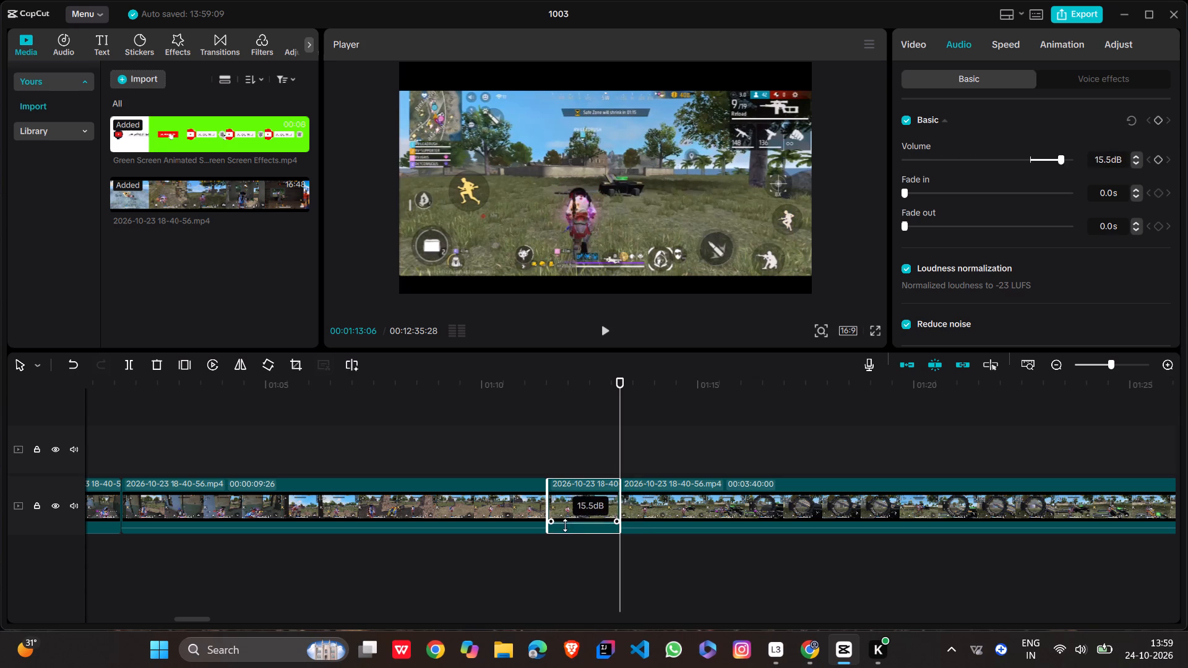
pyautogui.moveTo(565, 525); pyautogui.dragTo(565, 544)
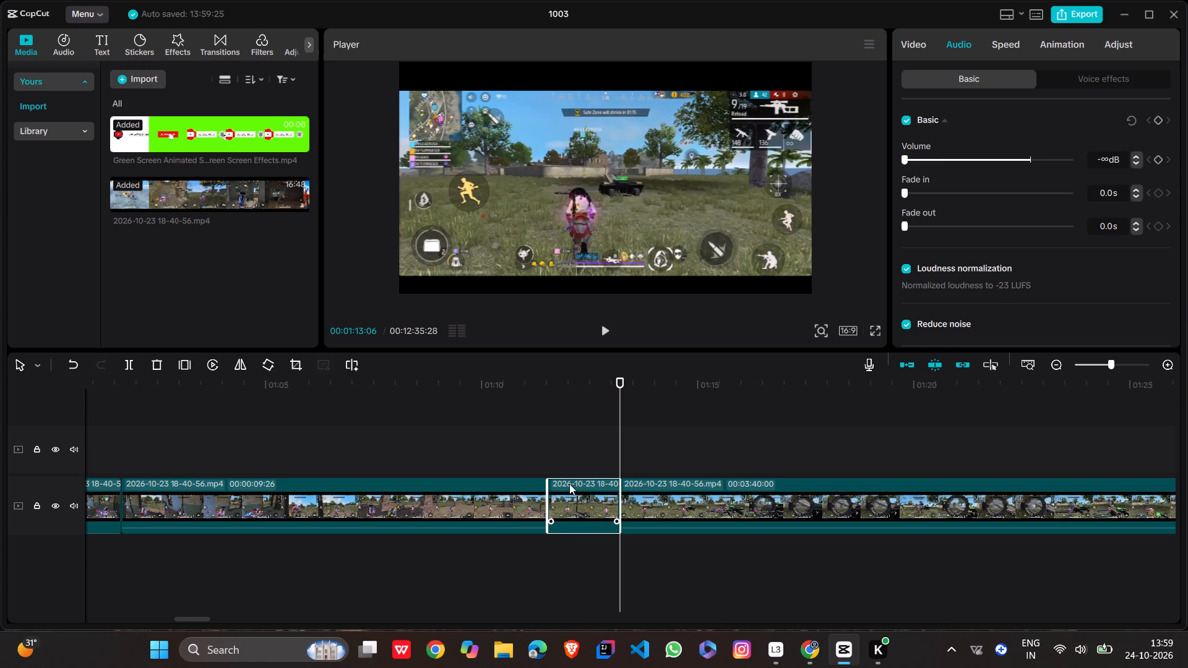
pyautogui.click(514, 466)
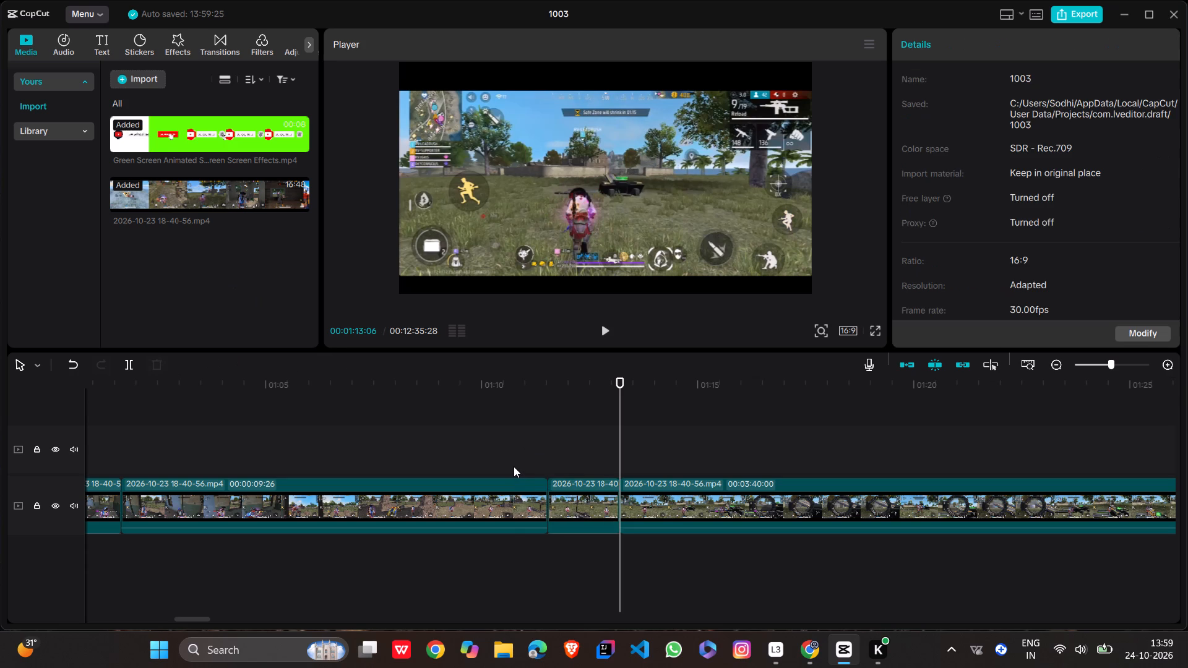
# Play the footage from 00:01:13:06 to about 00:02:15 to check for further unwanted audio passages.
pyautogui.click(605, 330)
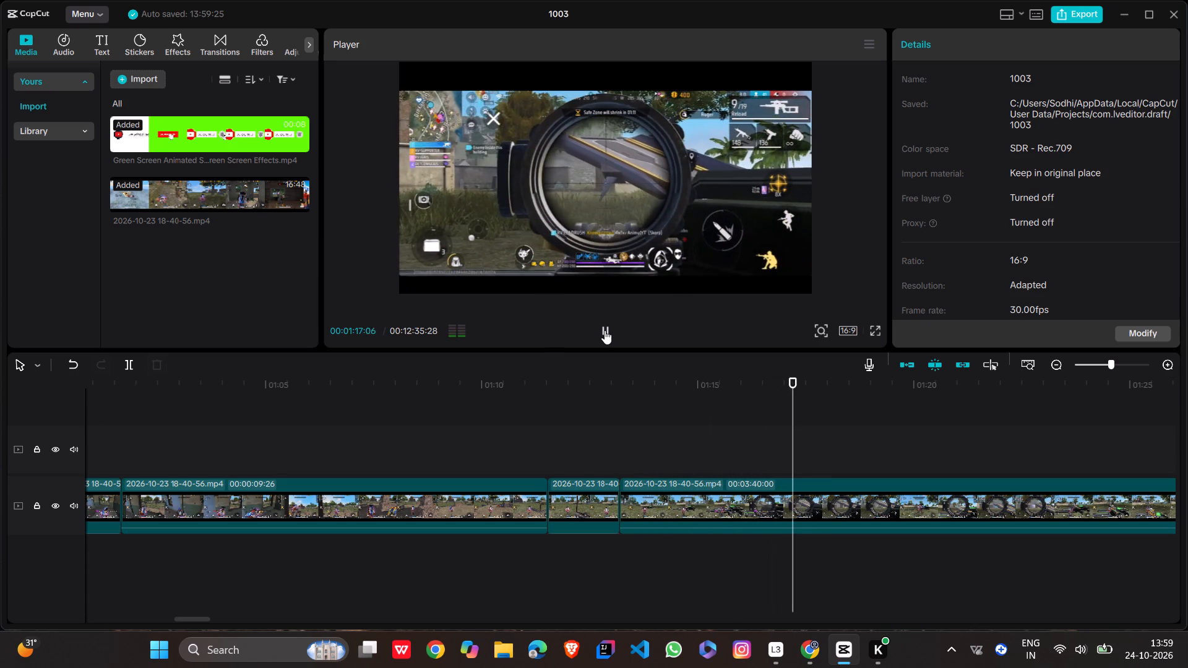
pyautogui.keyDown('ctrl'); pyautogui.scroll(-2, 549, 434); pyautogui.keyUp('ctrl')
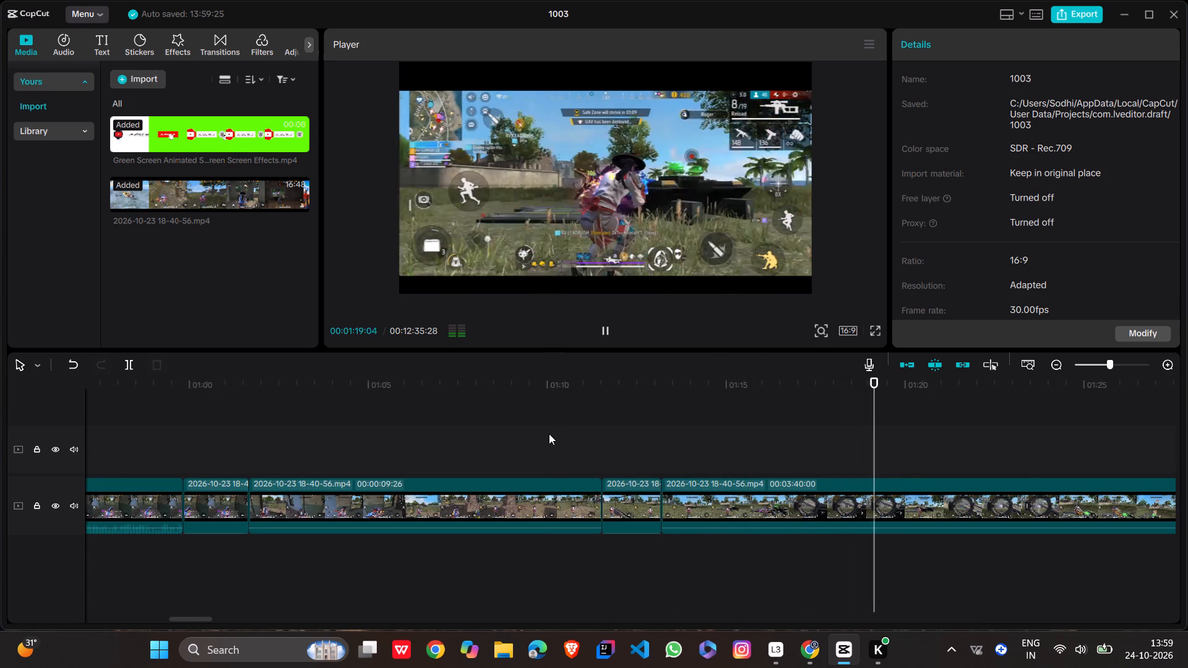
pyautogui.keyDown('ctrl'); pyautogui.scroll(-9, 549, 434); pyautogui.keyUp('ctrl')
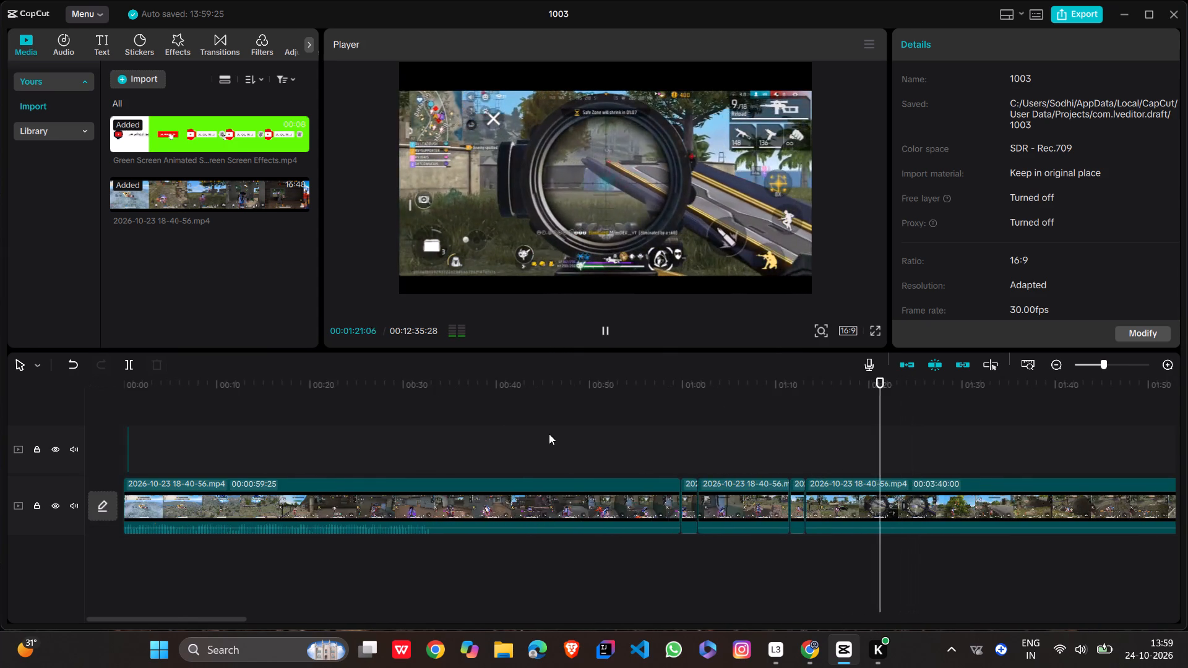
pyautogui.keyDown('ctrl'); pyautogui.scroll(-6, 549, 434); pyautogui.keyUp('ctrl')
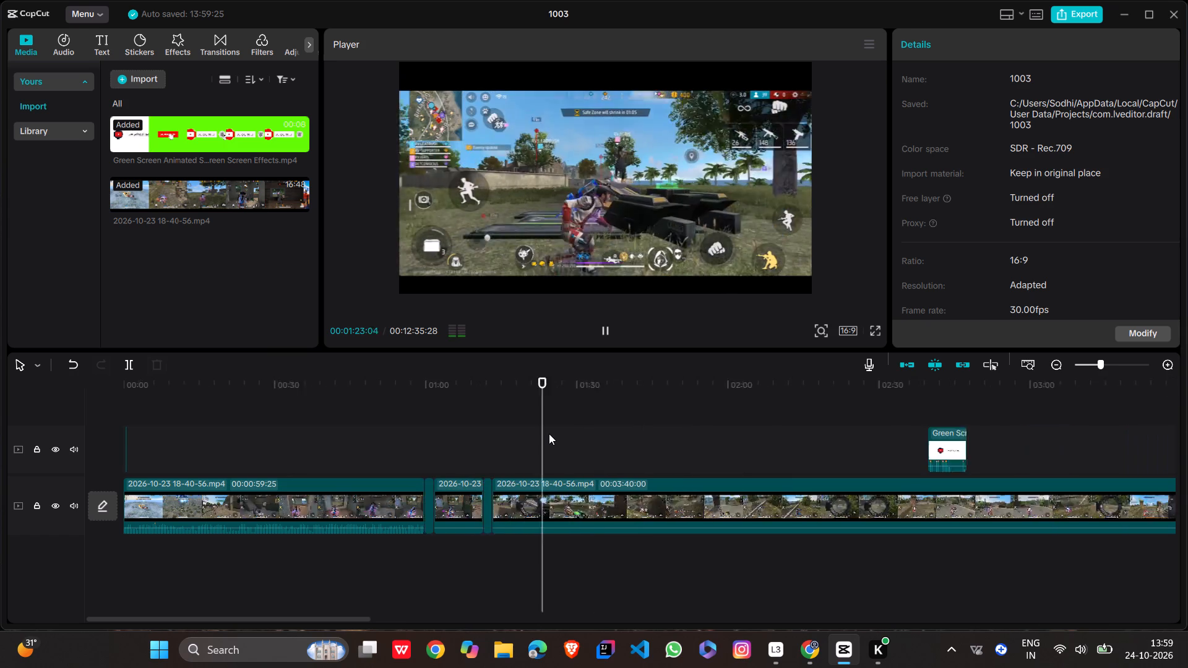
pyautogui.keyDown('ctrl'); pyautogui.scroll(-8, 549, 434); pyautogui.keyUp('ctrl')
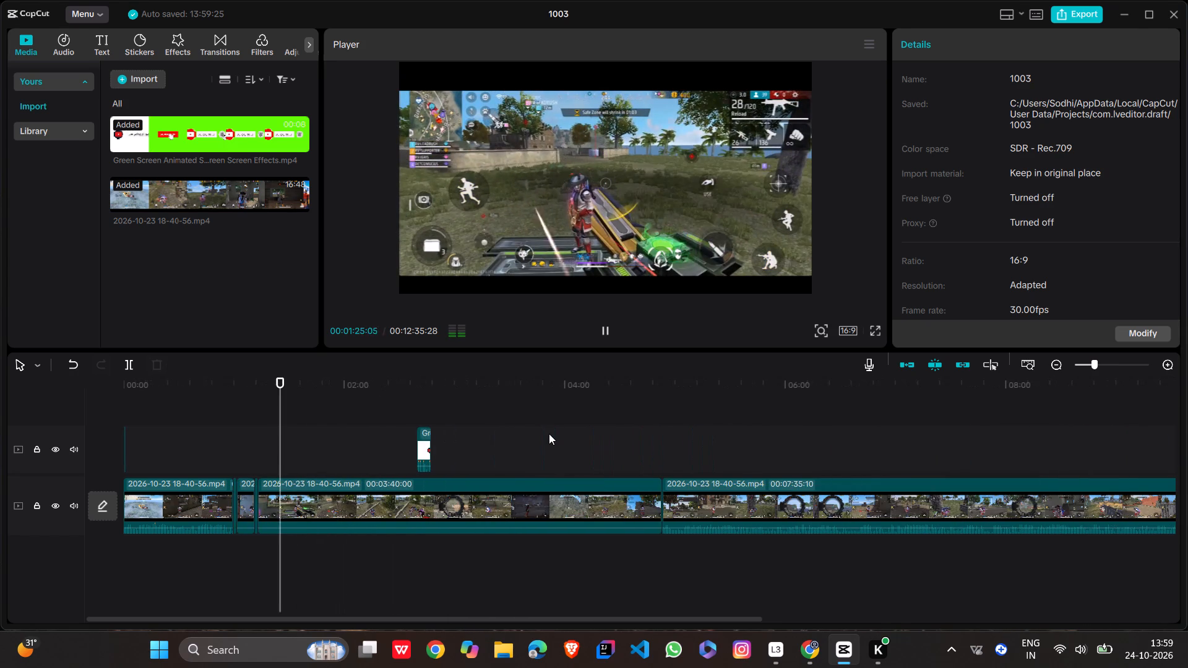
pyautogui.keyDown('ctrl'); pyautogui.scroll(-3, 549, 434); pyautogui.keyUp('ctrl')
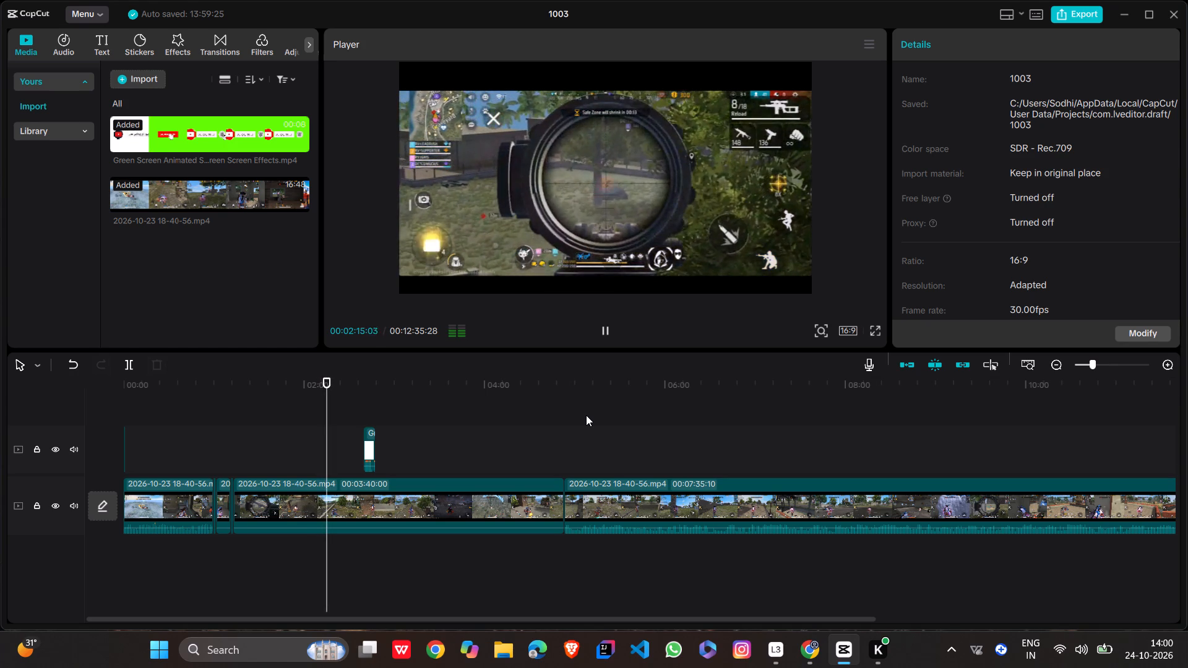
# Replay the footage from about 00:02:01:15 to 00:02:05:15 to look for unwanted audio.
pyautogui.click(586, 415)
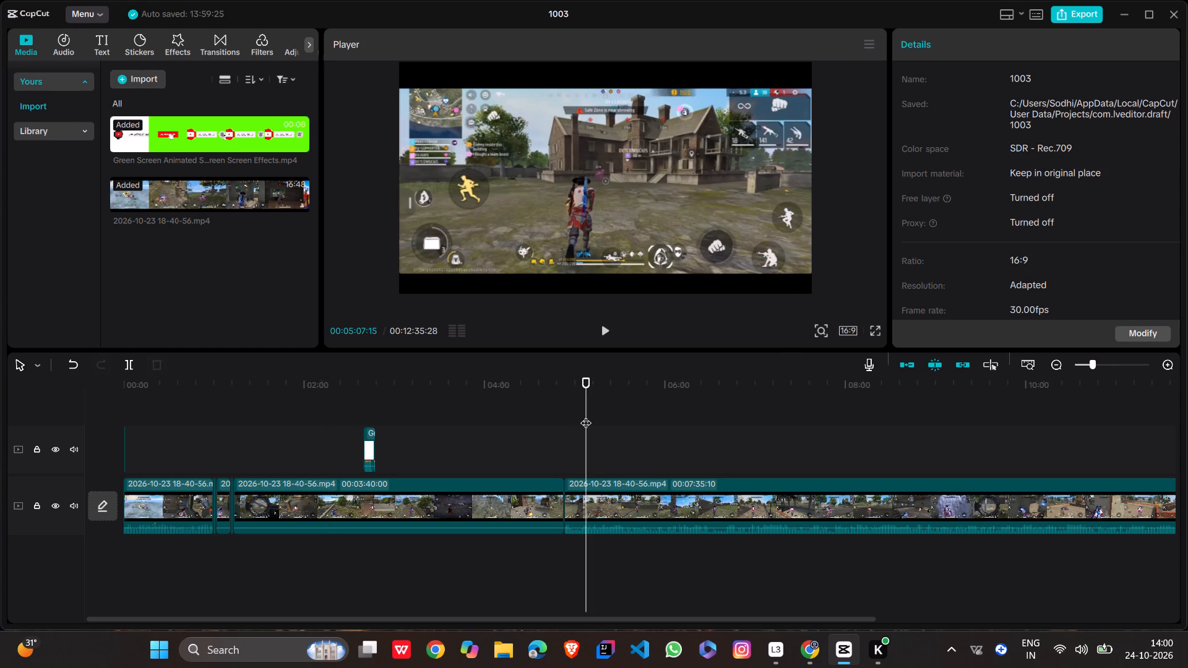
pyautogui.click(317, 435)
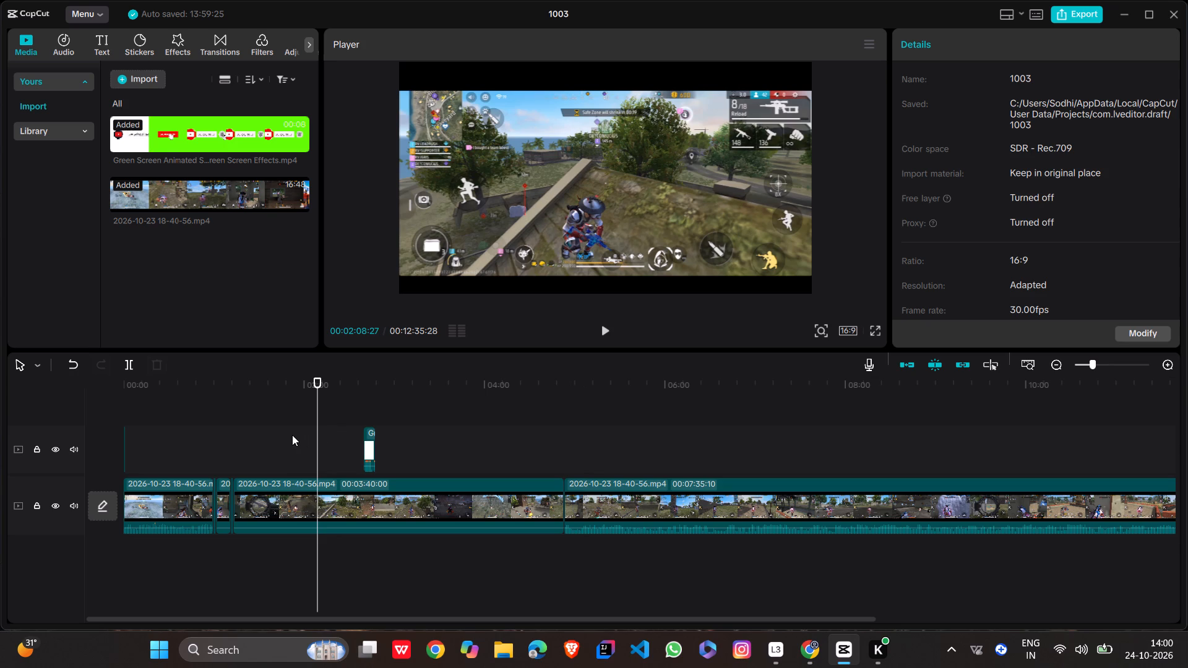
pyautogui.doubleClick(292, 435)
pyautogui.click(280, 438)
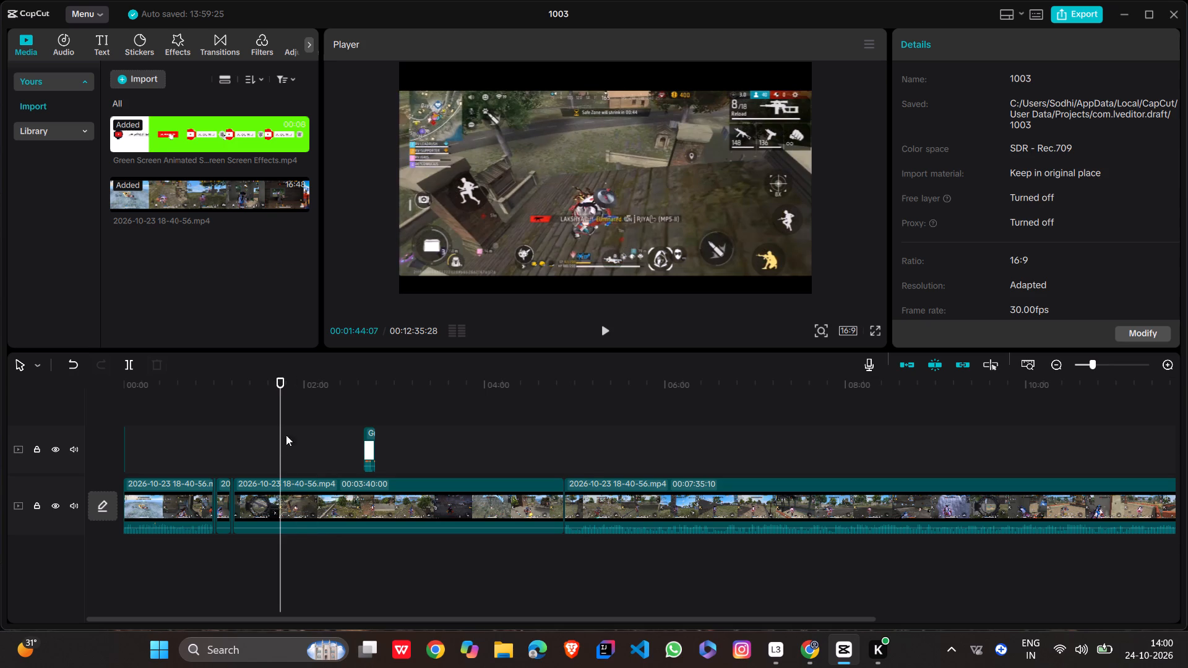
pyautogui.click(306, 426)
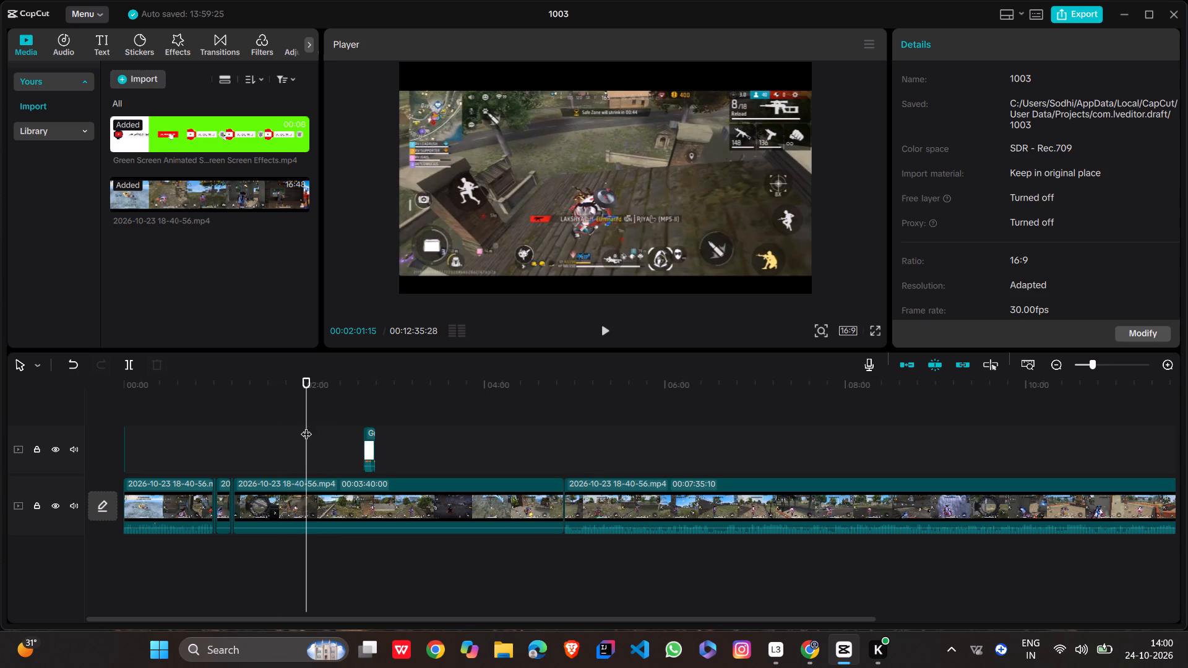
pyautogui.click(604, 322)
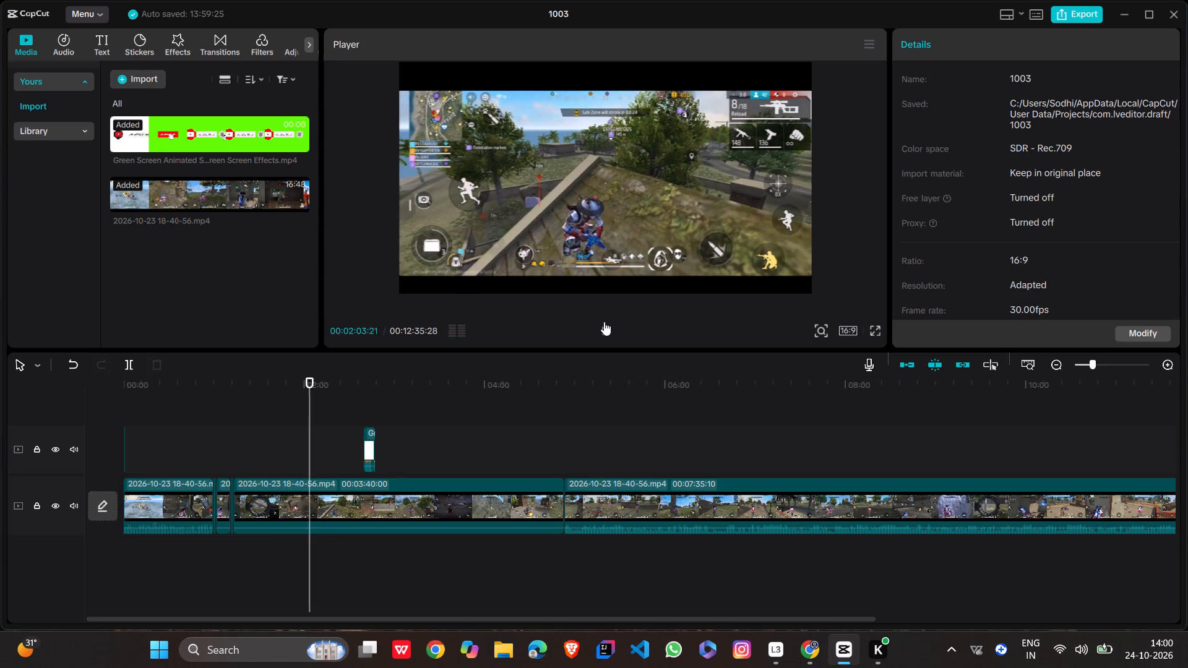
pyautogui.press('space')
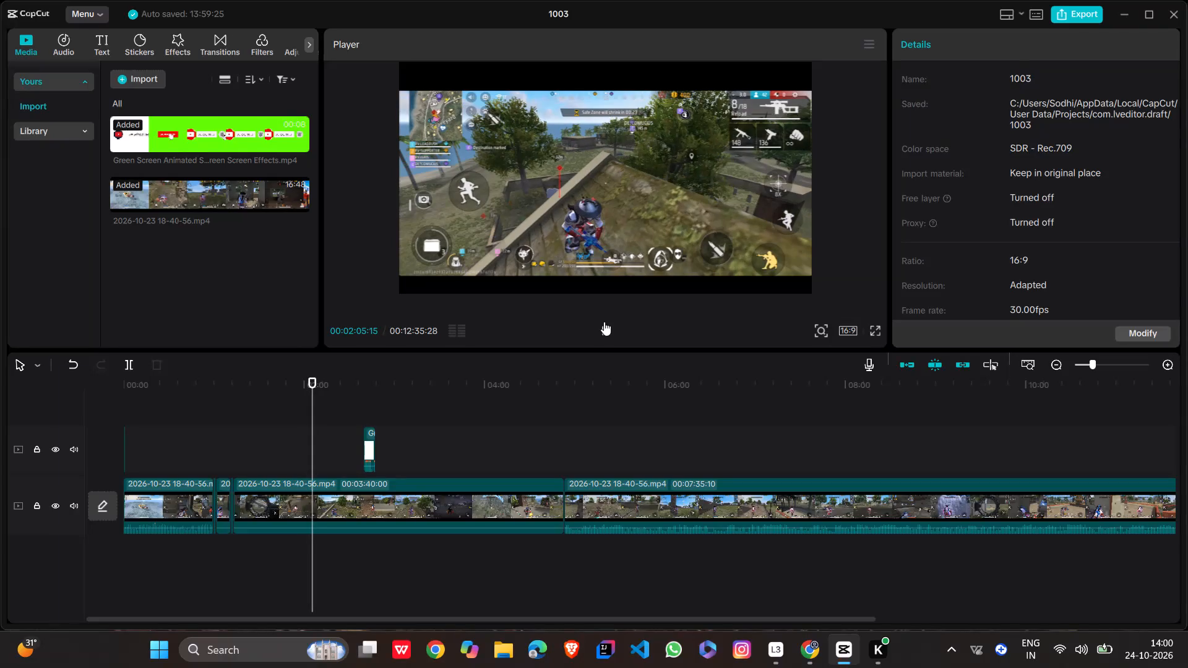
# Turn off auto snapping and switch to the Split tool for cutting the main gameplay track.
pyautogui.keyDown('ctrl'); pyautogui.scroll(10, 523, 414); pyautogui.keyUp('ctrl')
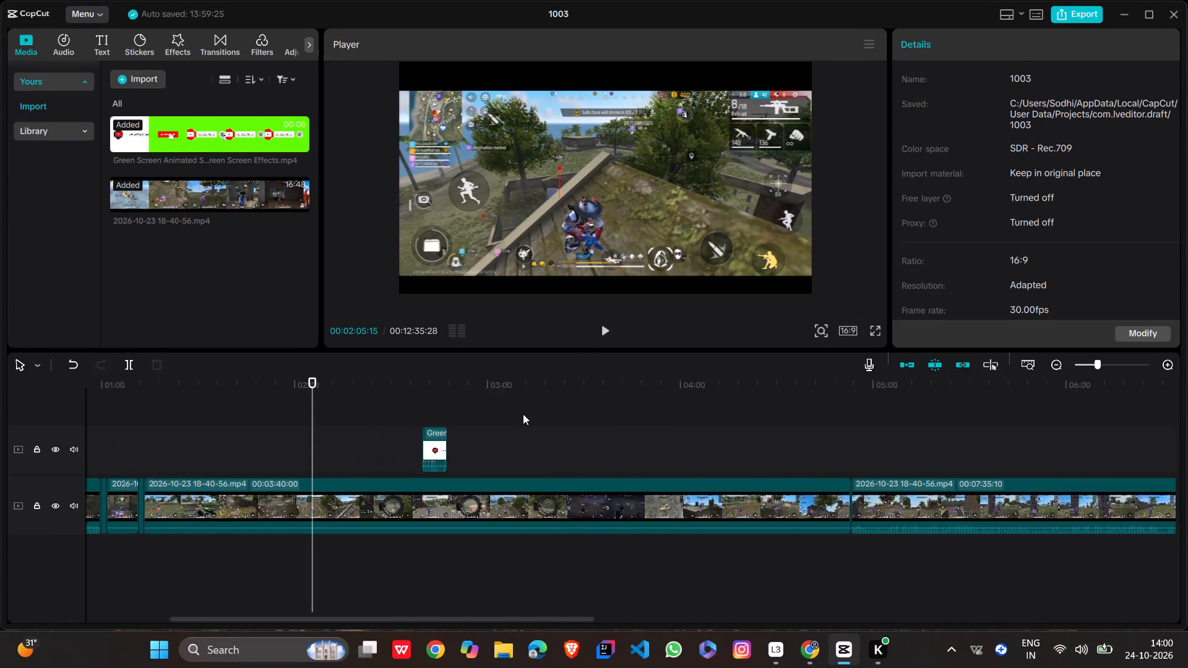
pyautogui.scroll(2, 523, 414)
pyautogui.keyDown('ctrl'); pyautogui.scroll(9, 523, 414); pyautogui.keyUp('ctrl')
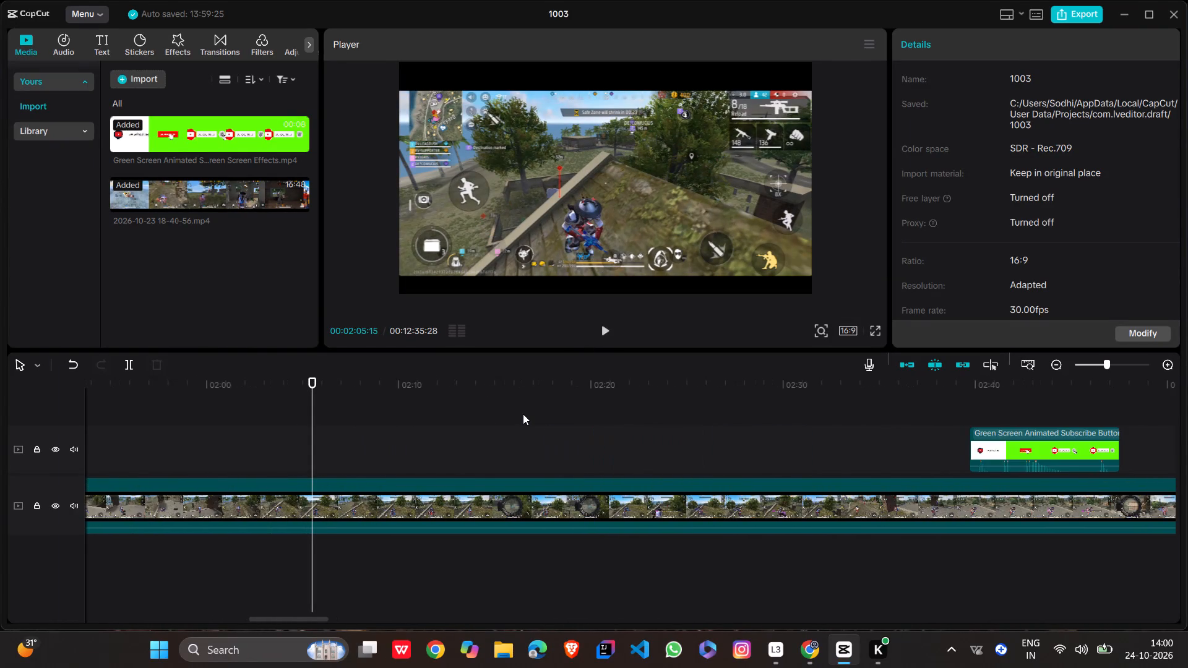
pyautogui.keyDown('ctrl'); pyautogui.scroll(3, 523, 414); pyautogui.keyUp('ctrl')
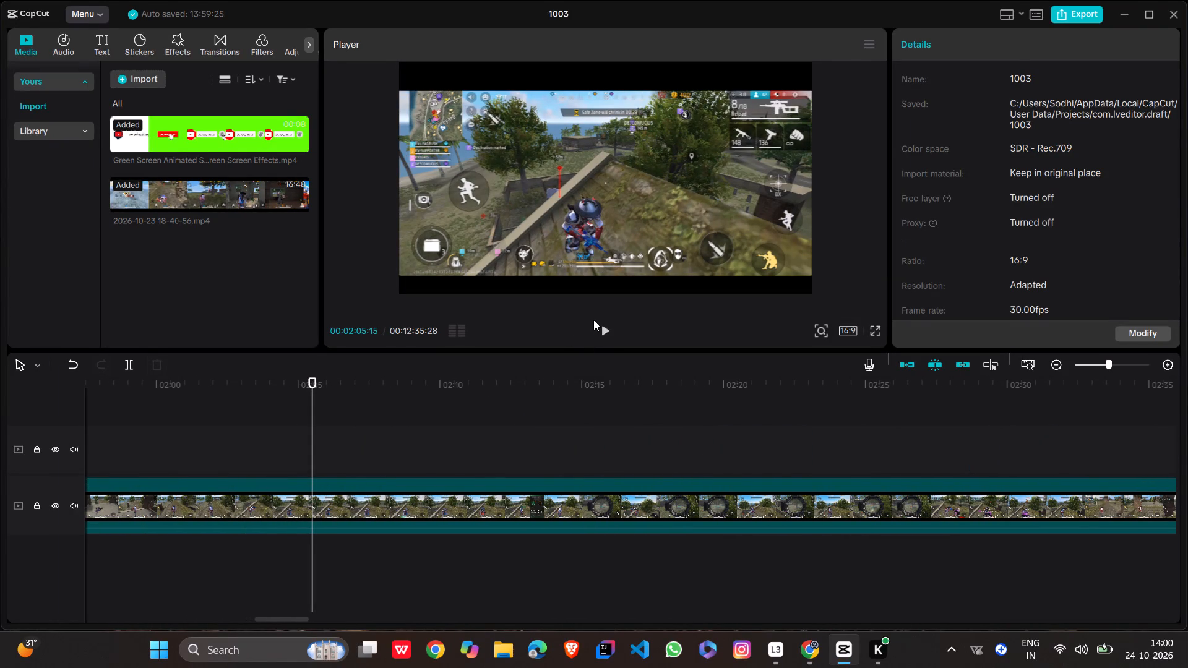
pyautogui.write('nb')
# Play on from 00:02:05:15 to find the start of the unwanted audio, and split the gameplay clip at 00:02:15:00.
pyautogui.press('space')
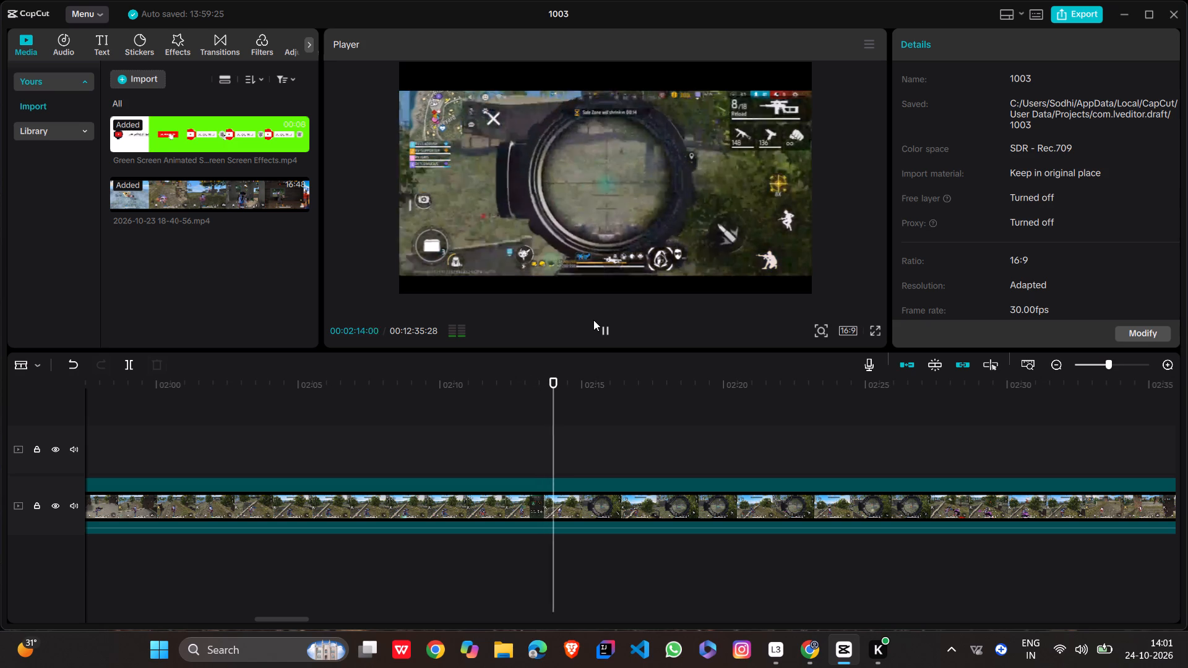
pyautogui.press('space')
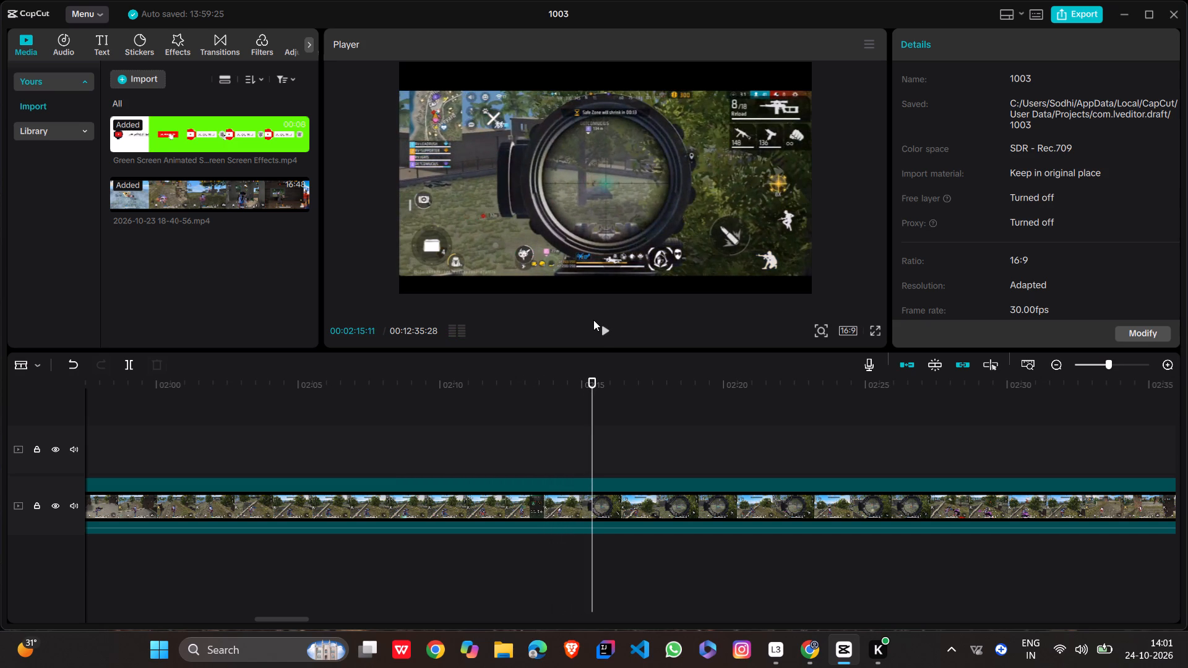
pyautogui.press('Left')
pyautogui.press('Left')
pyautogui.press('Left')
pyautogui.press('Left')
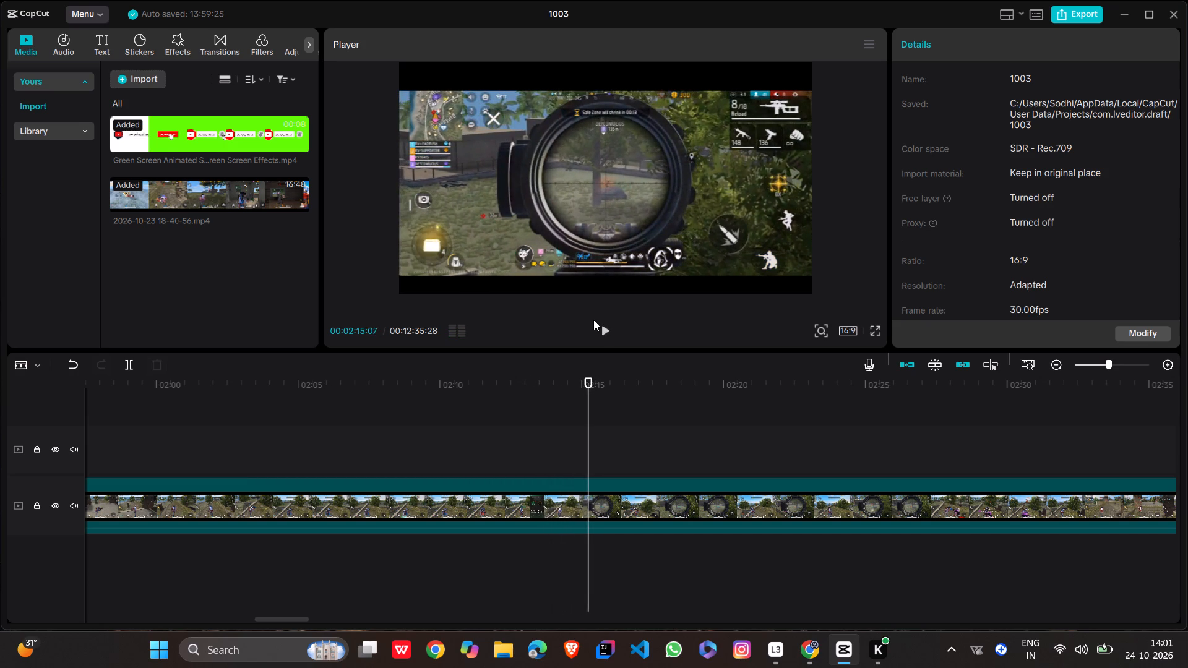
pyautogui.press('Left')
pyautogui.press('Left')
pyautogui.press('Left')
pyautogui.press('Left')
pyautogui.press('Left')
pyautogui.press('Left')
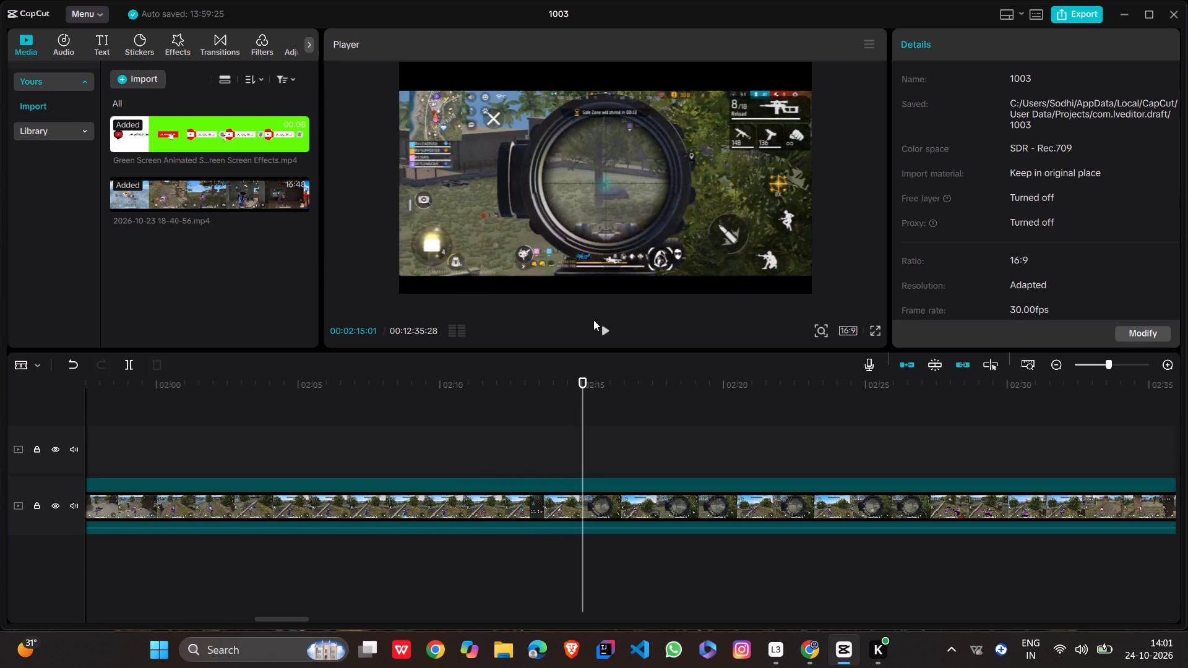
pyautogui.press('Left')
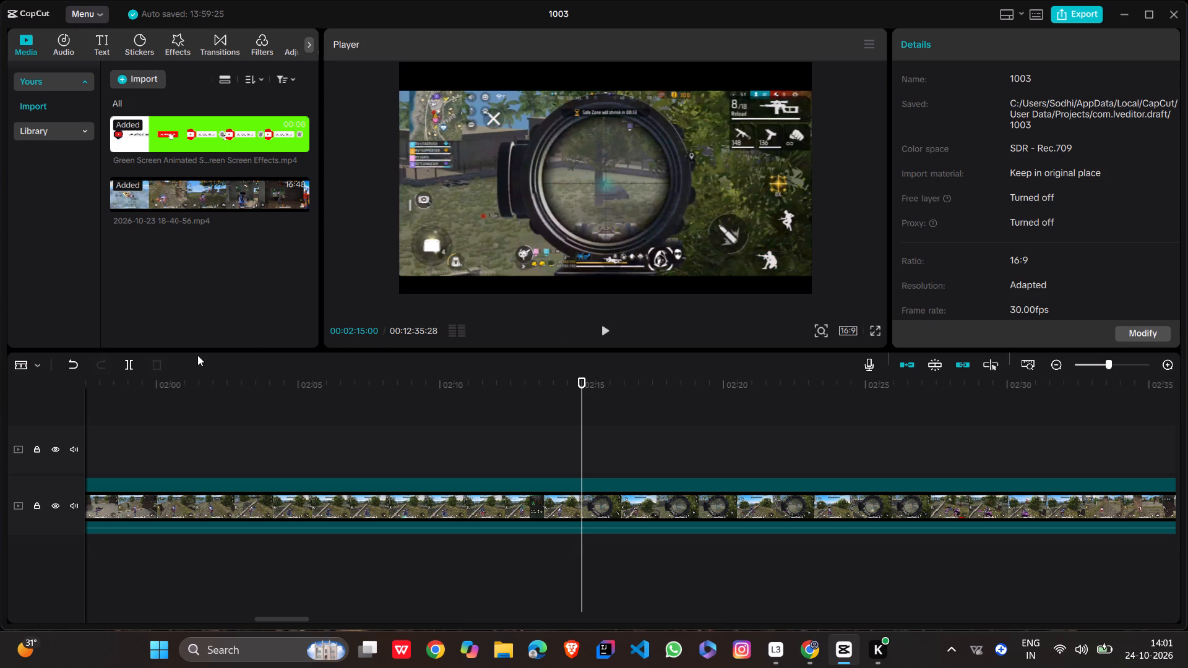
pyautogui.click(125, 364)
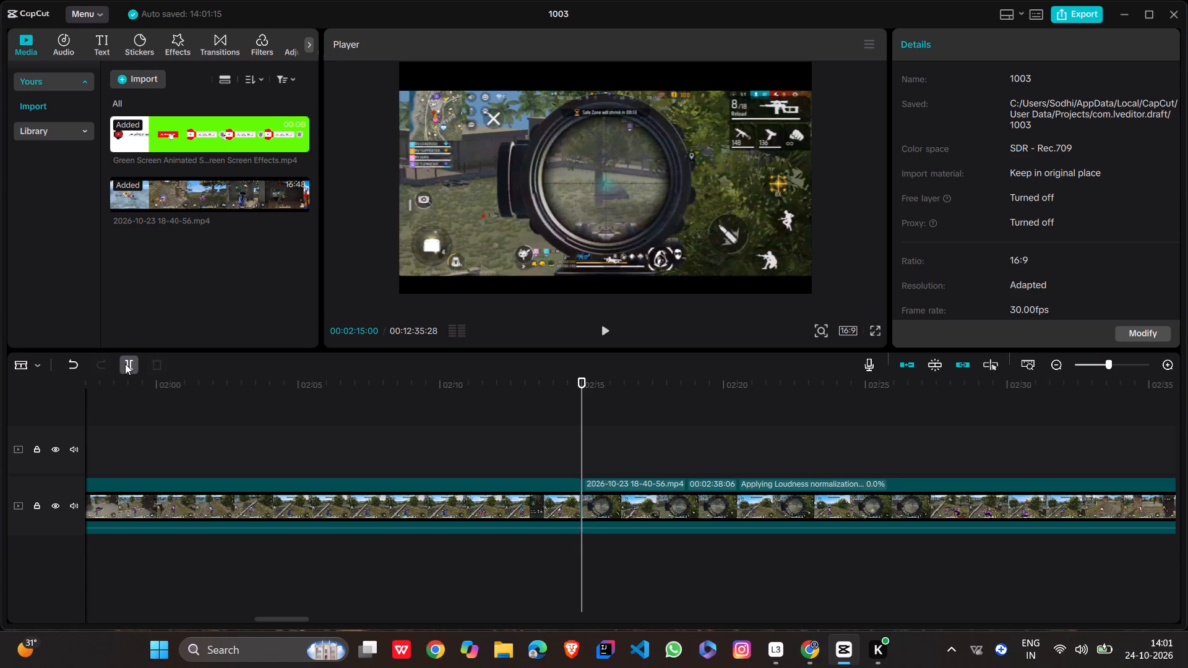
# Play on from the new cut to find where the unwanted audio ends, and split the clip at 00:02:16:16.
pyautogui.press('space')
pyautogui.press('space')
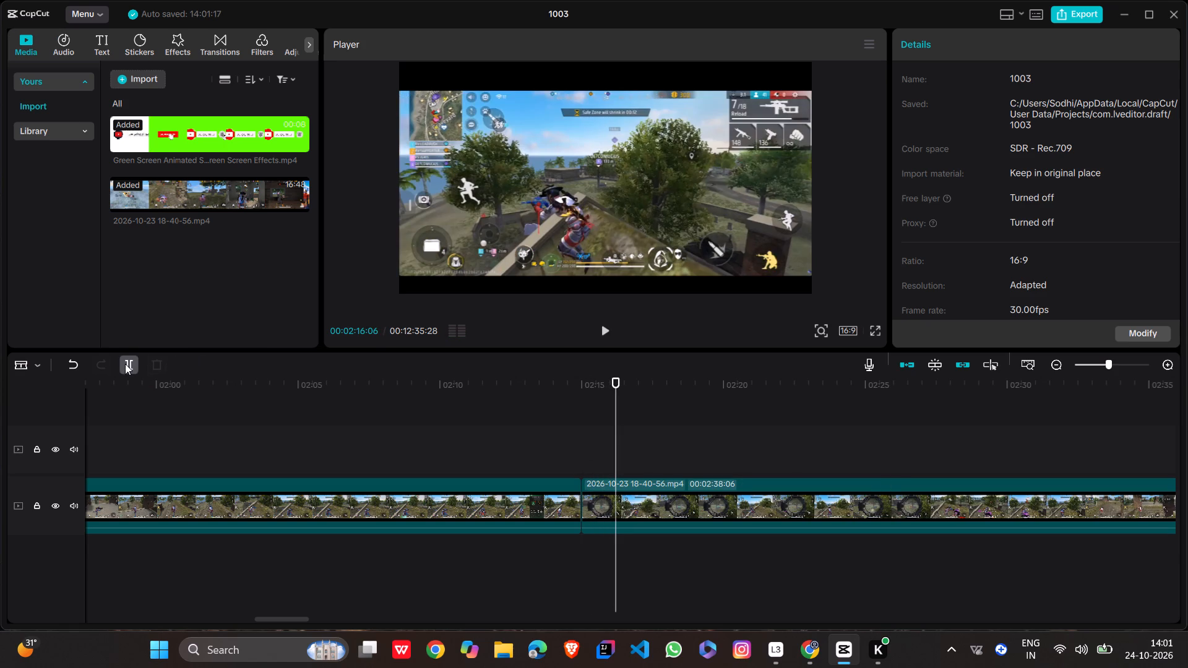
pyautogui.press('space')
pyautogui.press('space')
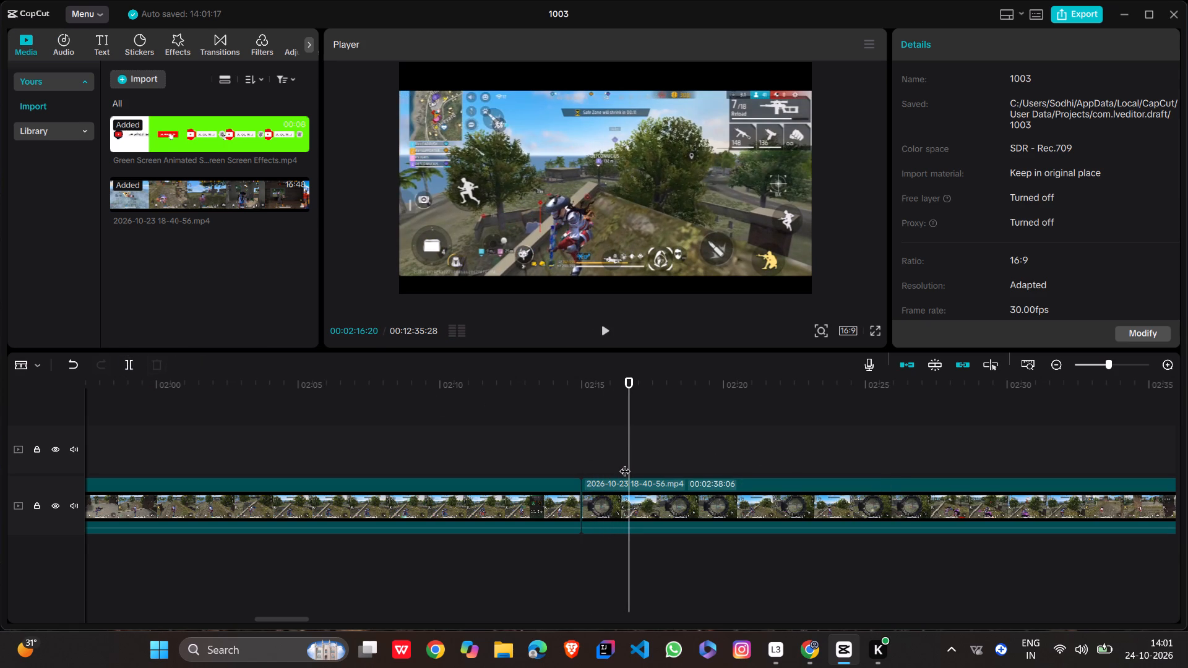
pyautogui.moveTo(631, 463); pyautogui.dragTo(626, 463)
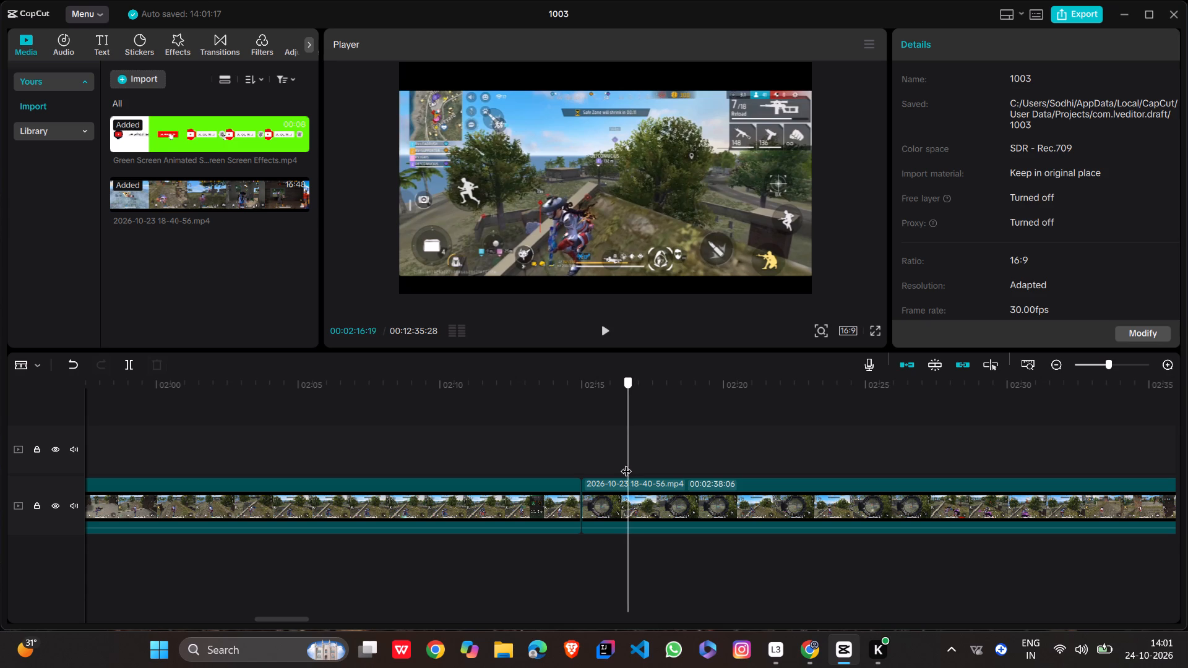
pyautogui.moveTo(626, 463); pyautogui.dragTo(626, 463)
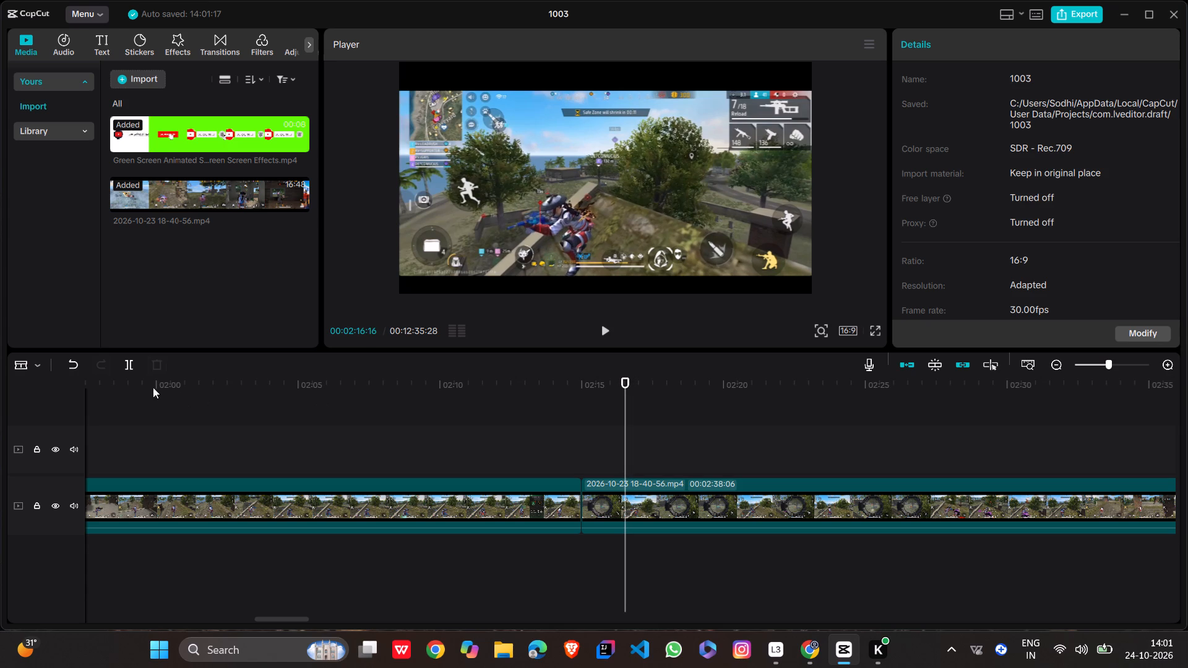
pyautogui.click(122, 366)
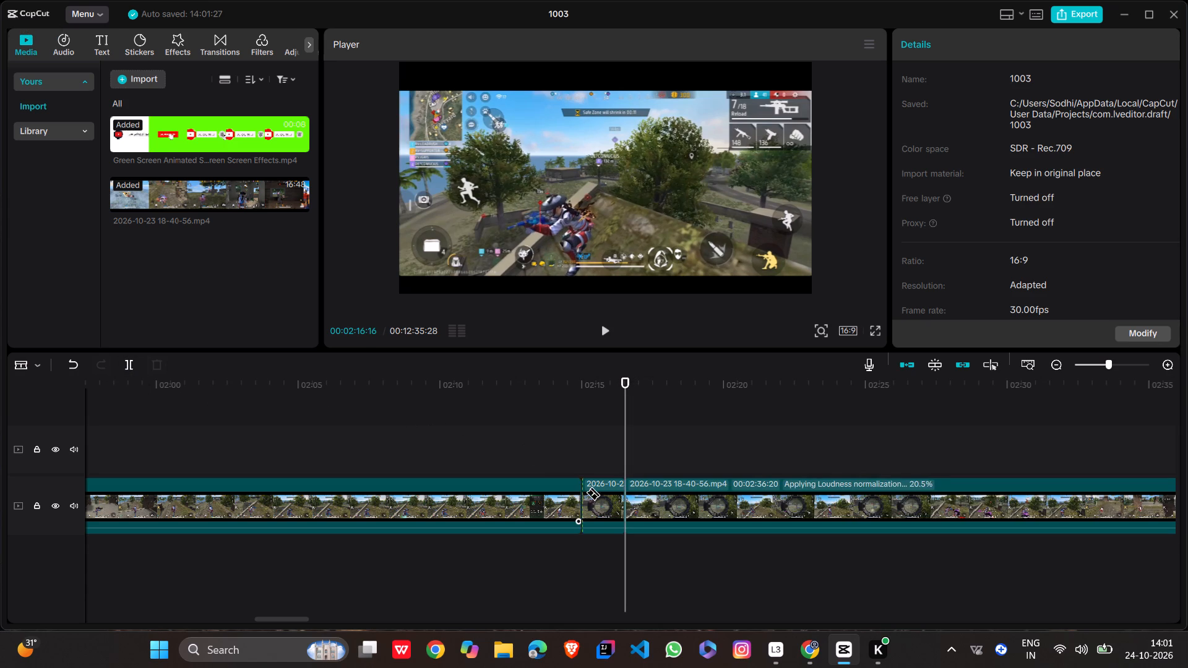
# Split the short segment once more near its start, just after 00:02:15:00.
pyautogui.click(592, 495)
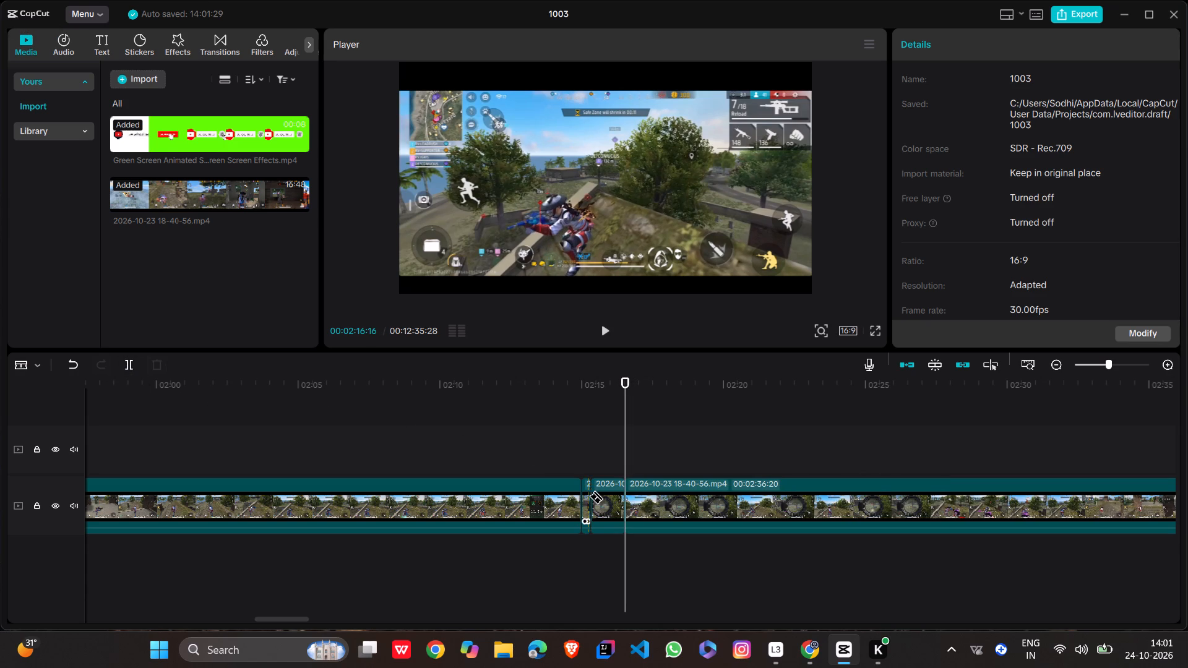
# Play the footage from 00:02:14:28 to 00:02:15:26 to check the sound around the new splits.
pyautogui.click(580, 455)
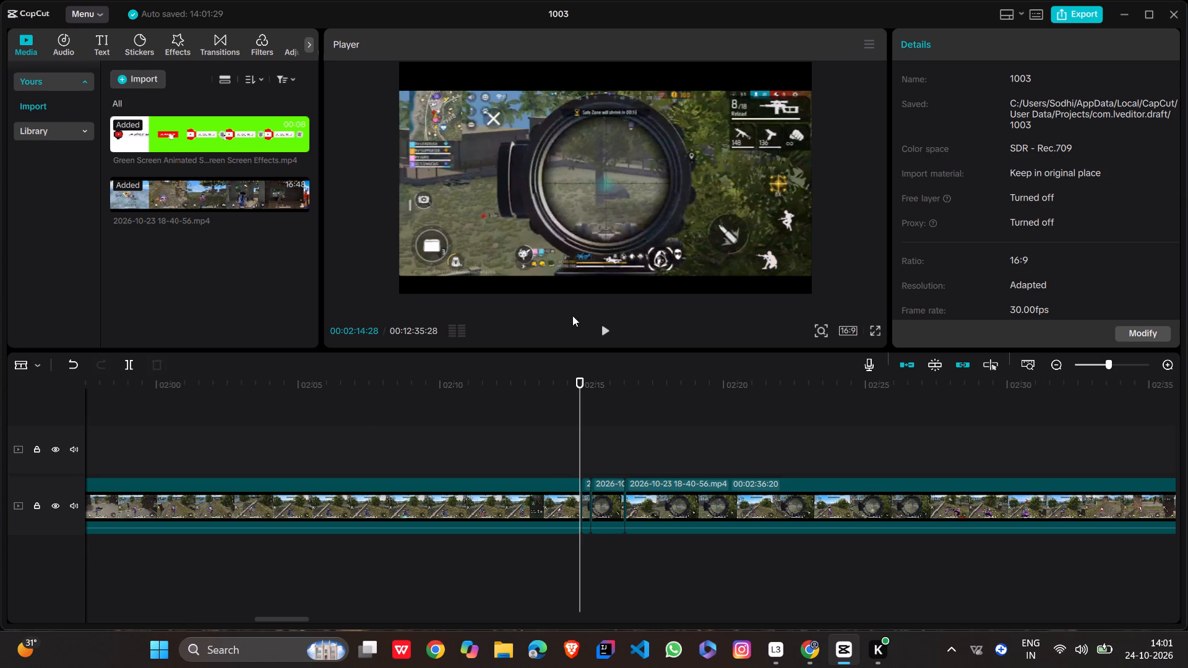
pyautogui.click(605, 330)
pyautogui.click(605, 330)
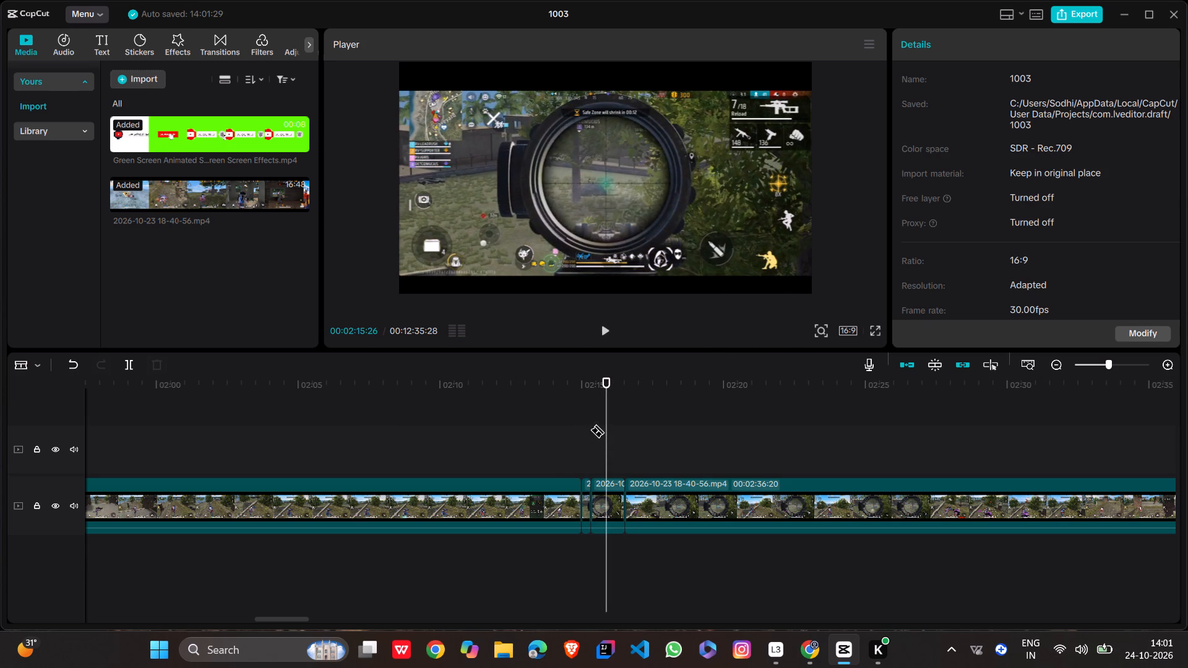
pyautogui.click(687, 241)
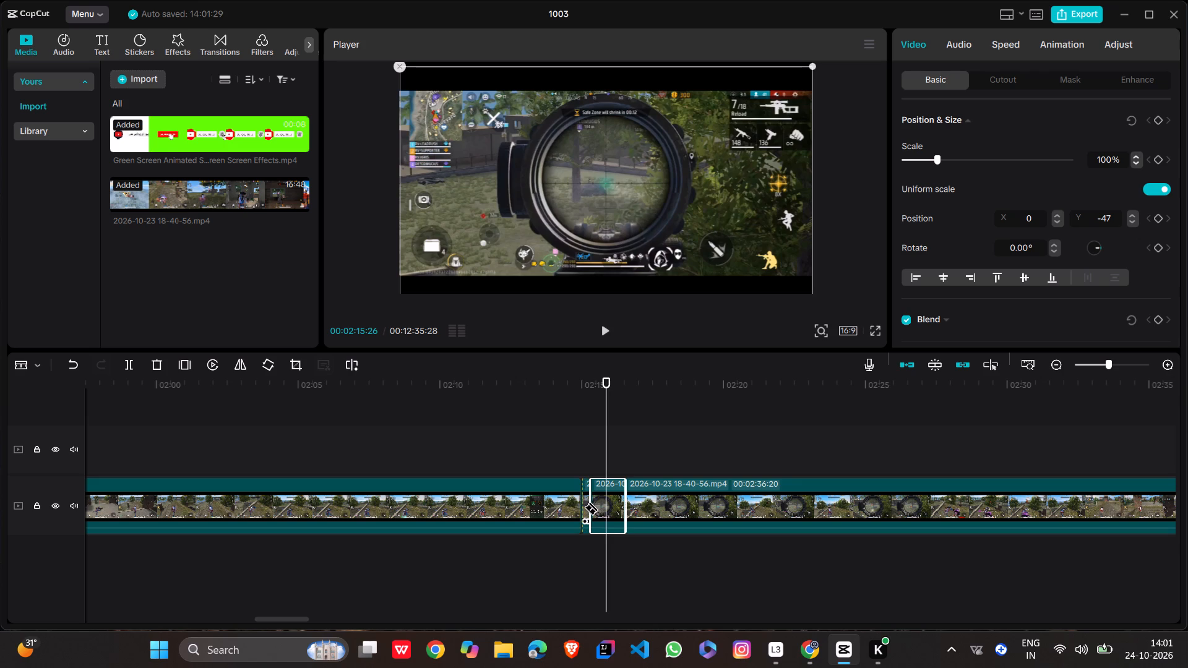
pyautogui.click(585, 422)
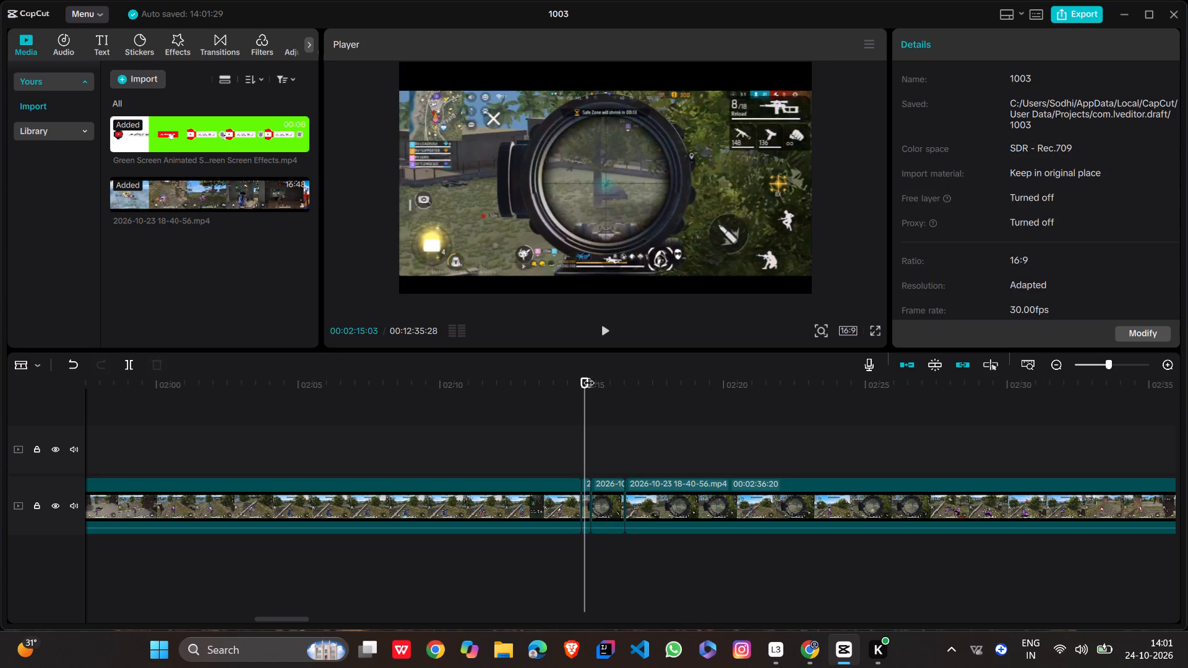
pyautogui.click(628, 357)
# Mute the gameplay clip that ends at 00:02:15:00 by lowering its volume to -∞ dB.
pyautogui.keyDown('ctrl'); pyautogui.scroll(9, 535, 457); pyautogui.keyUp('ctrl')
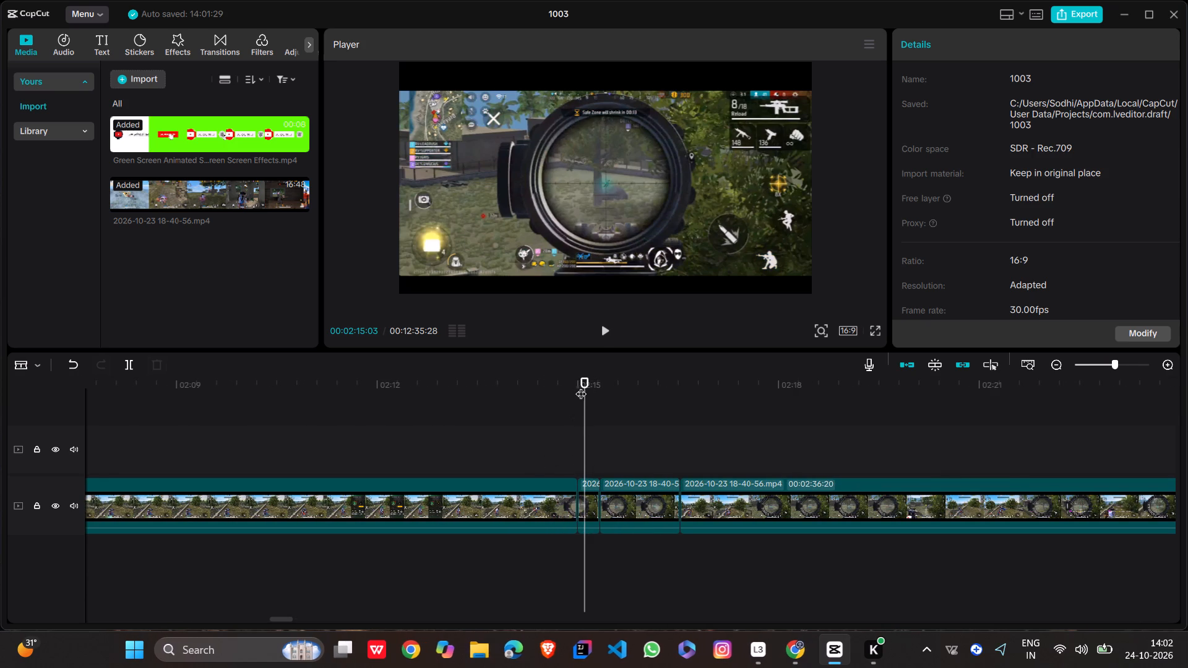
pyautogui.moveTo(585, 386); pyautogui.dragTo(577, 386)
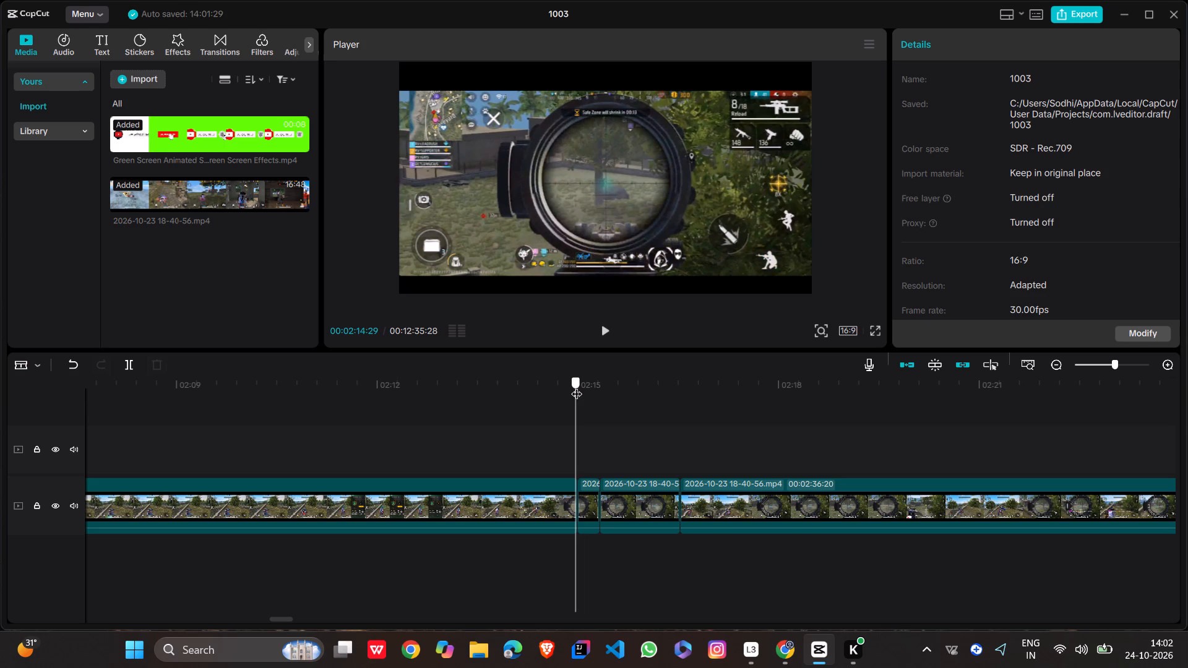
pyautogui.moveTo(577, 386); pyautogui.dragTo(576, 386)
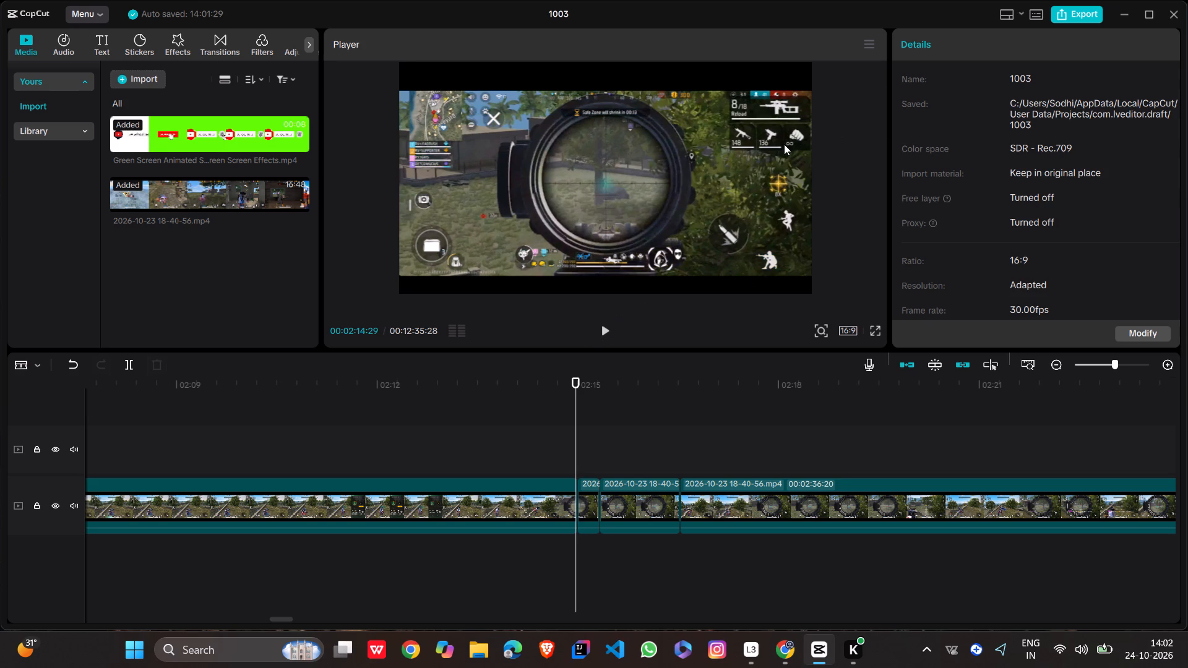
pyautogui.click(784, 144)
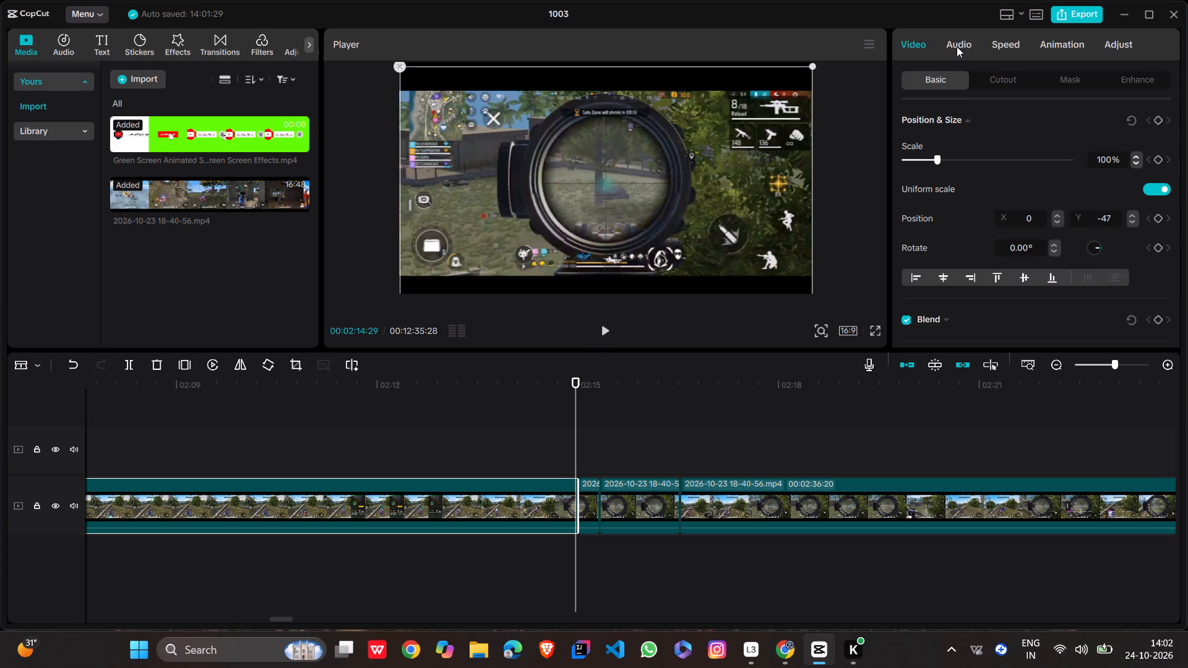
pyautogui.click(957, 46)
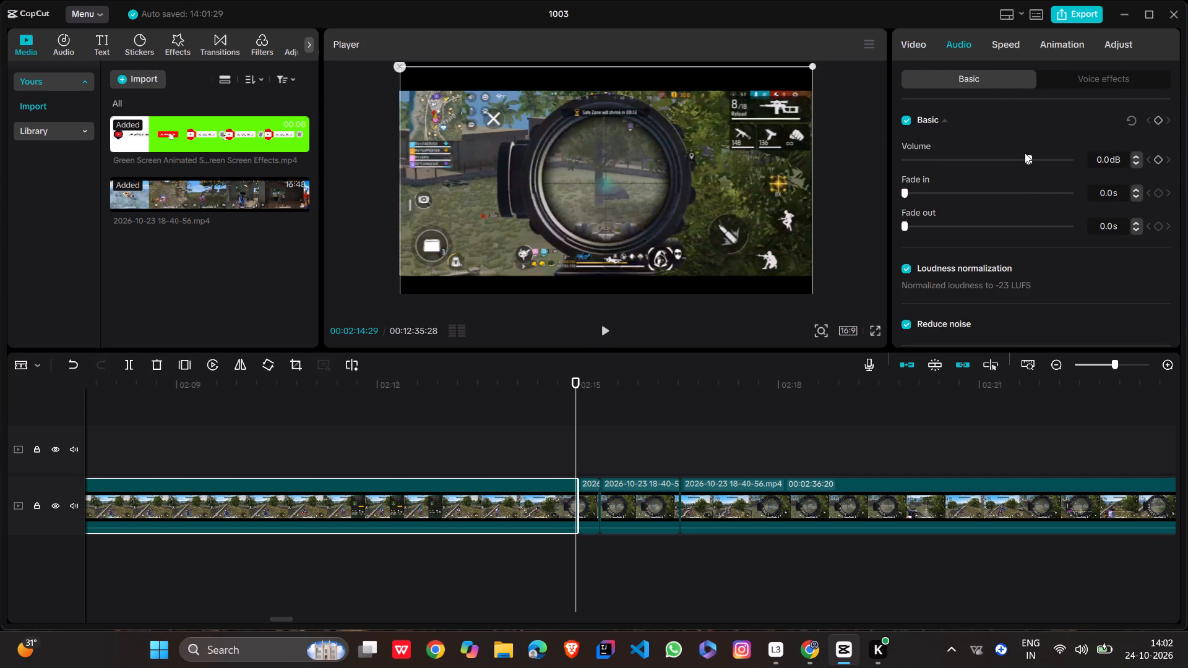
pyautogui.moveTo(1027, 158); pyautogui.dragTo(957, 167)
pyautogui.moveTo(957, 167); pyautogui.dragTo(857, 171)
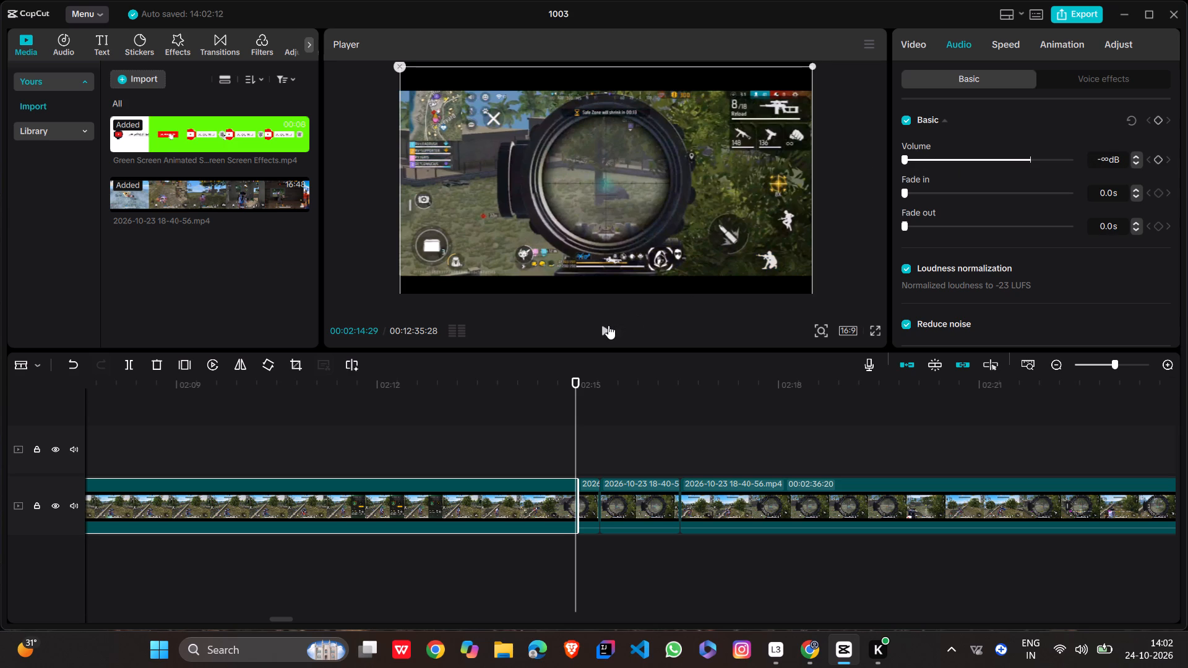
# Play the footage from 00:02:14:29 to 00:02:16:15 to check the sound across the short segments.
pyautogui.click(608, 325)
pyautogui.click(608, 325)
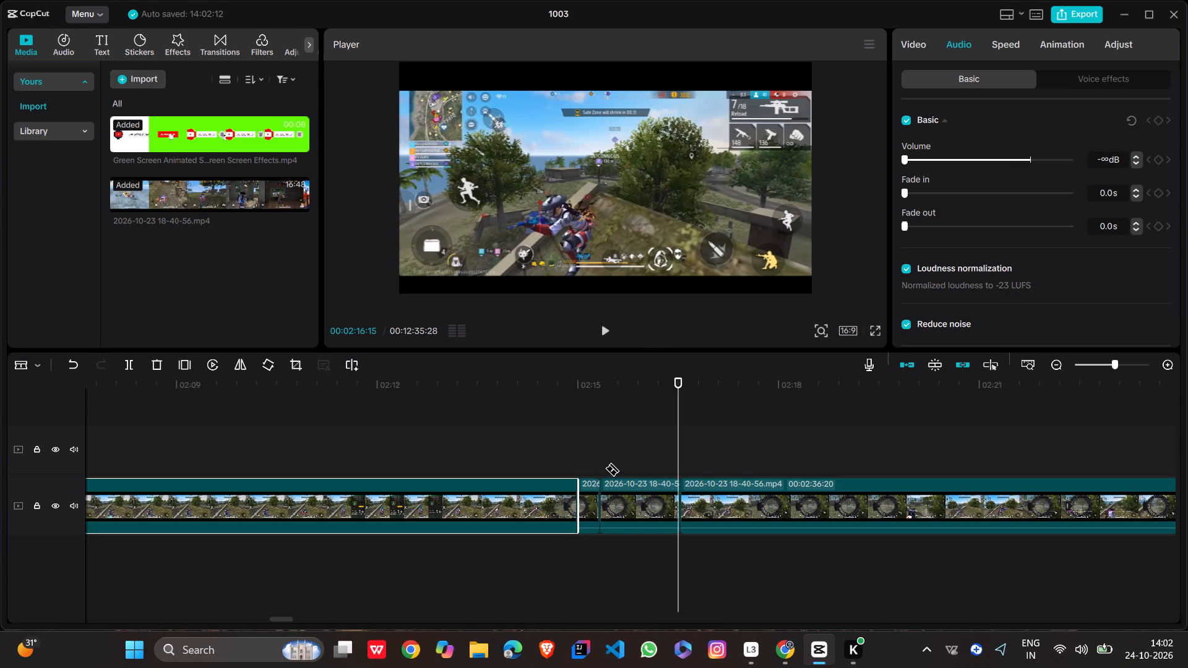
# Split the muted clip about half a second before its end at 00:02:15:00.
pyautogui.click(549, 492)
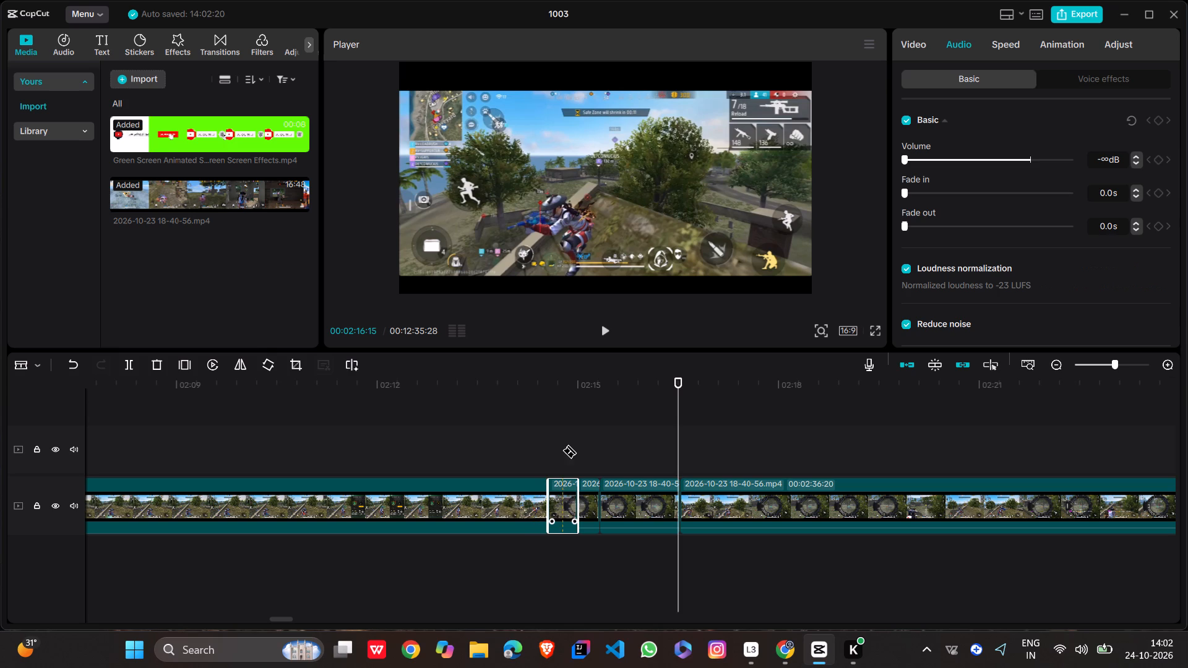
# Undo the recent splits and volume muting around 00:02:15 until the gameplay footage is one continuous clip there.
pyautogui.click(80, 364)
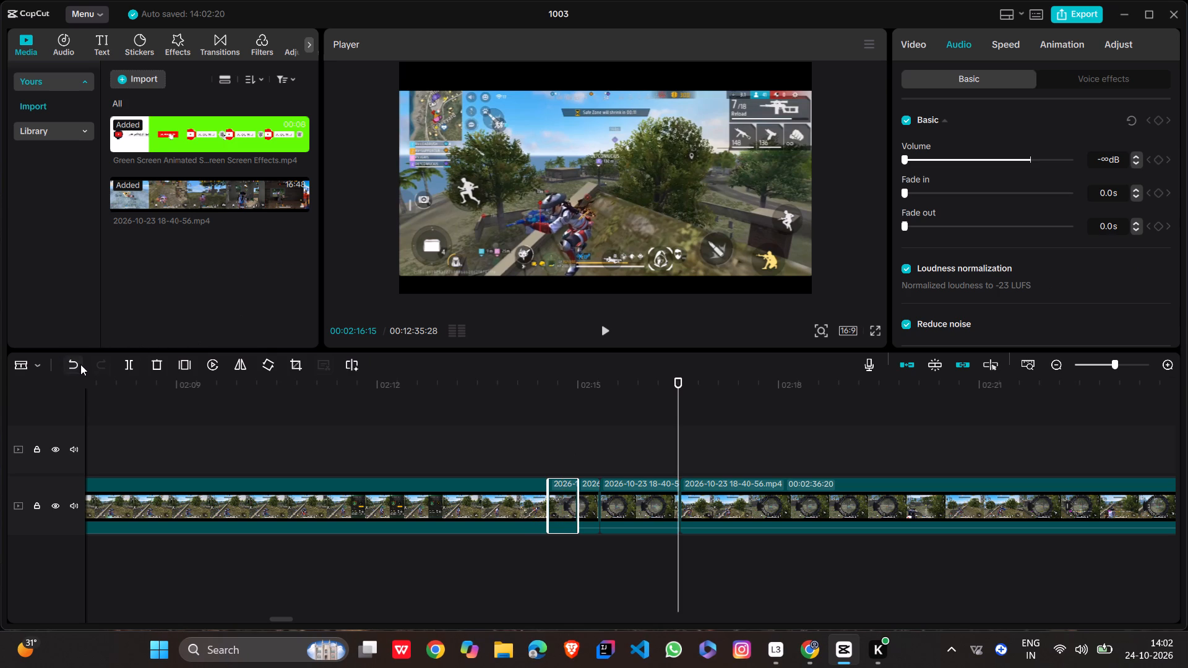
pyautogui.click(80, 364)
pyautogui.click(80, 364)
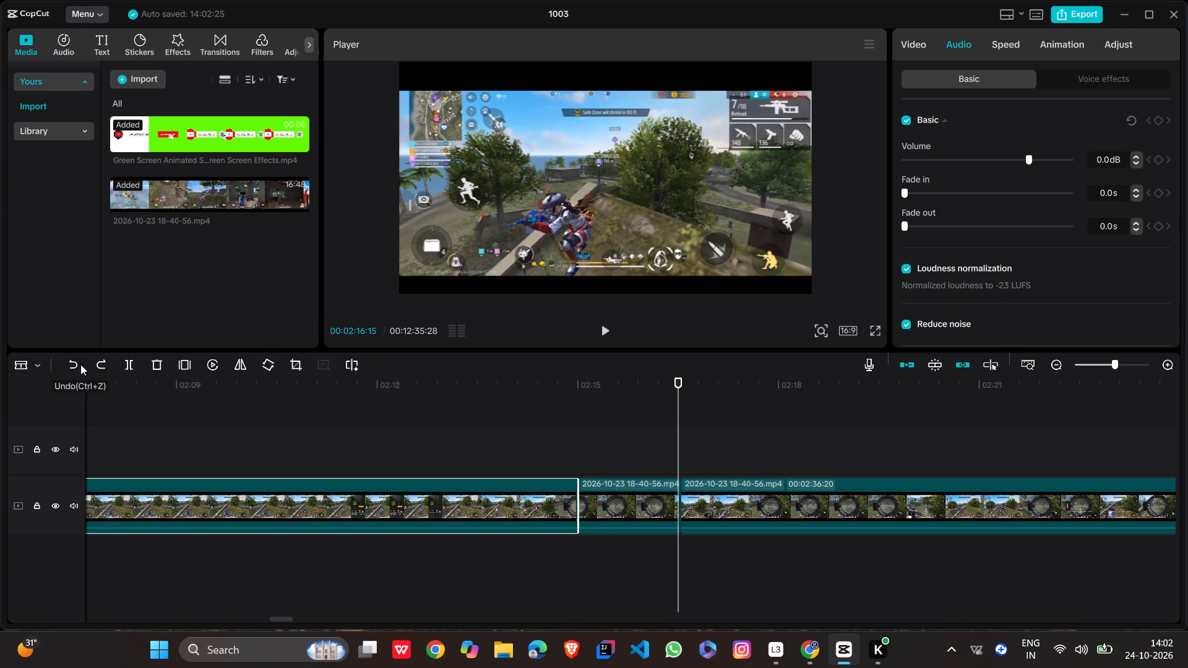
pyautogui.click(80, 364)
pyautogui.click(80, 364)
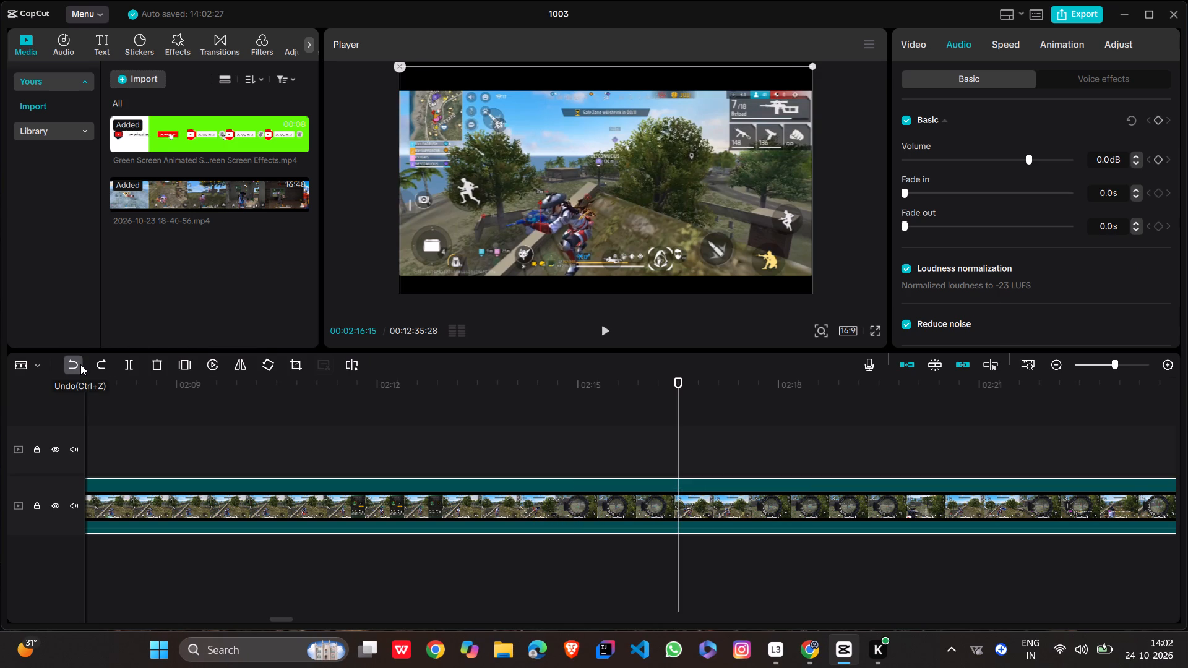
# Turn on auto snapping for the timeline, keeping the main track magnet on.
pyautogui.click(479, 448)
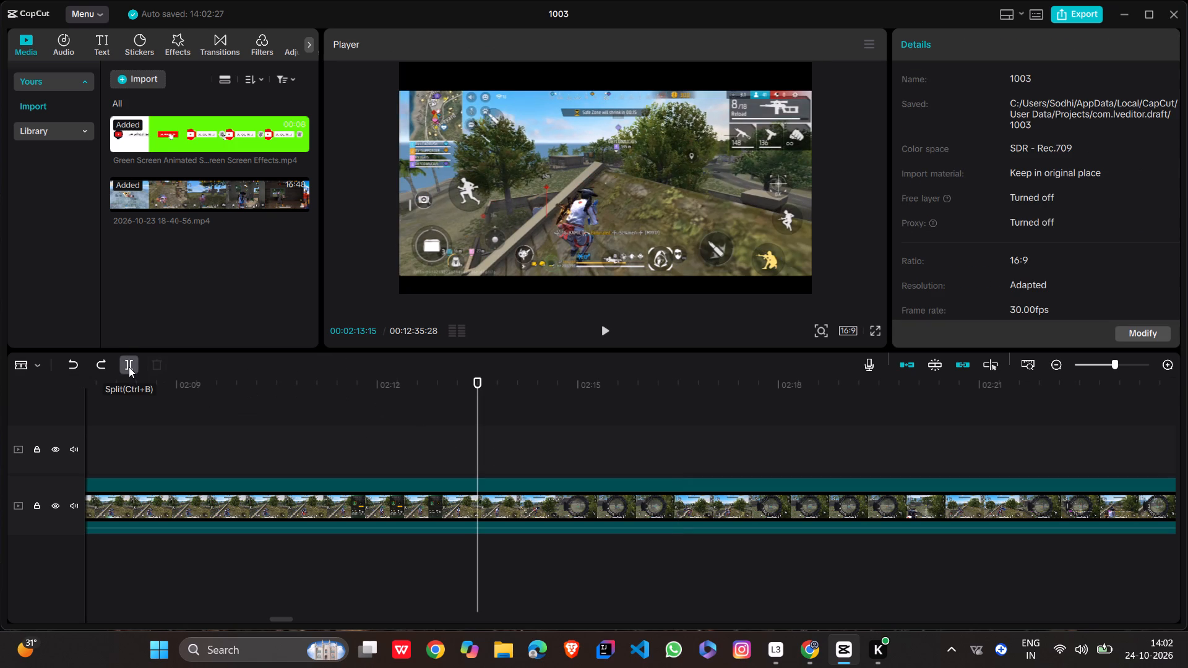
pyautogui.click(447, 234)
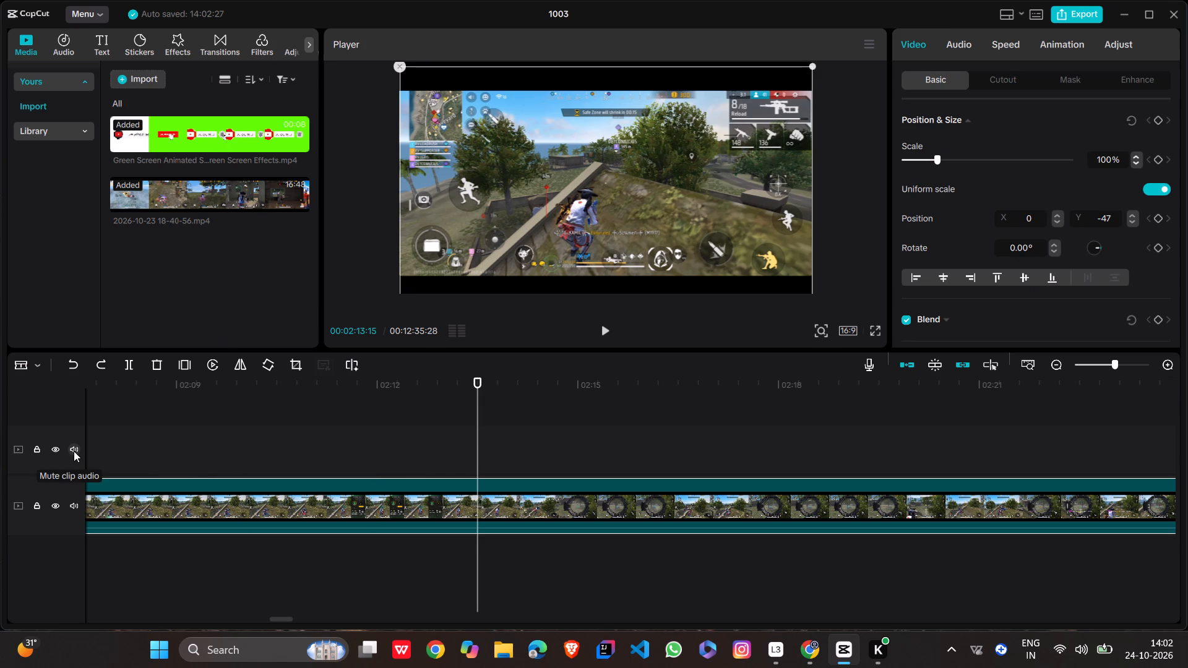
pyautogui.keyDown('ctrl'); pyautogui.scroll(-5, 215, 461); pyautogui.keyUp('ctrl')
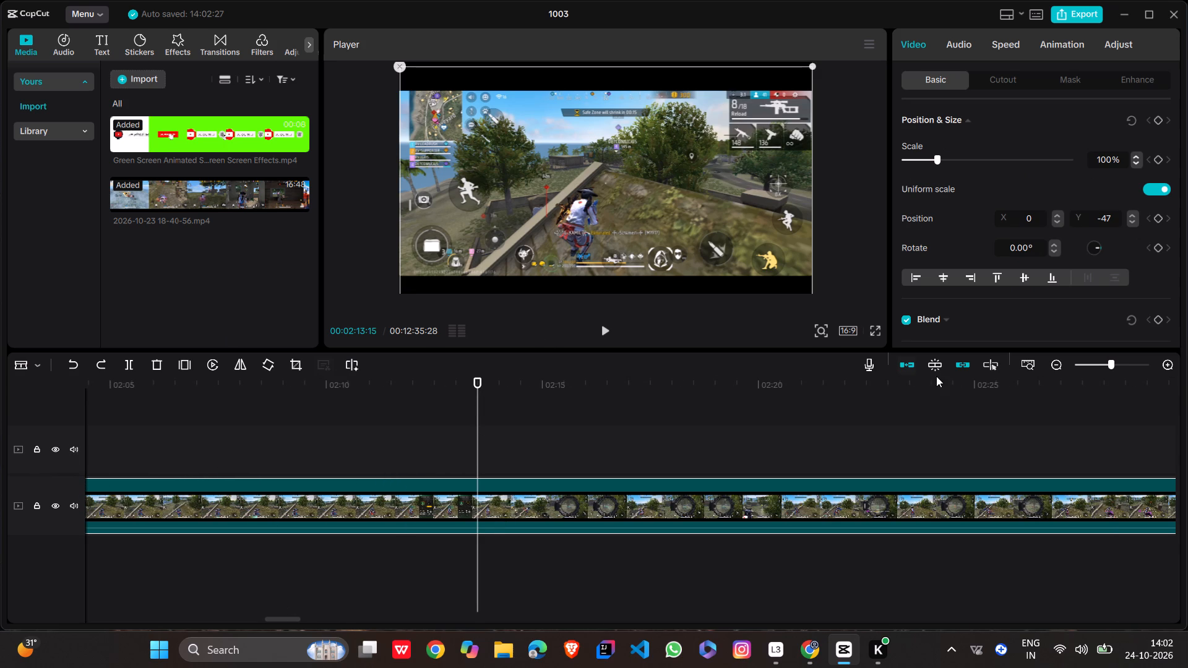
pyautogui.click(910, 369)
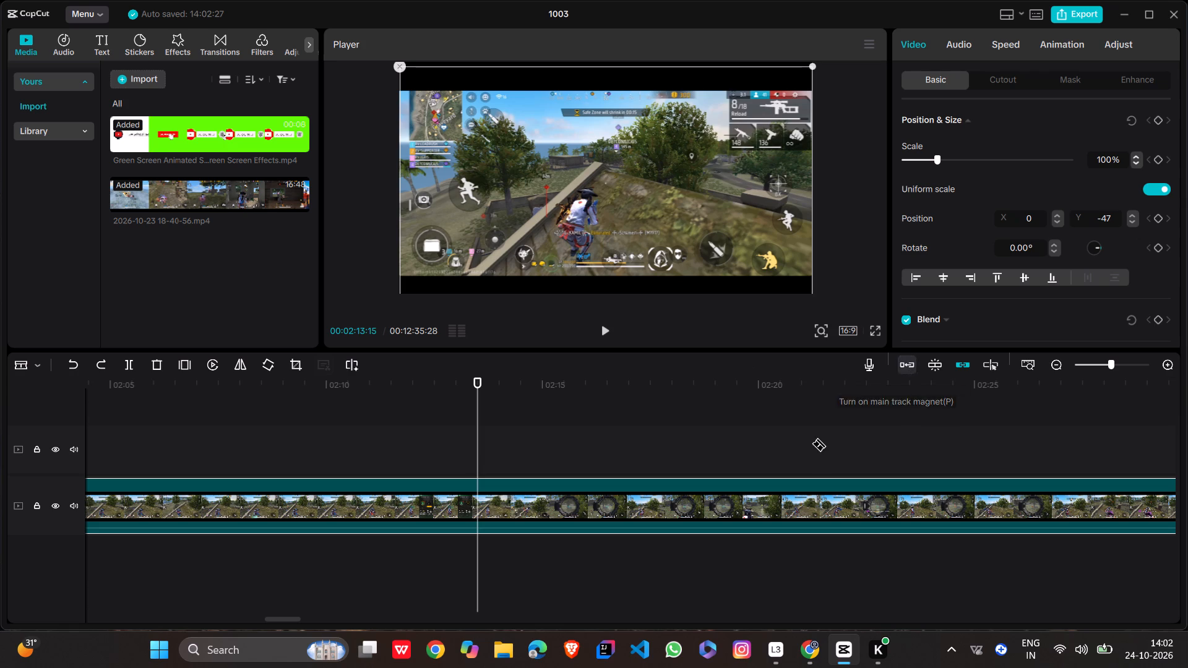
pyautogui.click(936, 365)
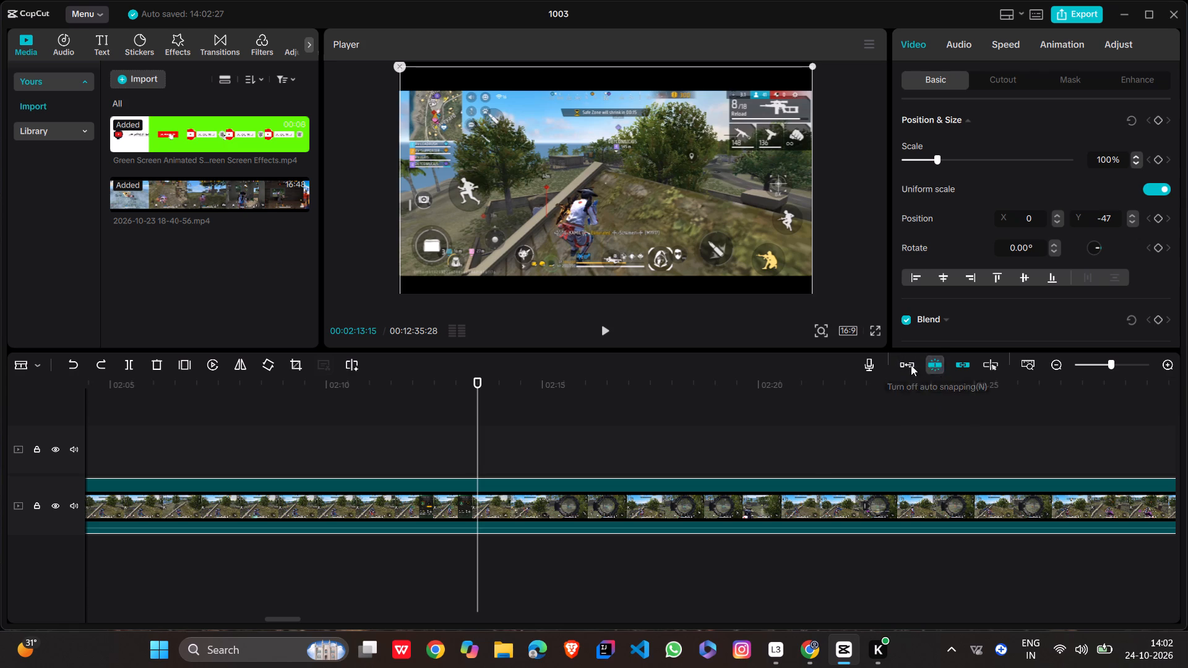
pyautogui.click(905, 365)
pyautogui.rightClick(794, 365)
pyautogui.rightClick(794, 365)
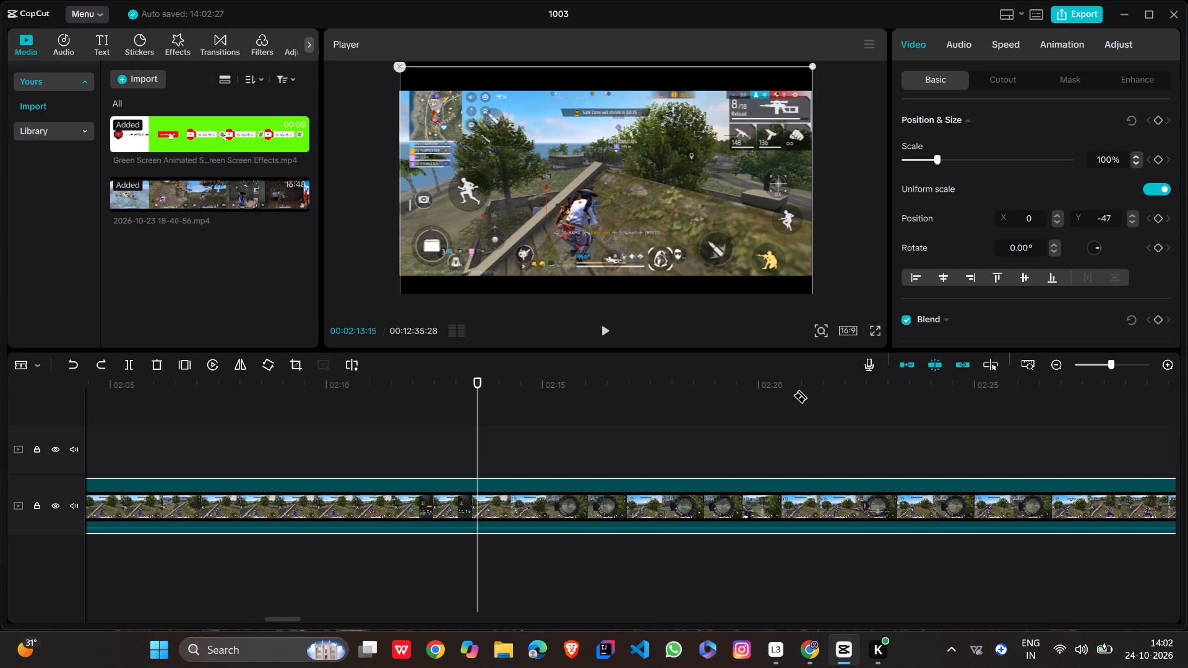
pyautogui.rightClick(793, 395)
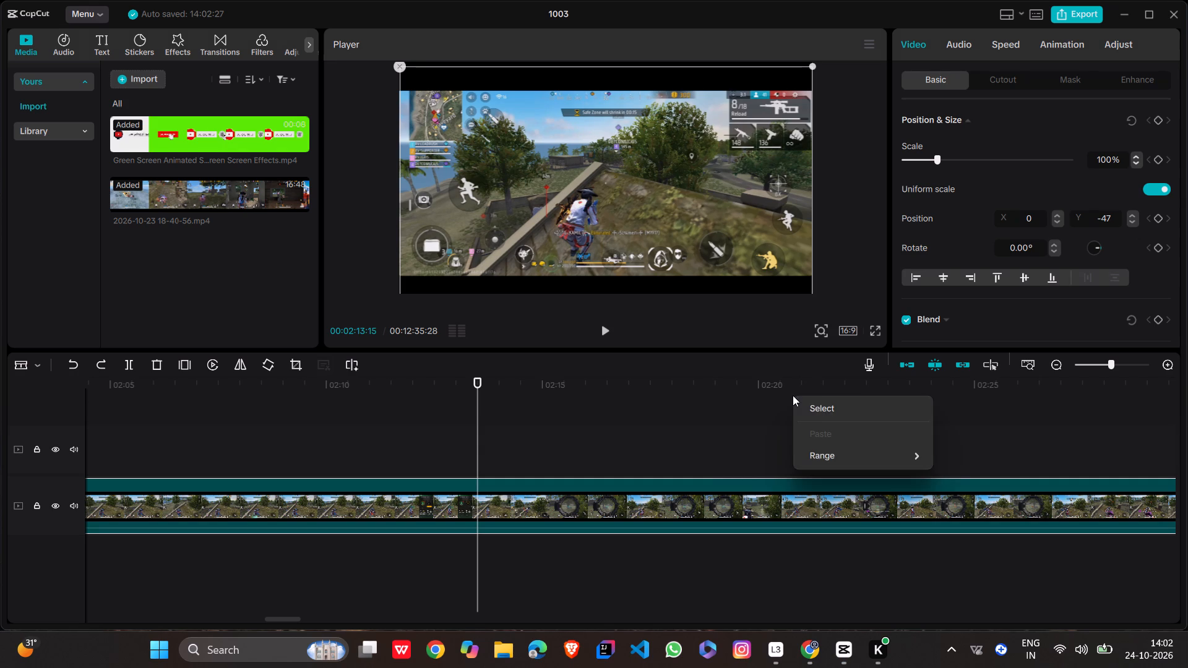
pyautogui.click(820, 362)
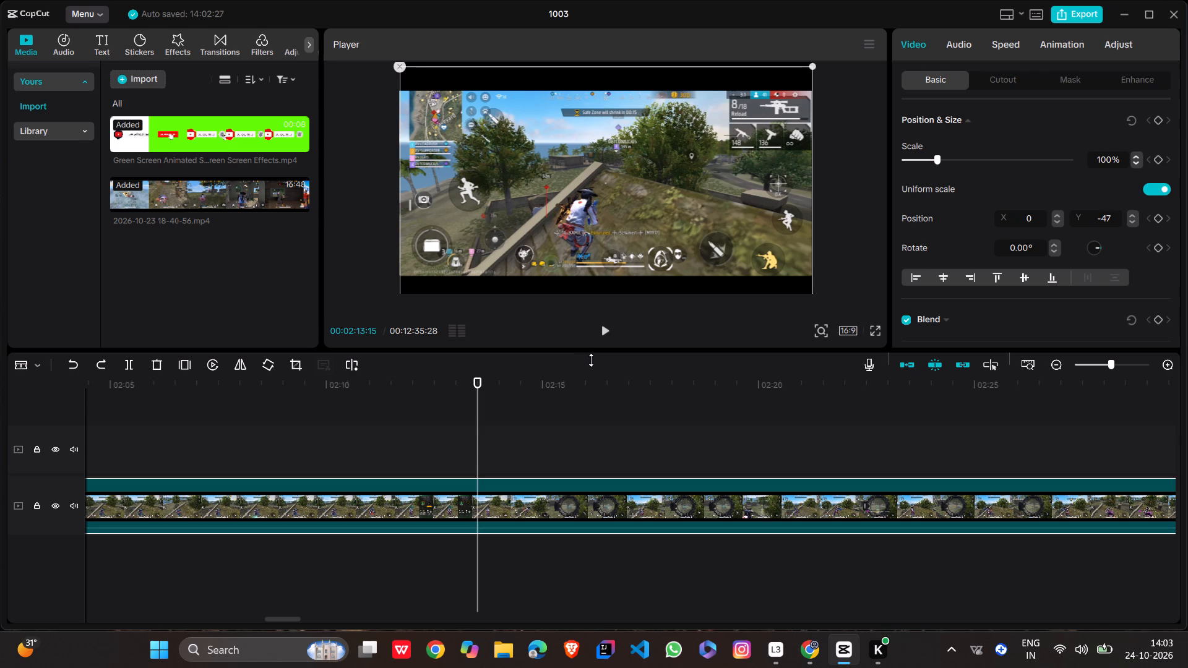
# Play the gameplay clip from 00:02:13:15 to 00:02:15:16, and replay from about 00:02:15:02 to locate the unwanted sound.
pyautogui.click(607, 329)
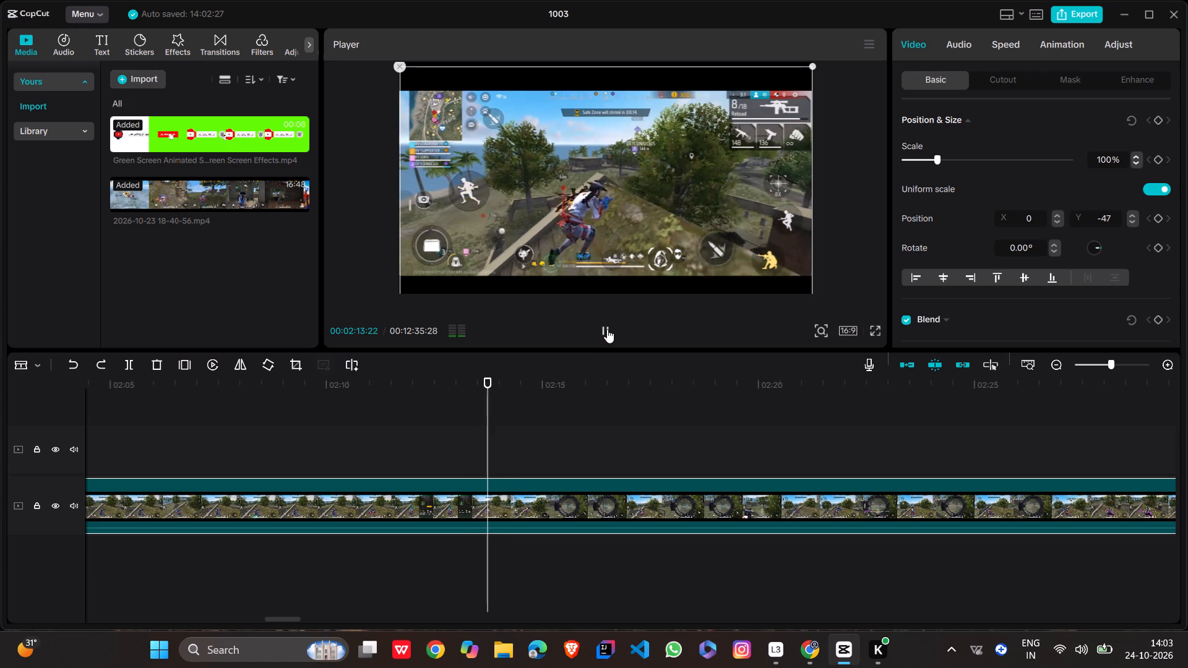
pyautogui.press('space')
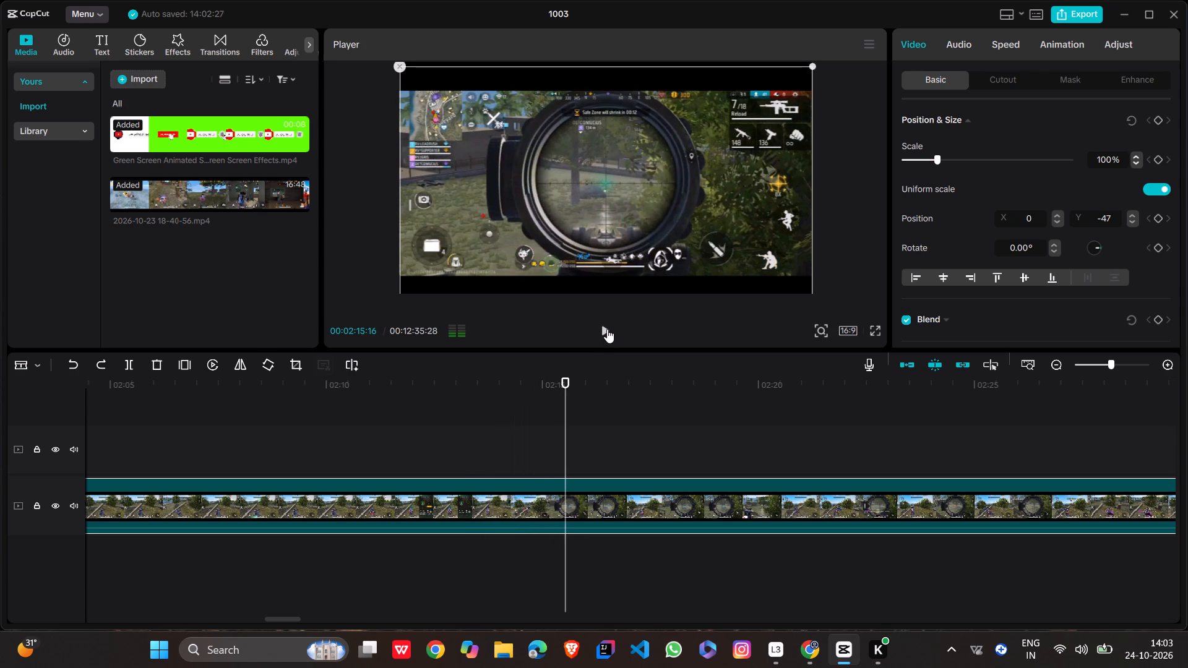
pyautogui.press('Left')
pyautogui.press('Left')
pyautogui.press('Left')
pyautogui.press('Left')
pyautogui.press('Left')
pyautogui.press('Left')
pyautogui.press('Left')
pyautogui.press('Left')
pyautogui.press('Left')
pyautogui.press('Left')
pyautogui.press('Left')
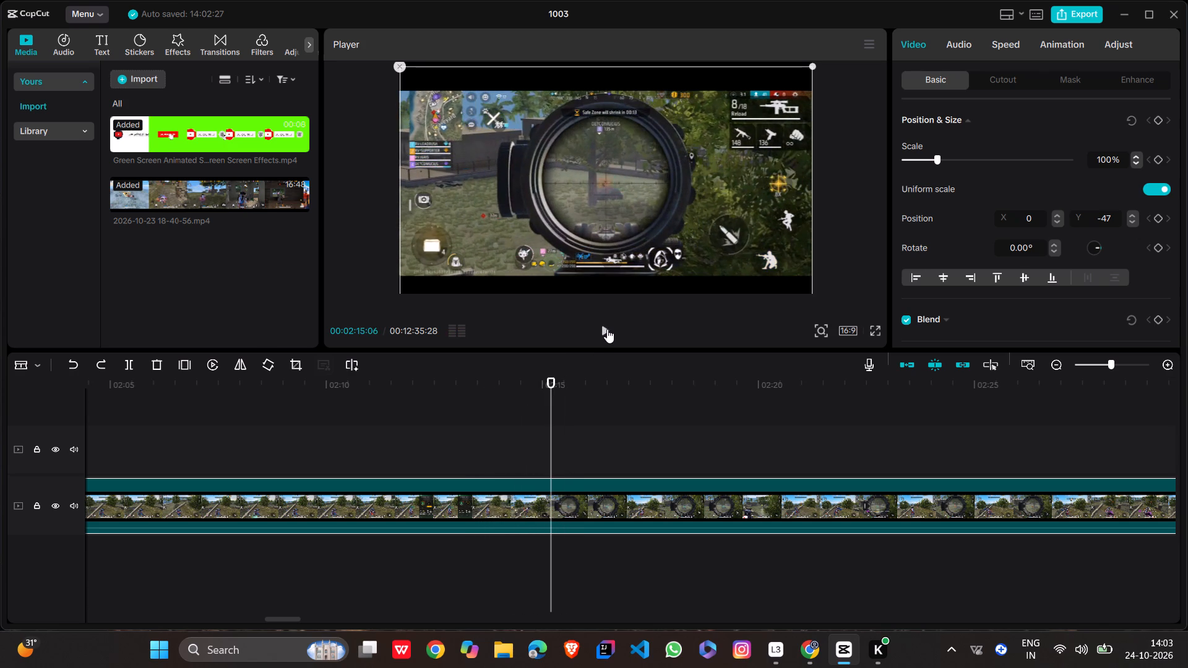
pyautogui.press('Left')
pyautogui.press('Left')
pyautogui.press('Left')
pyautogui.press('space')
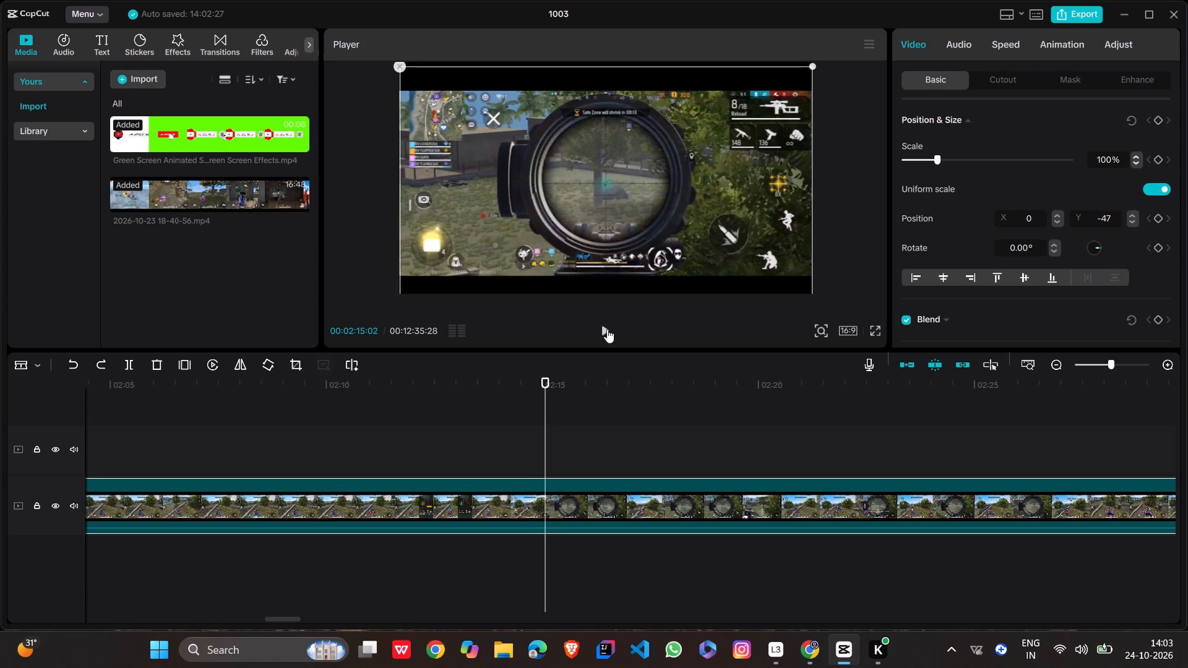
pyautogui.press('space')
# Step back and replay short stretches around 00:02:15 to pinpoint where the unwanted sound begins.
pyautogui.press('Left')
pyautogui.press('Left')
pyautogui.press('Left')
pyautogui.press('Left')
pyautogui.press('Left')
pyautogui.press('Left')
pyautogui.press('Left')
pyautogui.press('Left')
pyautogui.press('Left')
pyautogui.press('Left')
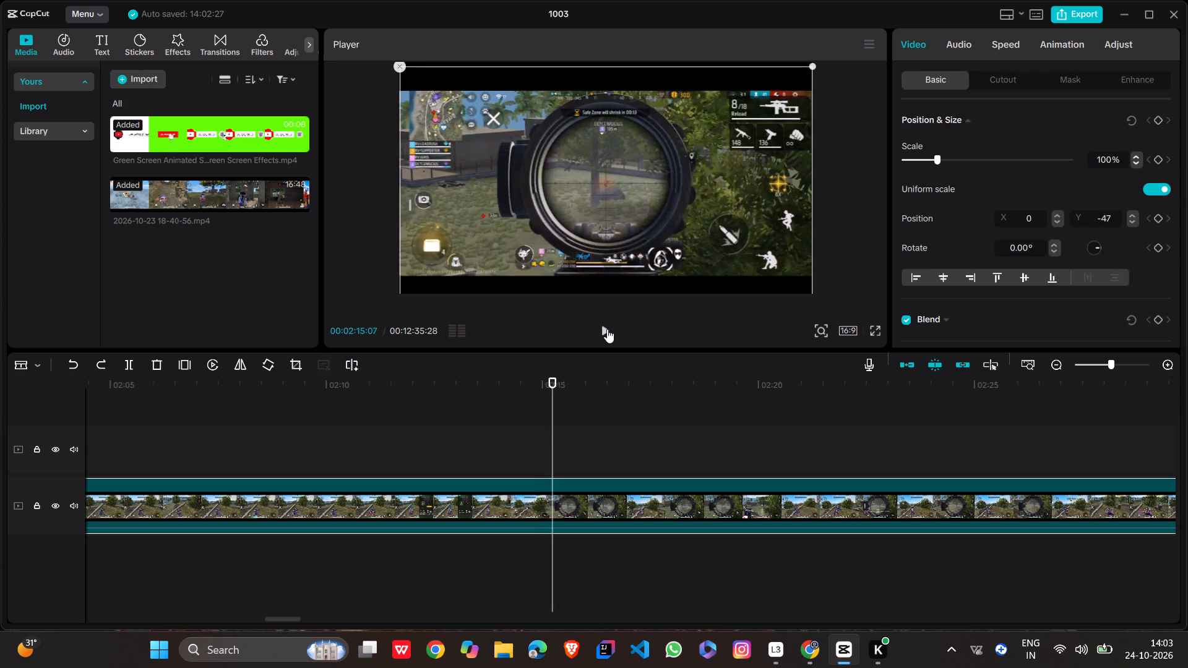
pyautogui.press('Left')
pyautogui.press('Left')
pyautogui.press('space')
pyautogui.press('space')
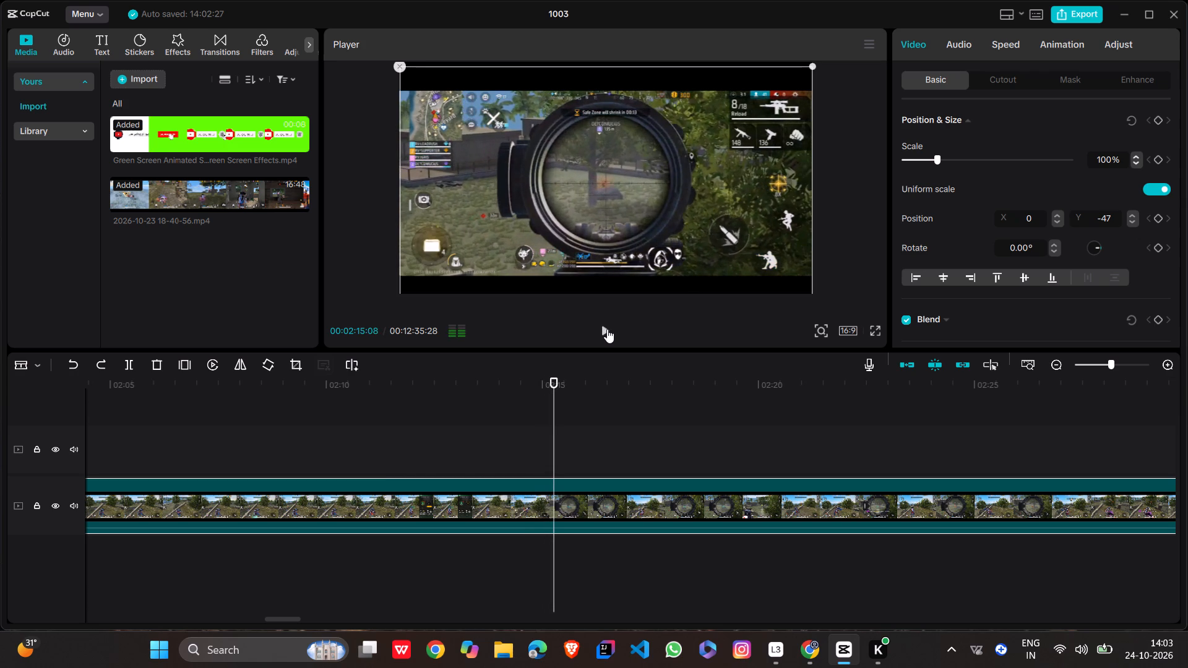
pyautogui.press('Left')
pyautogui.press('Left')
pyautogui.press('Left')
pyautogui.press('Left')
pyautogui.press('Left')
pyautogui.press('Left')
pyautogui.press('Left')
pyautogui.press('Left')
pyautogui.press('space')
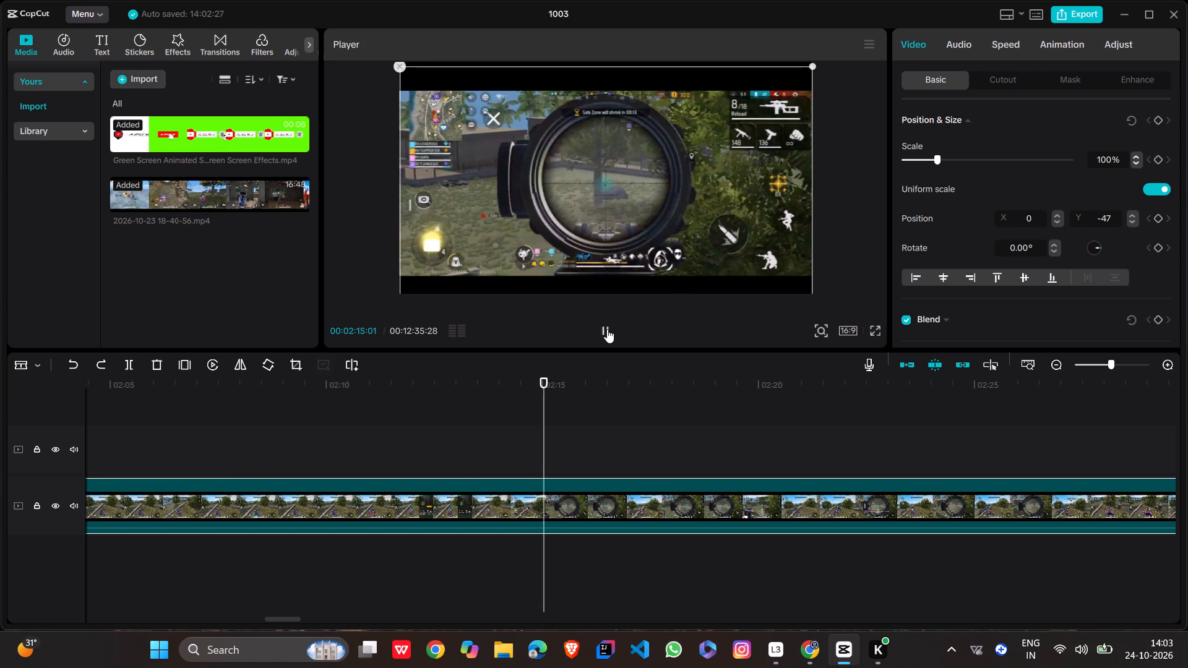
pyautogui.press('space')
# Split the gameplay clip at 00:02:14:25.
pyautogui.press('Left')
pyautogui.press('Left')
pyautogui.press('Left')
pyautogui.press('Left')
pyautogui.press('Left')
pyautogui.press('Left')
pyautogui.press('Left')
pyautogui.press('Left')
pyautogui.press('Left')
pyautogui.press('Left')
pyautogui.press('Left')
pyautogui.press('Left')
pyautogui.press('Left')
pyautogui.press('Left')
pyautogui.press('Left')
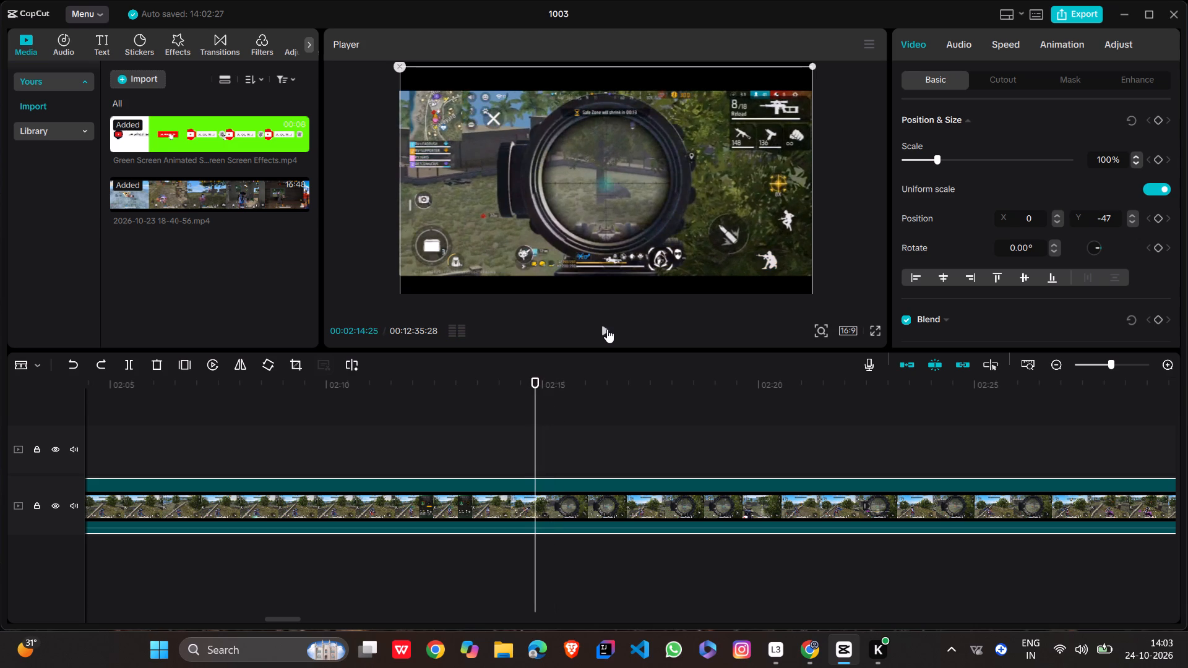
pyautogui.press('Left')
pyautogui.press('Right')
pyautogui.click(127, 367)
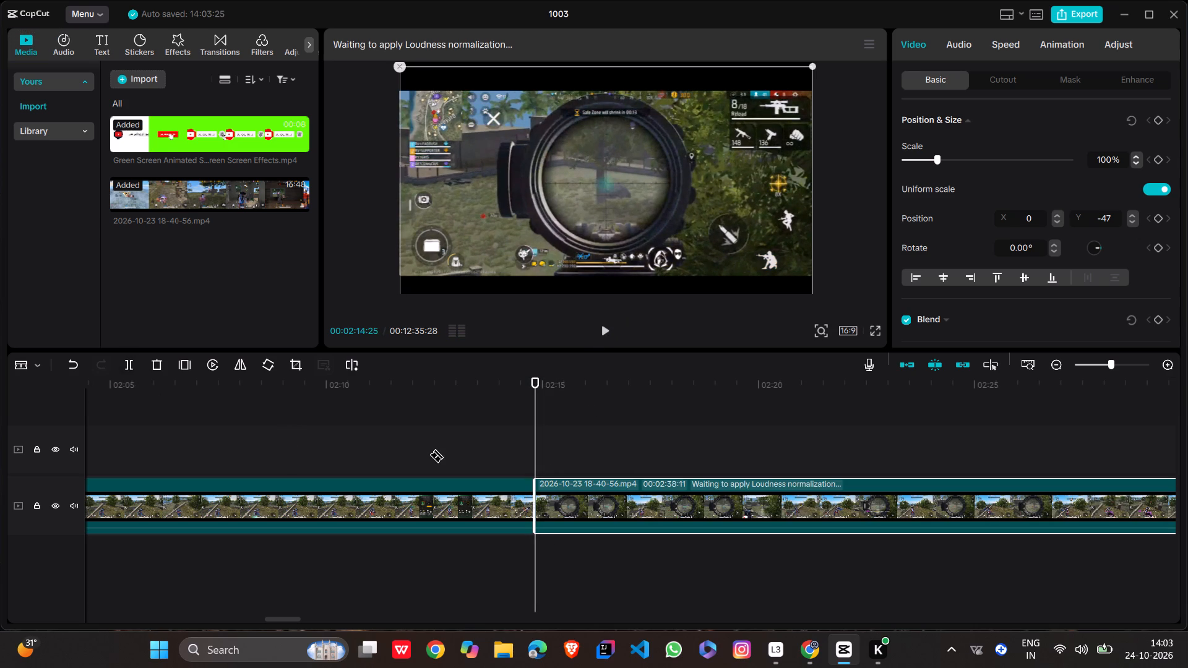
# Play on from the split at 00:02:14:25 and split the clip again at 00:02:17:04.
pyautogui.press('space')
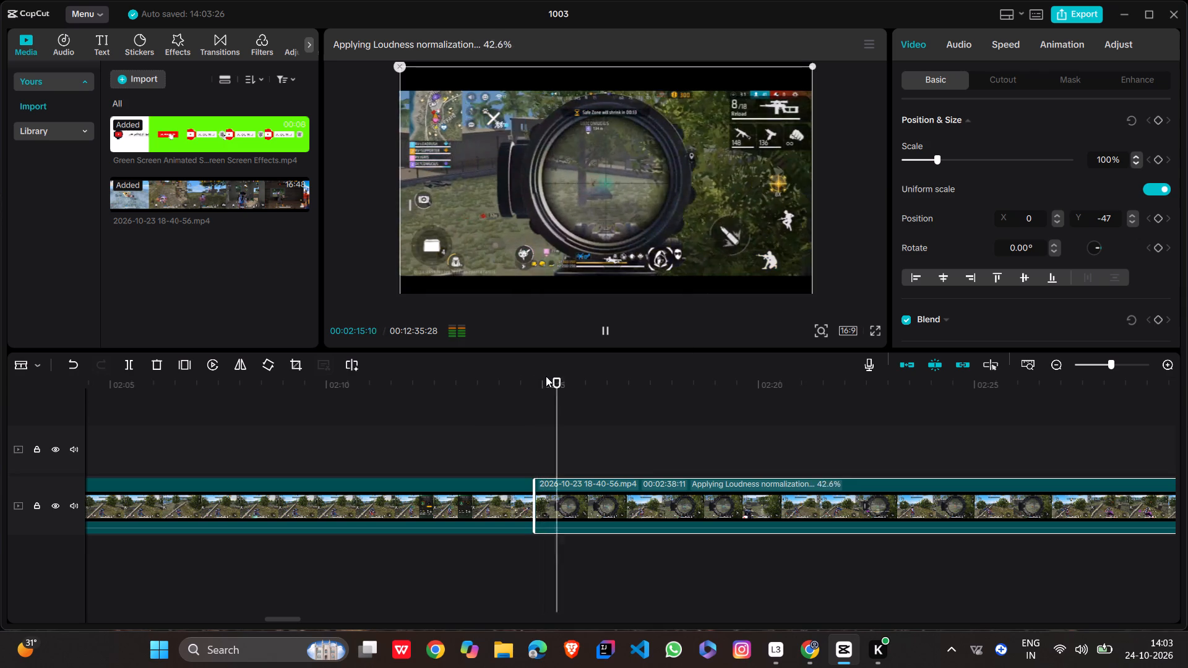
pyautogui.press('space')
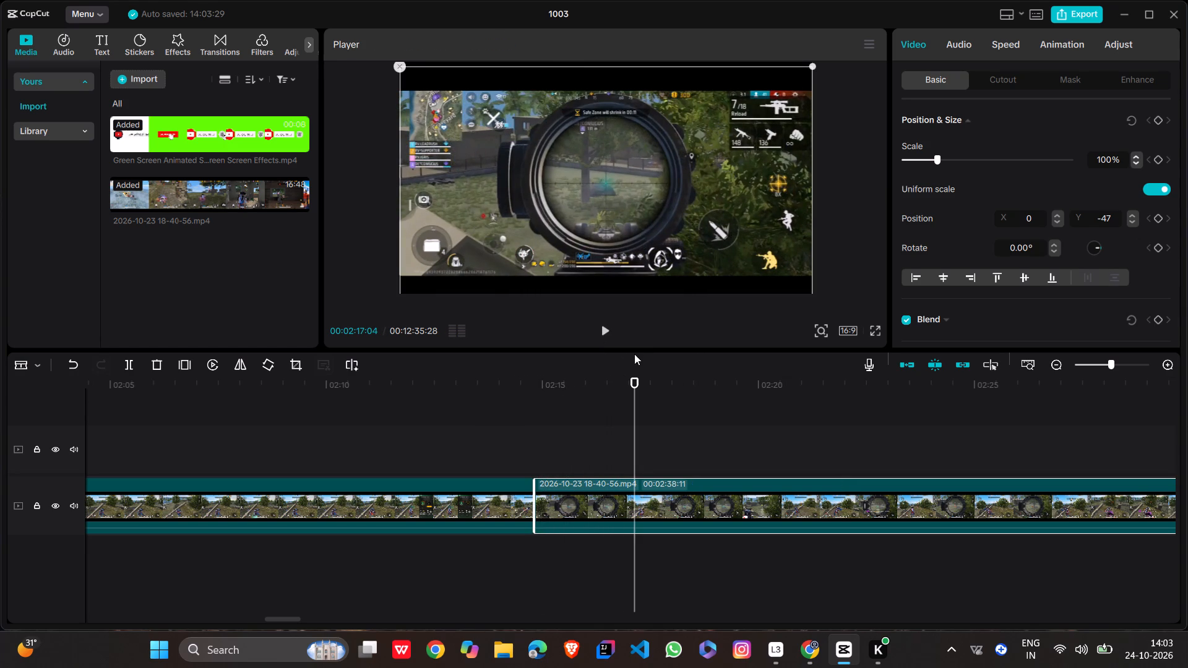
pyautogui.click(127, 365)
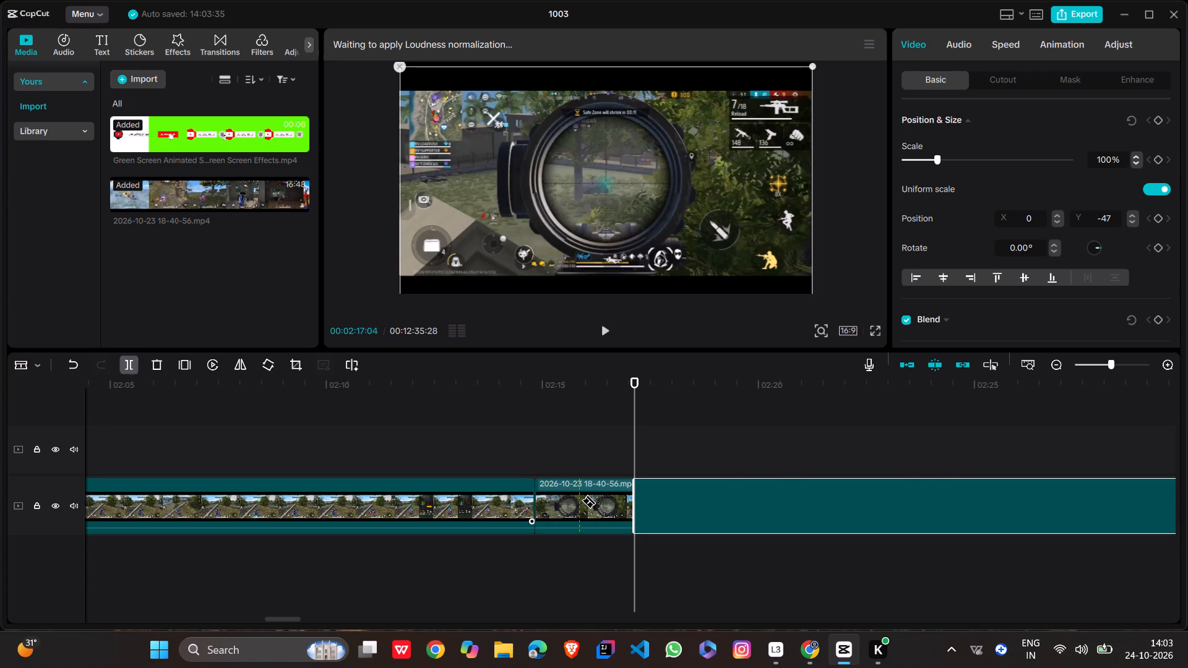
# Split the segment between 00:02:14:25 and 00:02:17:04 at three more points between 00:02:15 and 00:02:16.
pyautogui.click(581, 500)
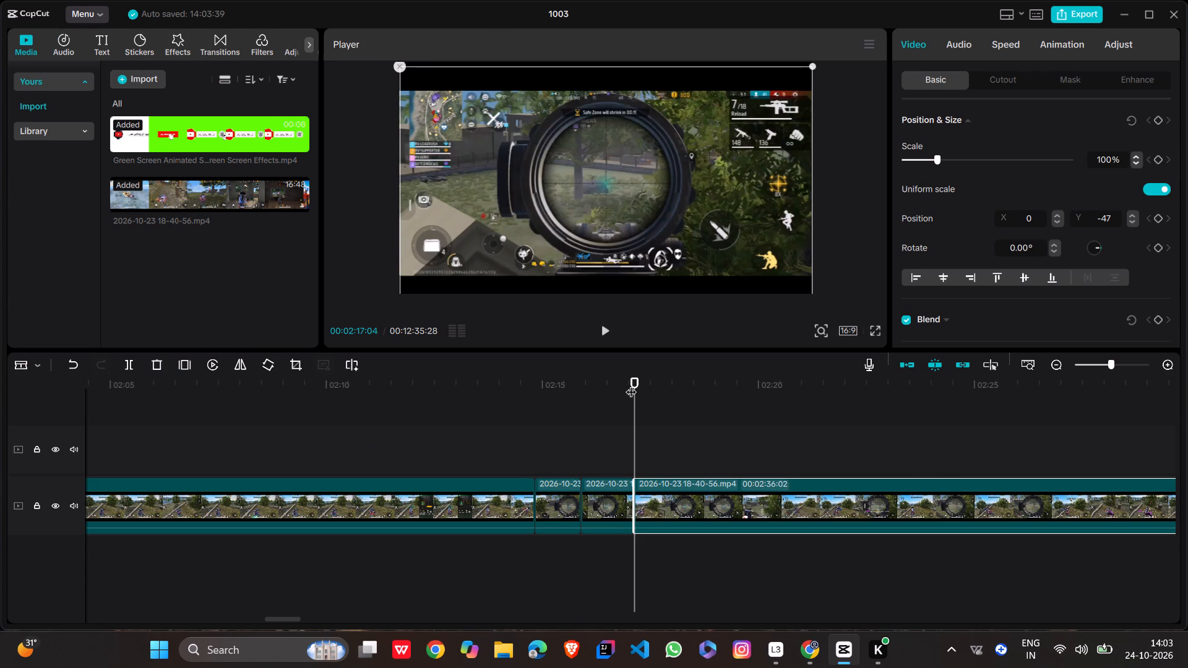
pyautogui.moveTo(637, 381); pyautogui.dragTo(592, 385)
pyautogui.moveTo(592, 385); pyautogui.dragTo(574, 385)
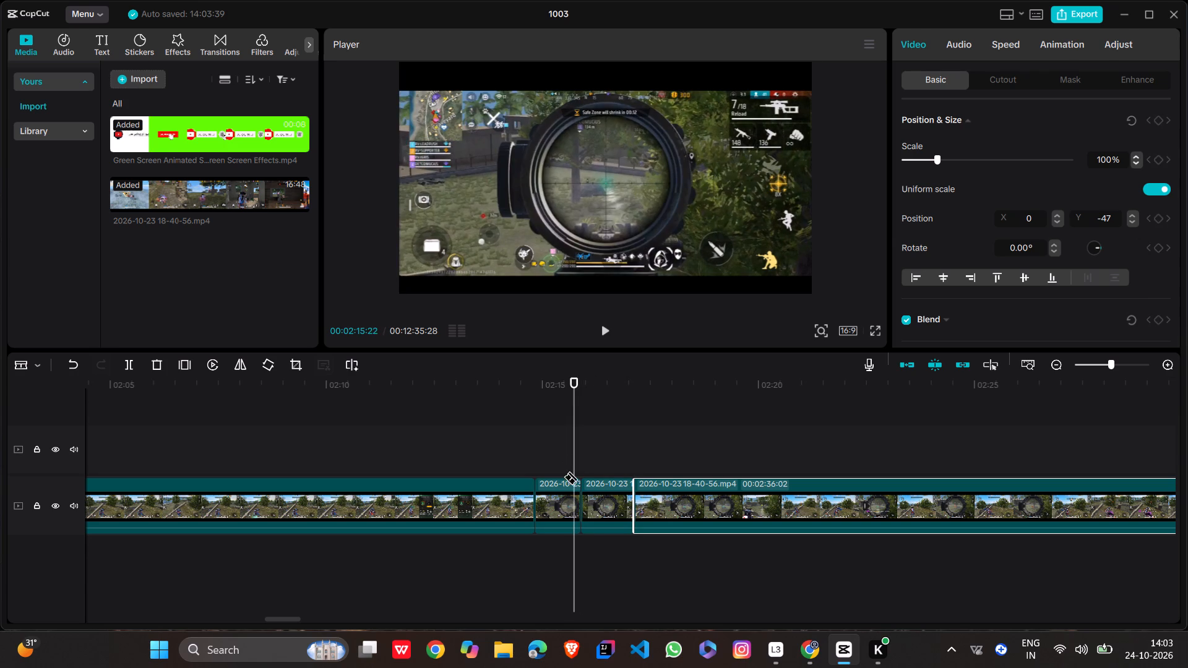
pyautogui.click(562, 482)
pyautogui.click(546, 486)
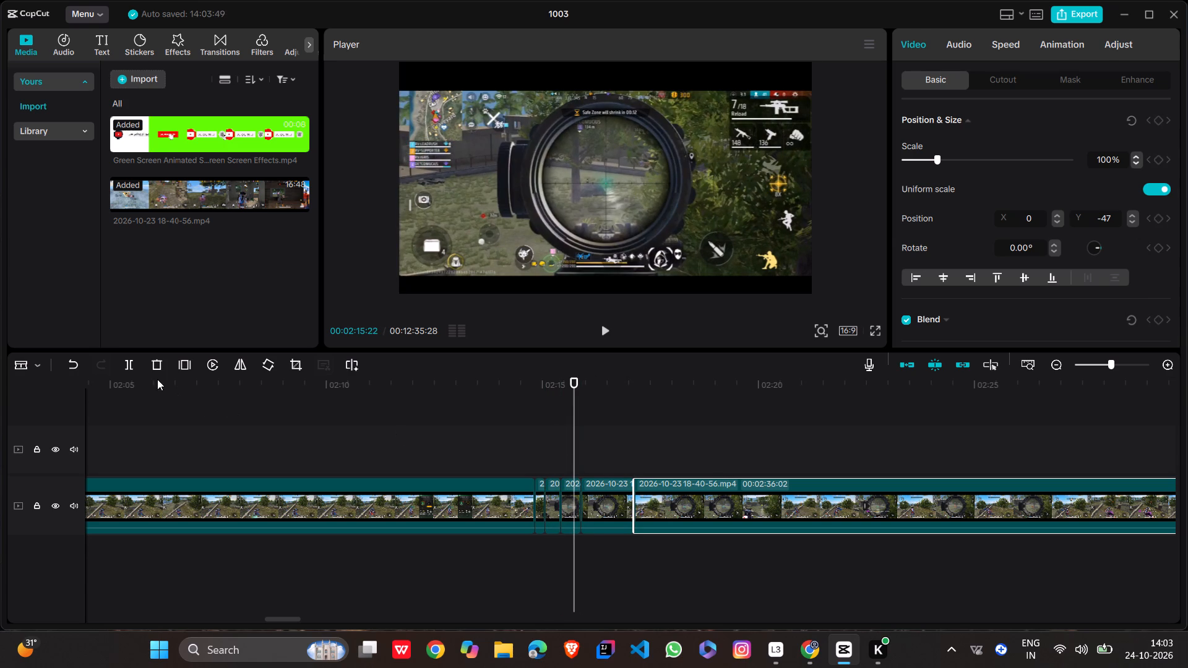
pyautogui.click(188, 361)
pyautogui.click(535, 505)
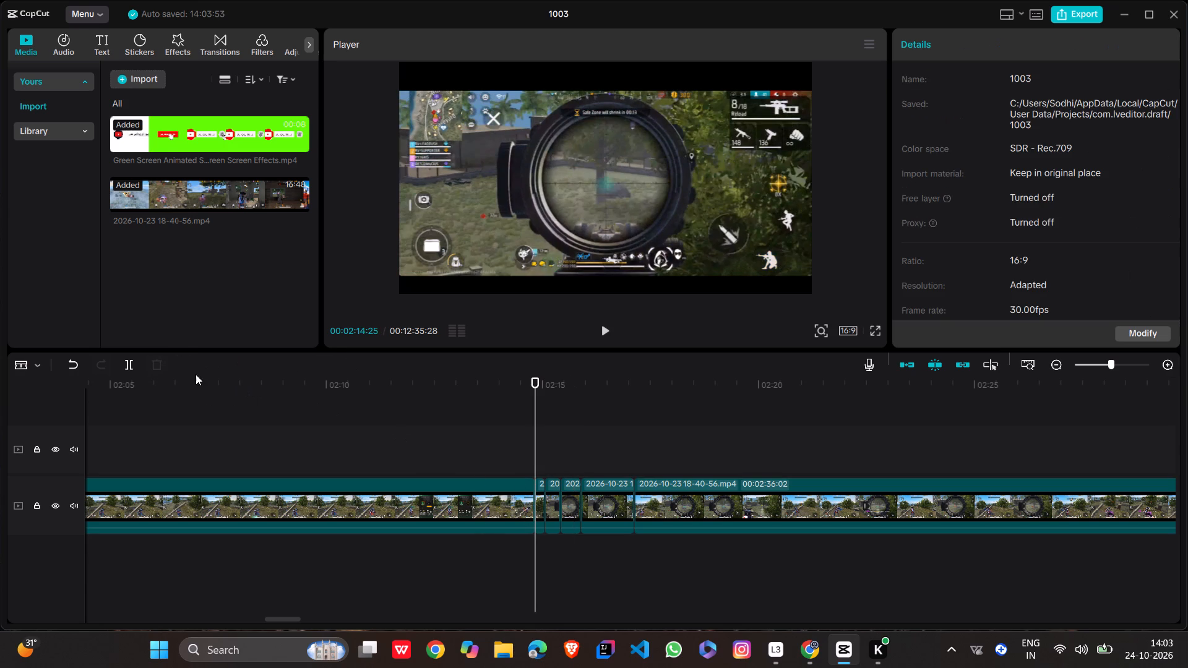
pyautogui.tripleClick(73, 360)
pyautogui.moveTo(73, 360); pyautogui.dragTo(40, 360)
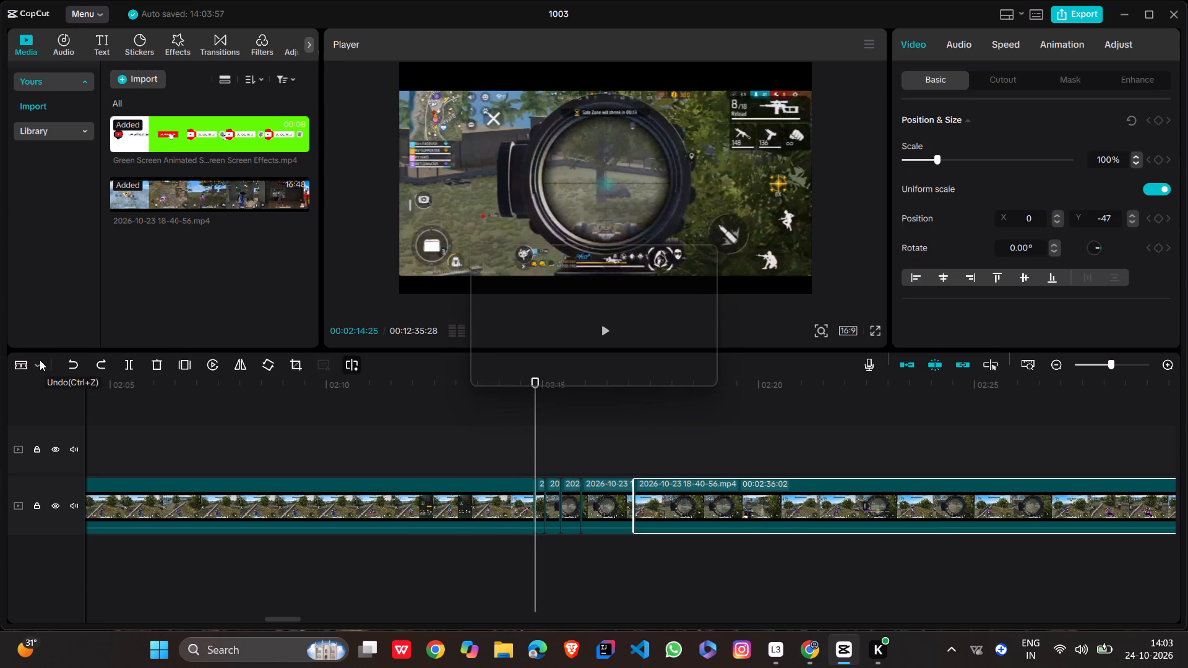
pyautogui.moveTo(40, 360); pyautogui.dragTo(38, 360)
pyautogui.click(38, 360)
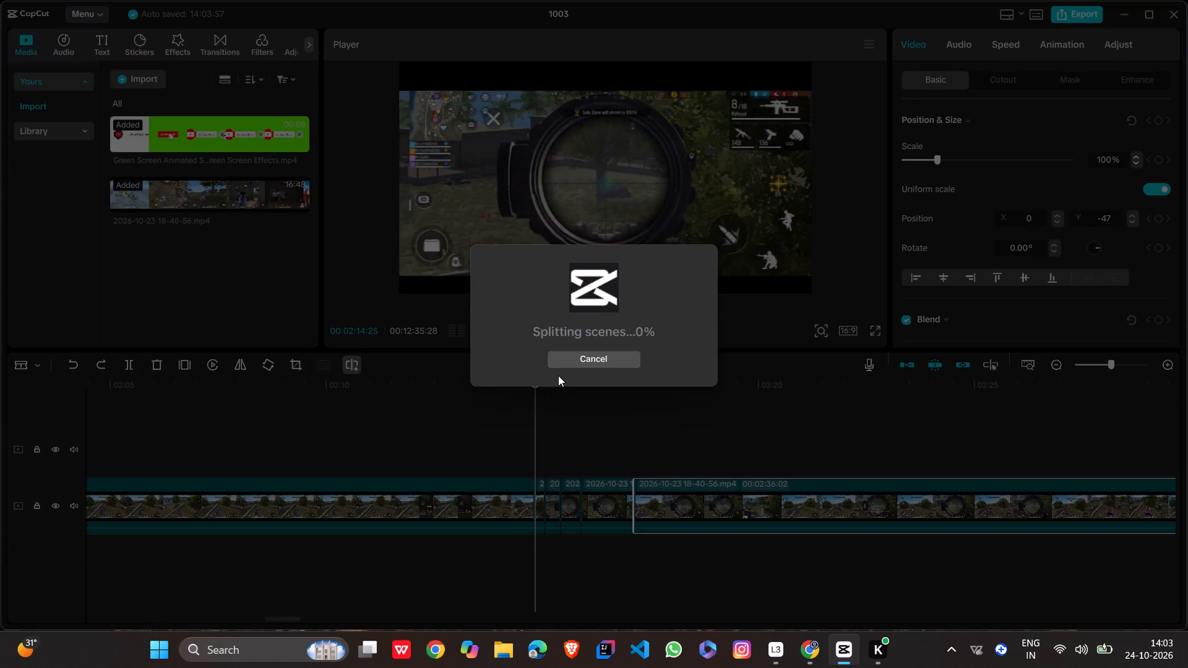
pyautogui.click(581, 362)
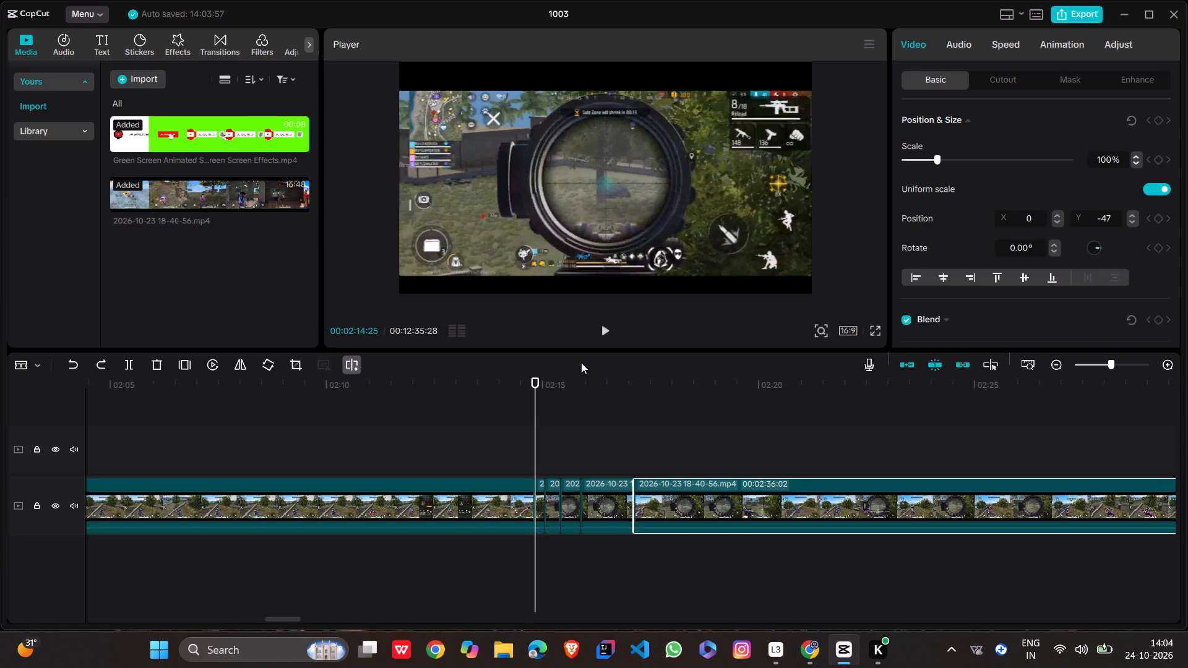
# Undo all the recent splits of the gameplay clip between 00:02:14:25 and 00:02:17:04.
pyautogui.click(76, 364)
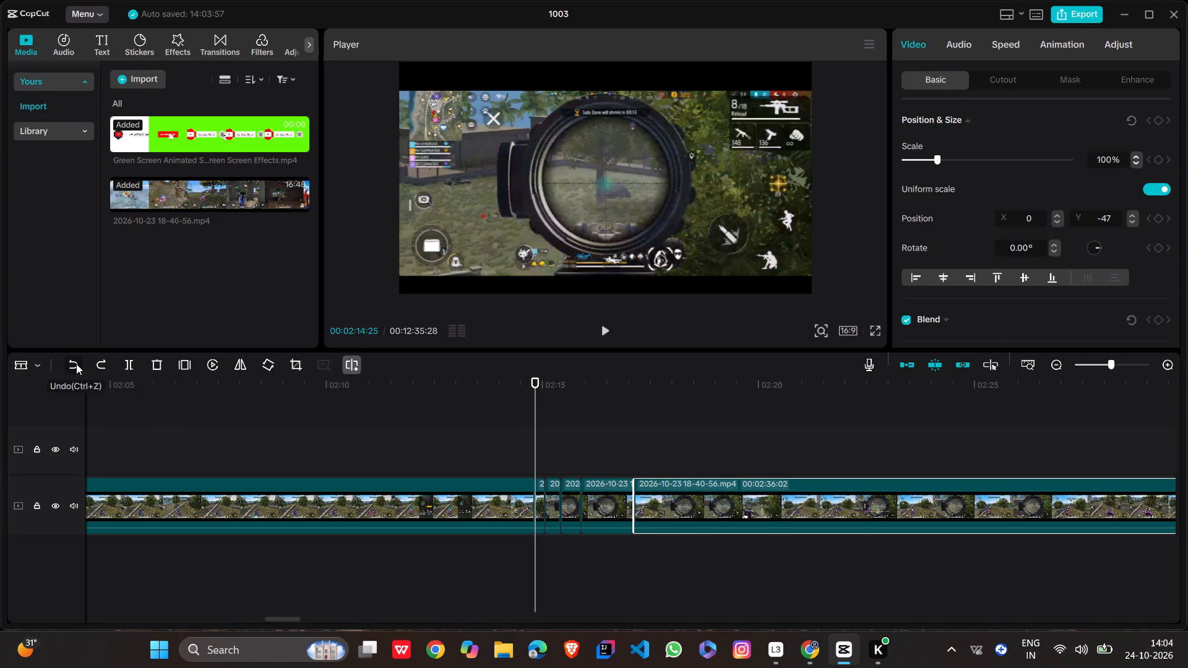
pyautogui.click(76, 364)
pyautogui.click(76, 364)
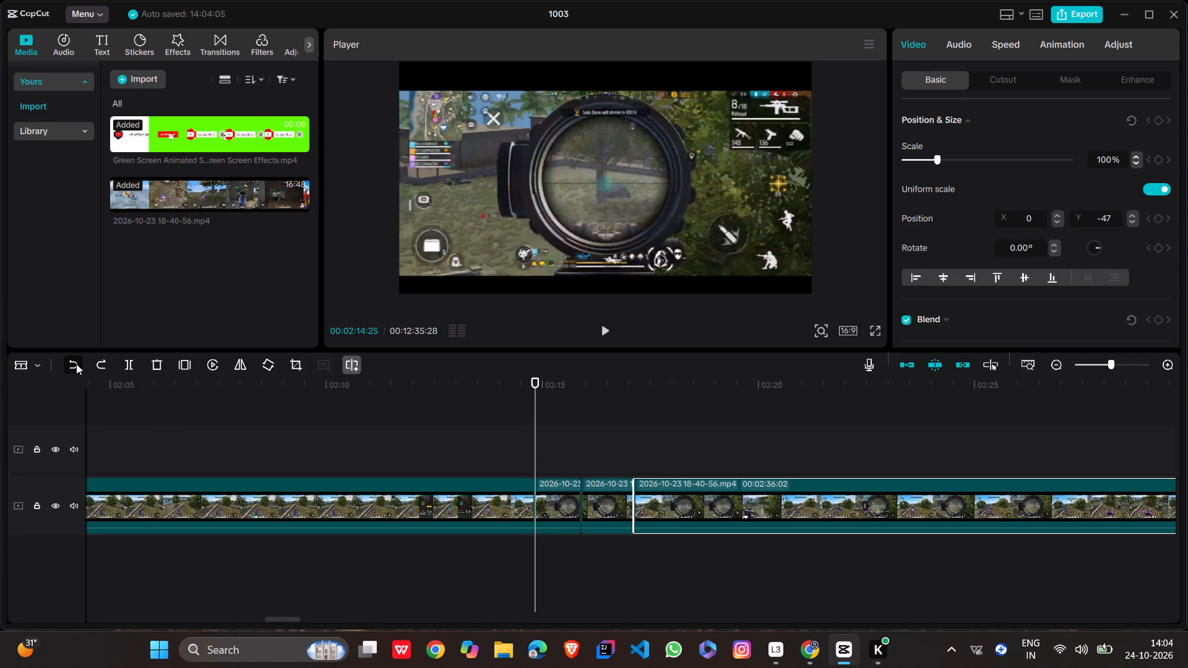
pyautogui.click(76, 364)
pyautogui.click(76, 364)
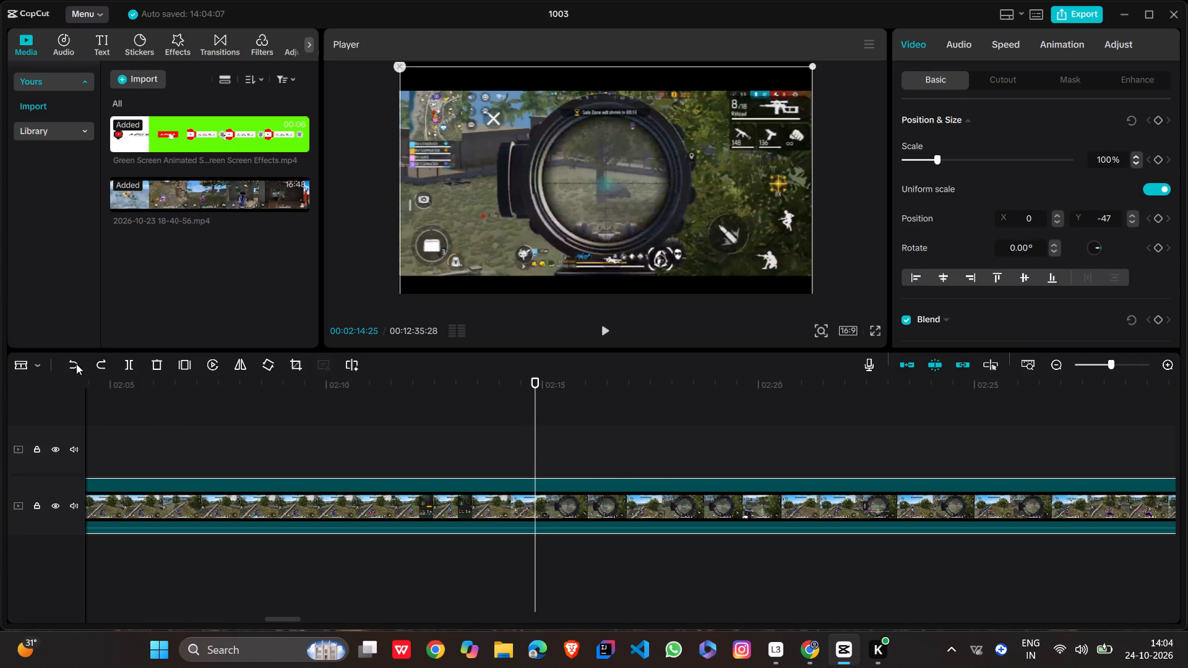
# Switch the timeline cursor back to select mode.
pyautogui.click(30, 362)
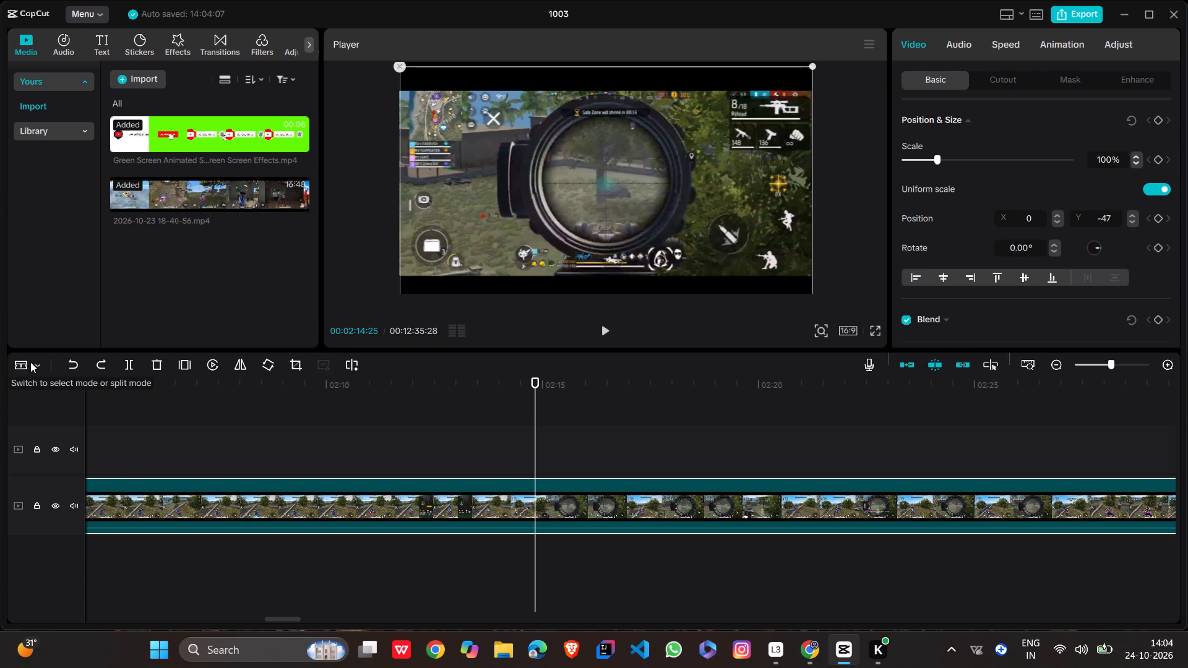
pyautogui.click(37, 390)
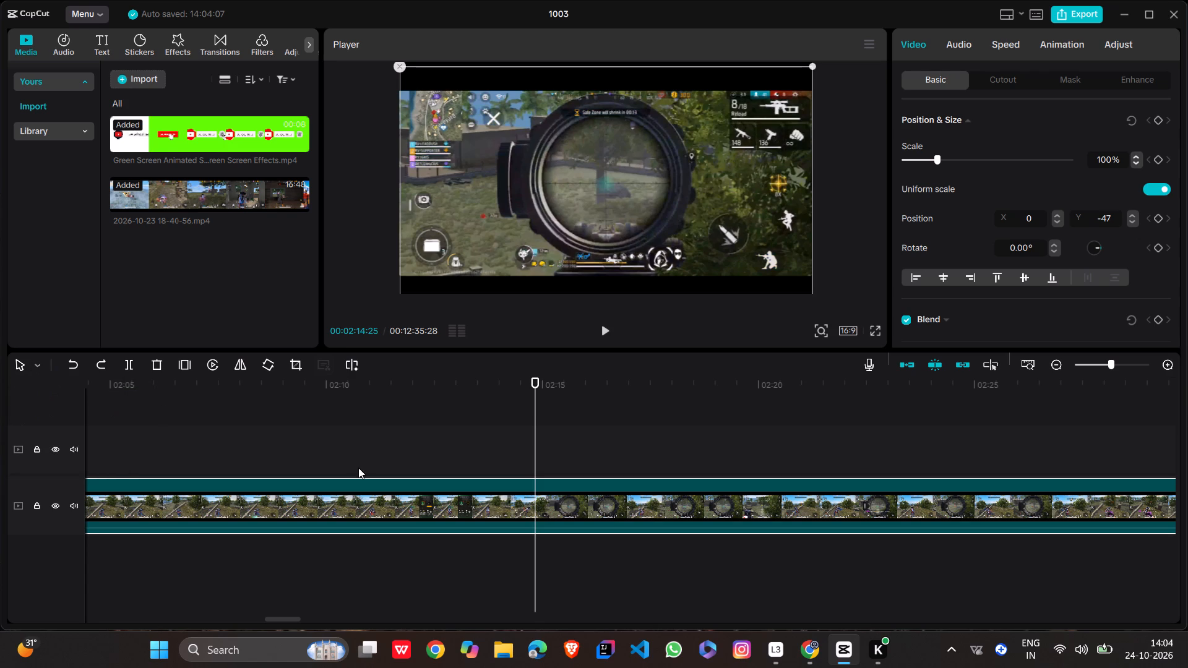
pyautogui.click(492, 360)
# Replay the passage around 00:02:15 to find where the unwanted sound begins and split the gameplay clip at 00:02:14:26.
pyautogui.moveTo(534, 417); pyautogui.dragTo(520, 419)
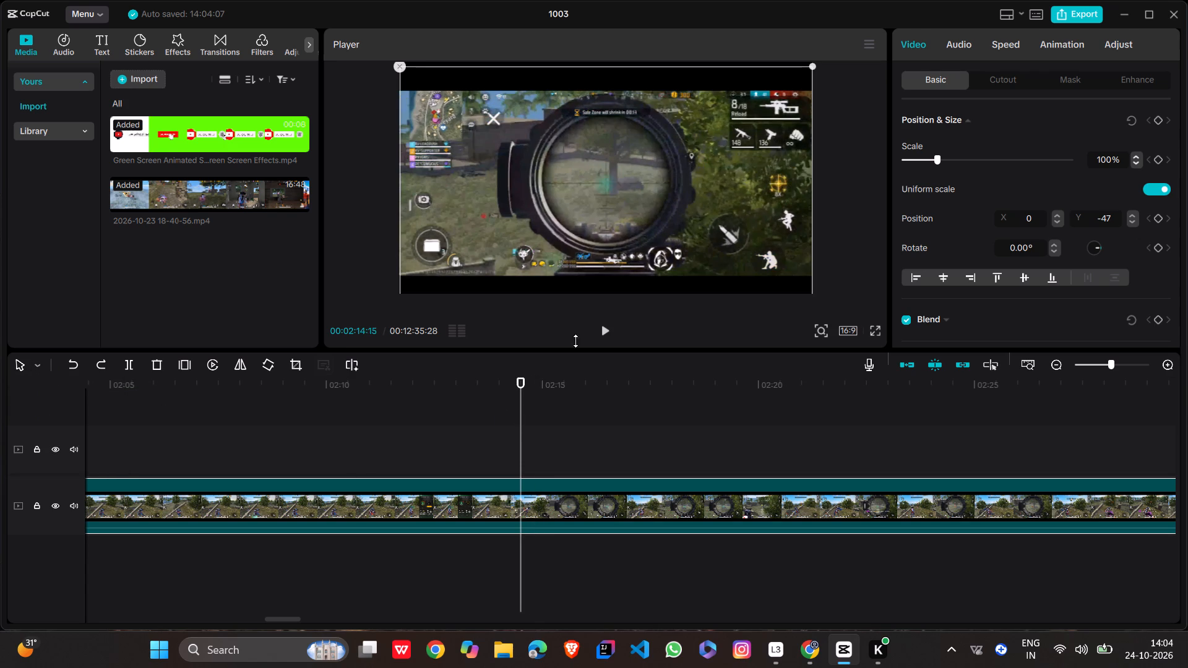
pyautogui.click(600, 321)
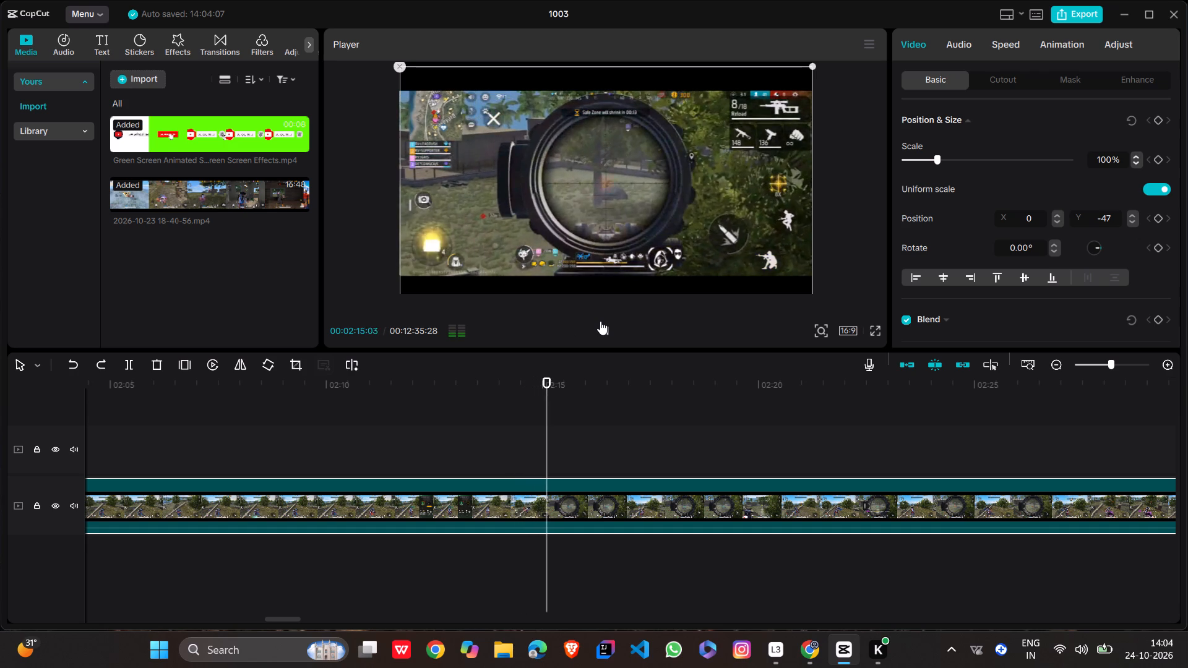
pyautogui.press('space')
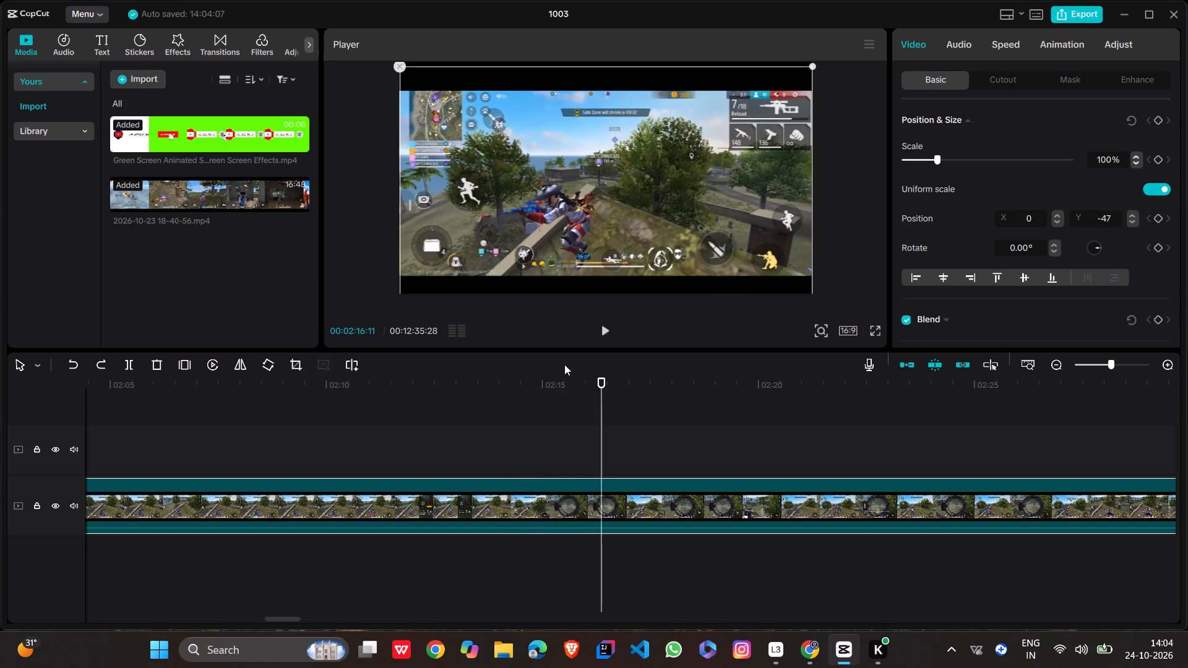
pyautogui.click(532, 409)
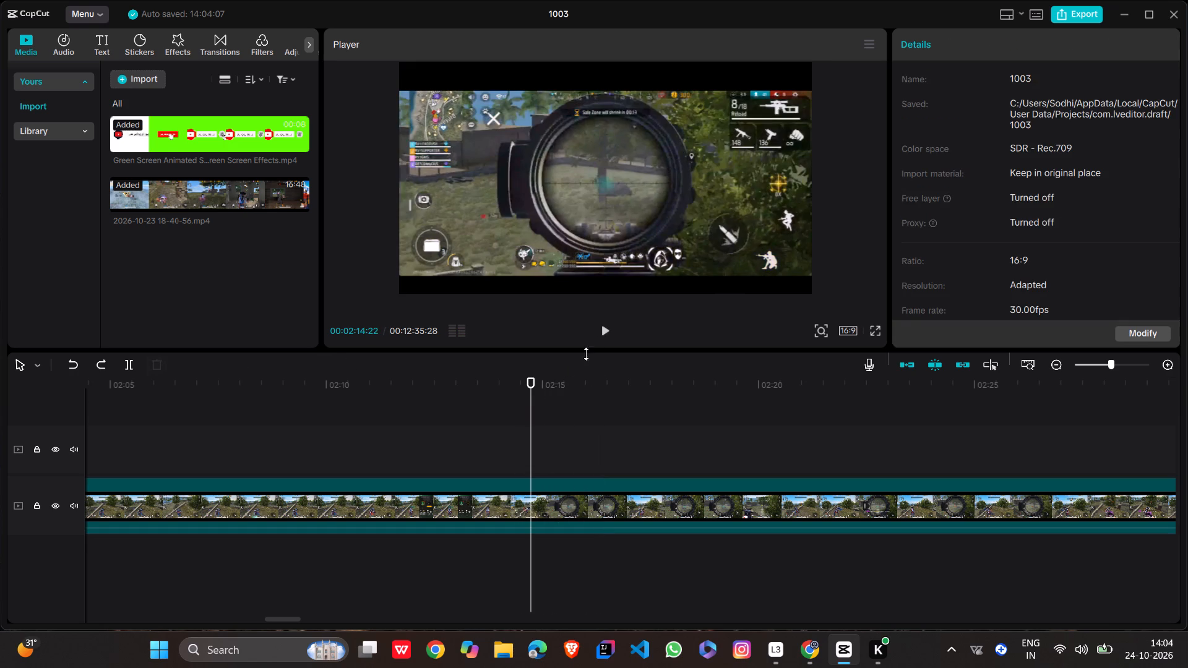
pyautogui.click(608, 328)
pyautogui.click(608, 328)
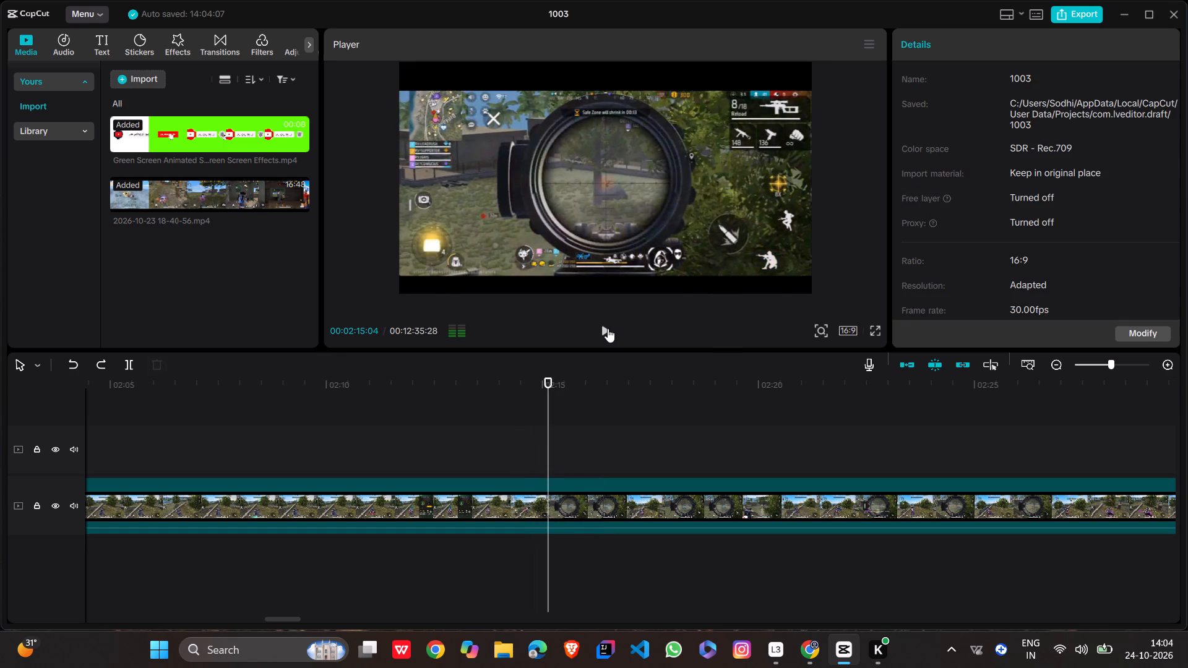
pyautogui.press('Left')
pyautogui.press('Left')
pyautogui.press('Left')
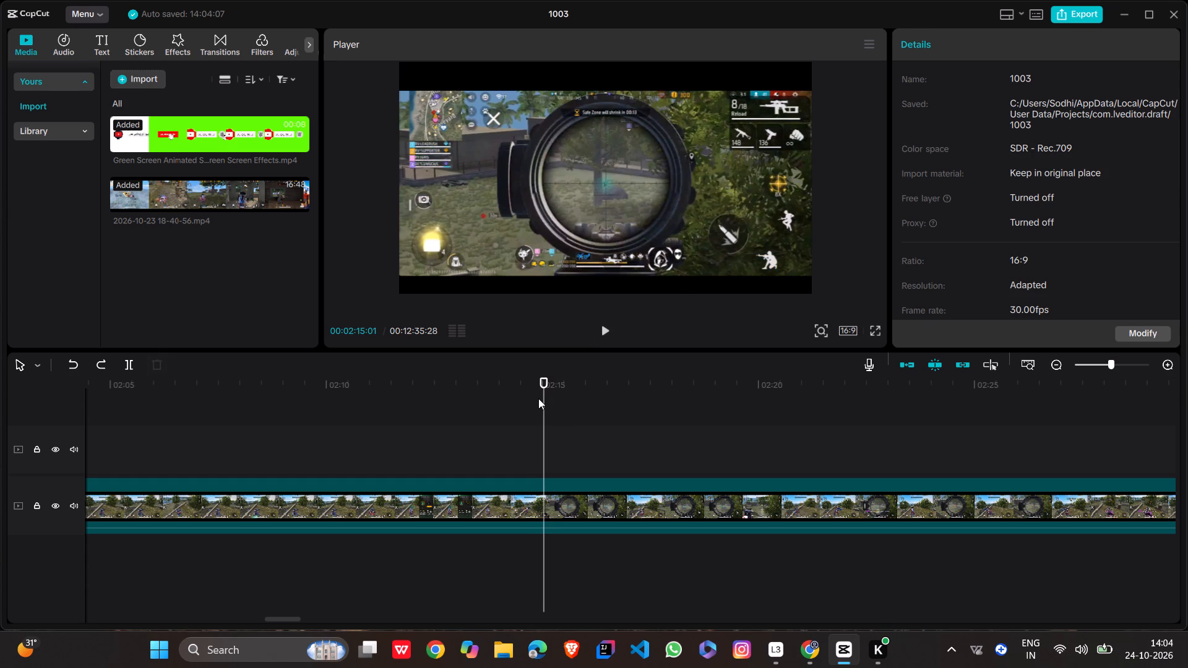
pyautogui.press('Left')
pyautogui.press('Left')
pyautogui.press('Left')
pyautogui.press('Left')
pyautogui.press('Left')
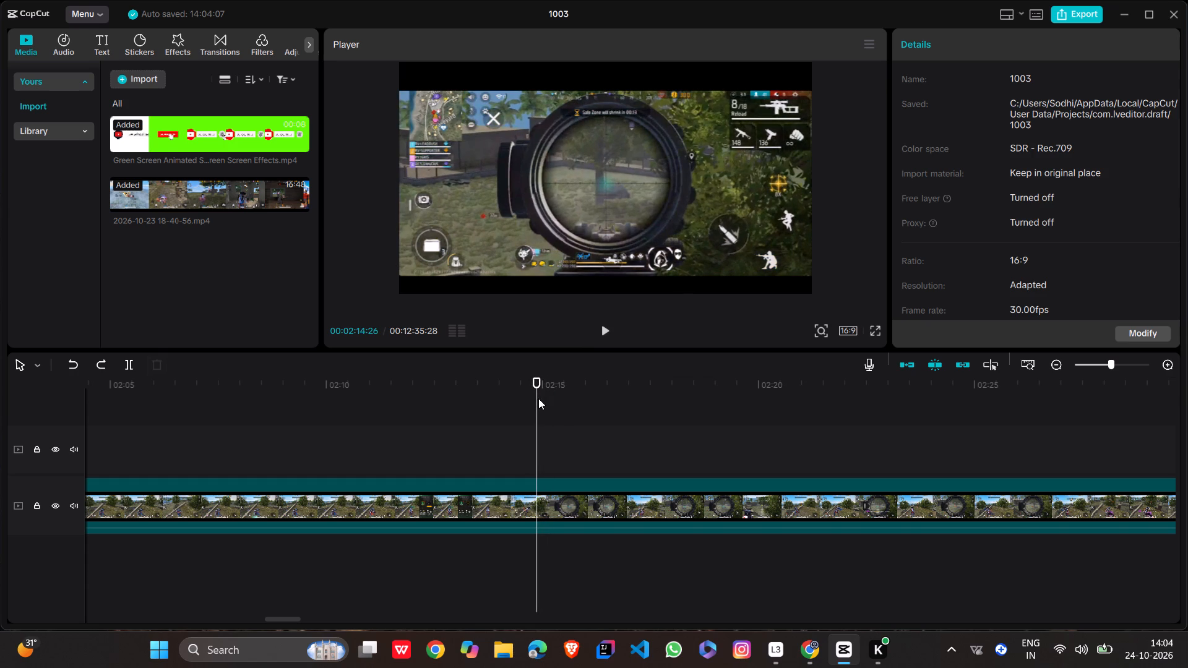
pyautogui.click(131, 364)
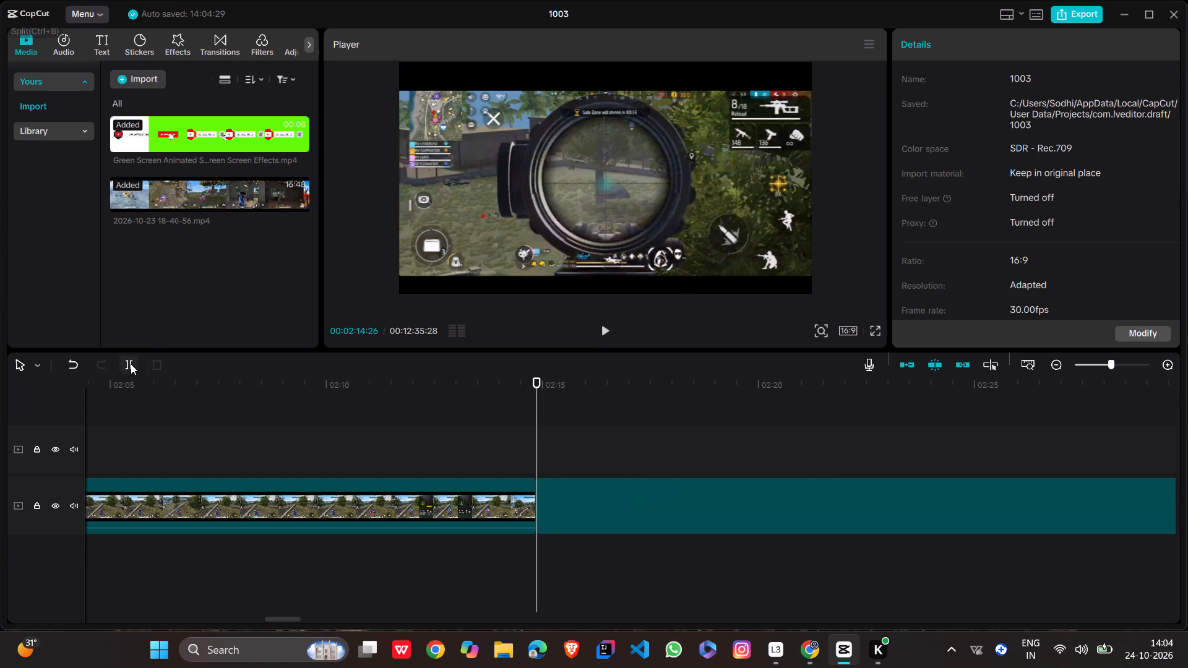
# Play on from the split at 00:02:14:26 and split the gameplay clip again at 00:02:17:02.
pyautogui.click(609, 332)
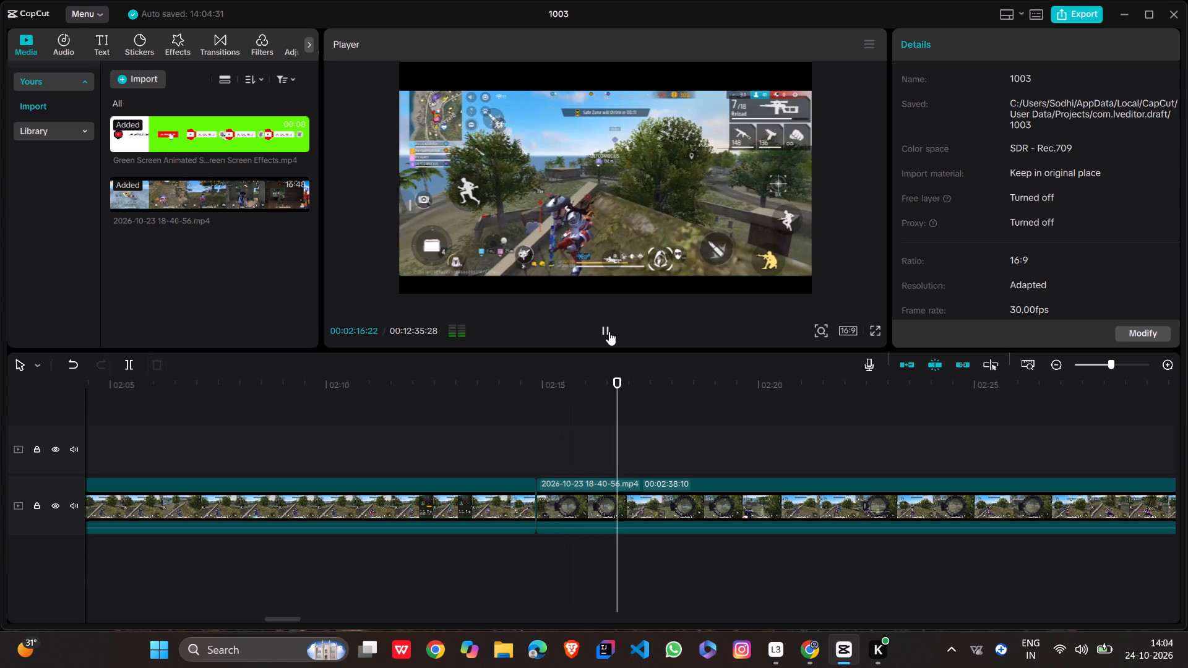
pyautogui.click(609, 332)
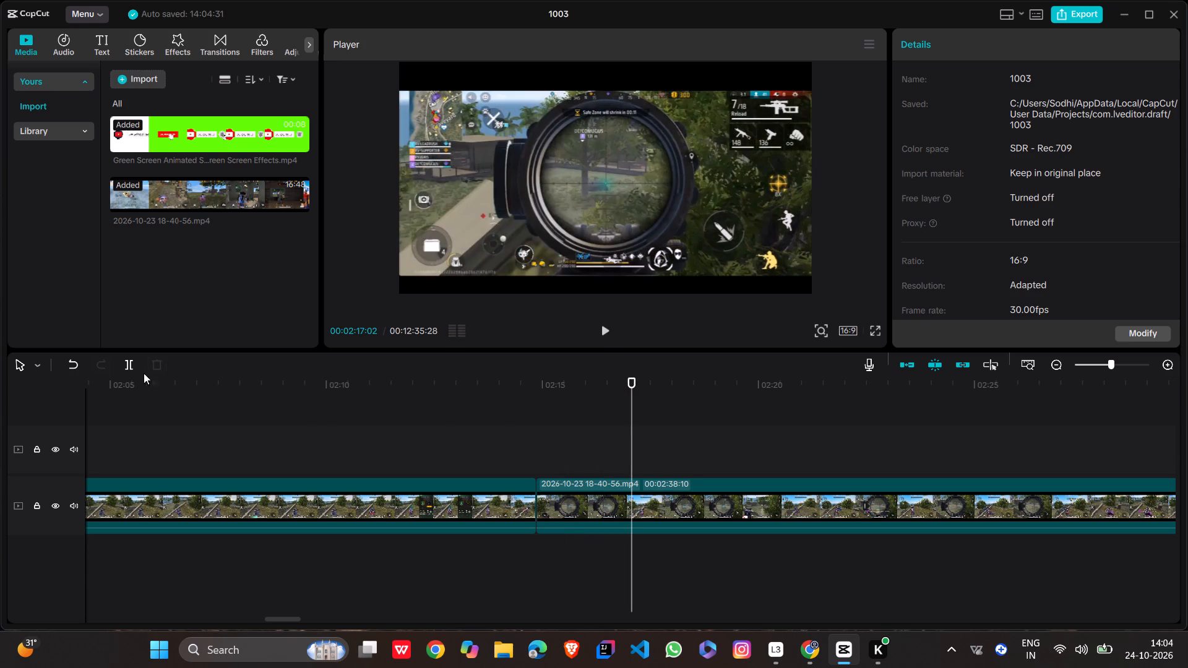
pyautogui.click(126, 369)
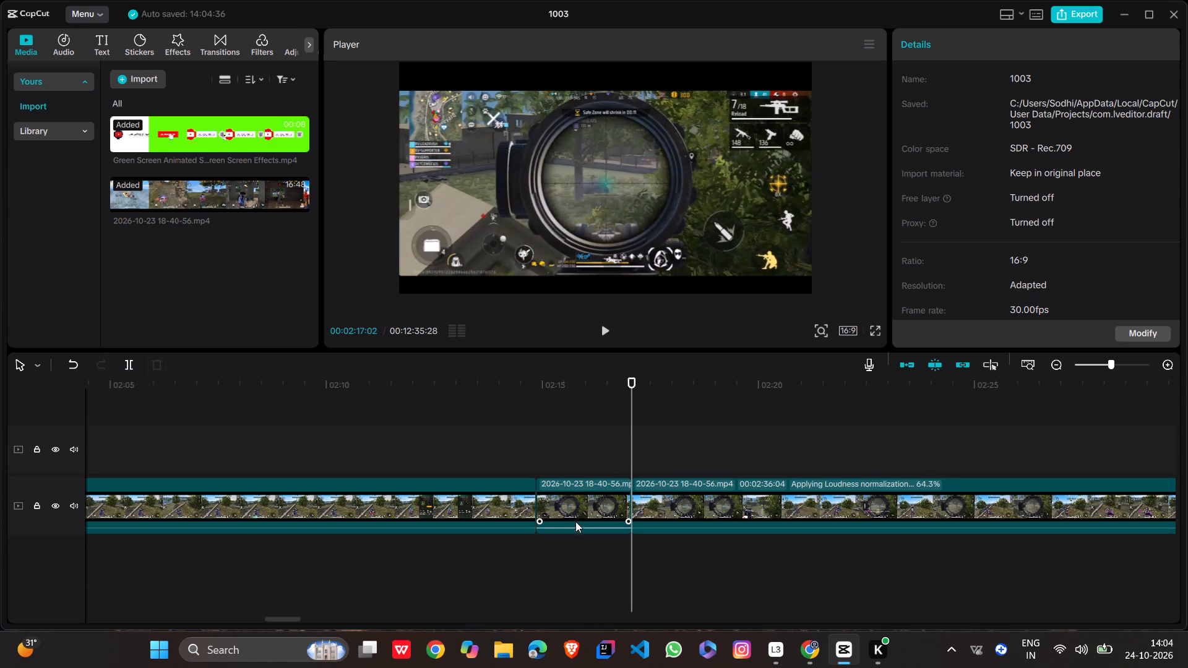
# Mute the segment between 00:02:14:26 and 00:02:17:02 by lowering its volume to -∞ dB.
pyautogui.click(590, 505)
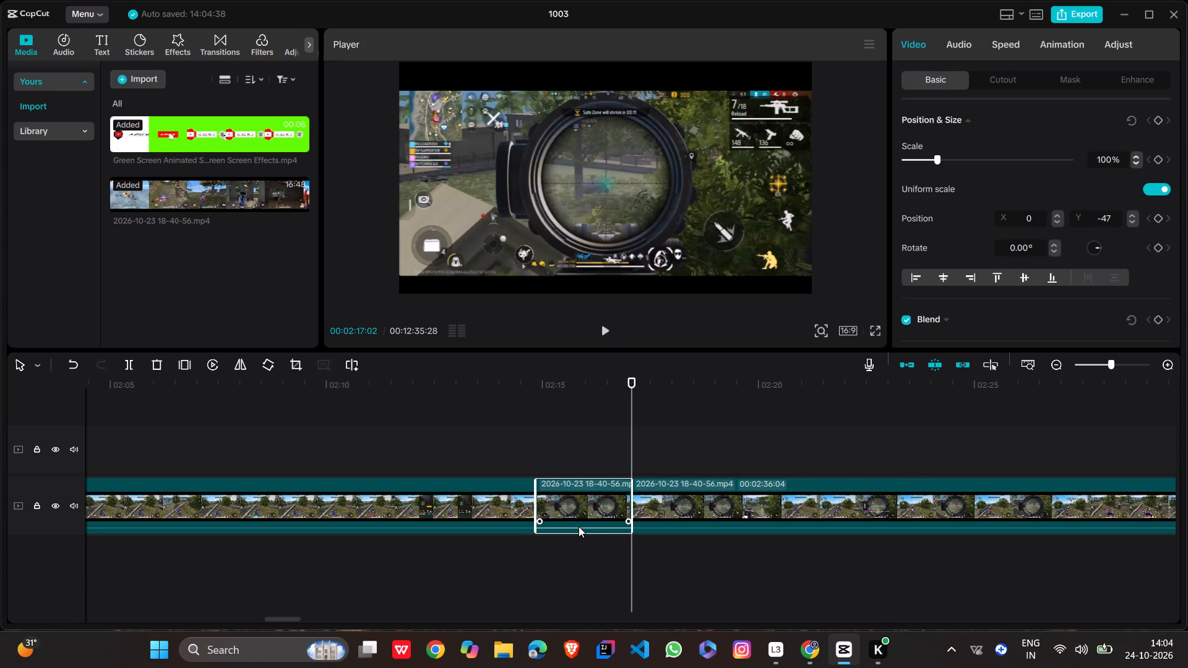
pyautogui.click(579, 526)
pyautogui.click(970, 39)
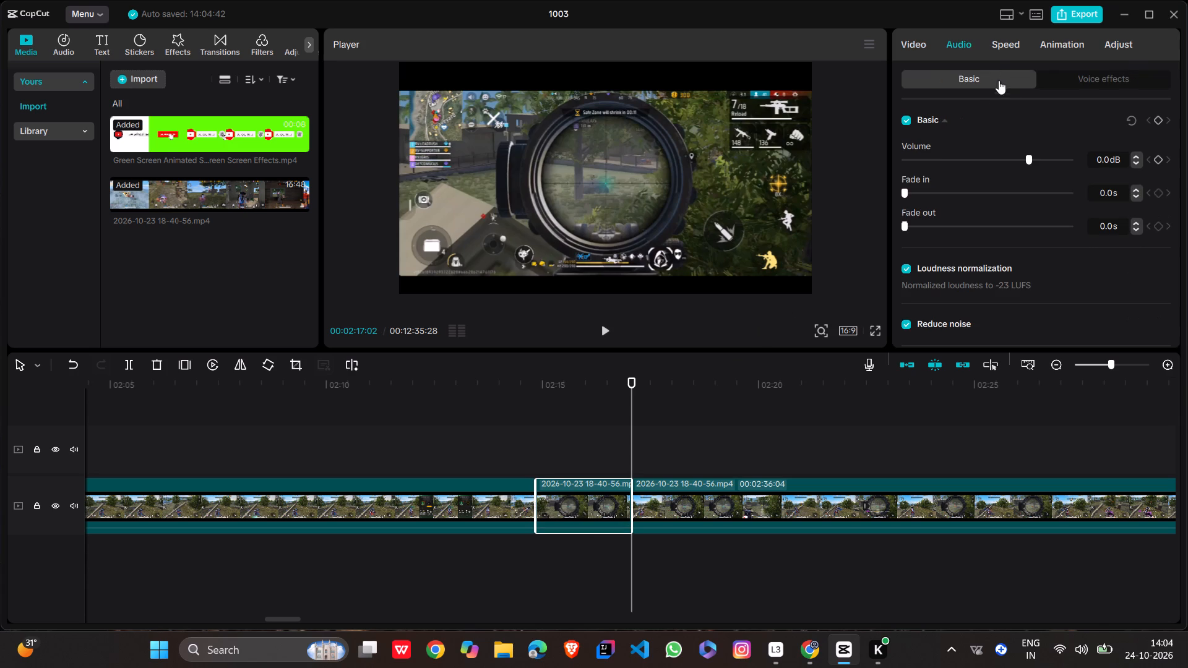
pyautogui.moveTo(1028, 156); pyautogui.dragTo(863, 157)
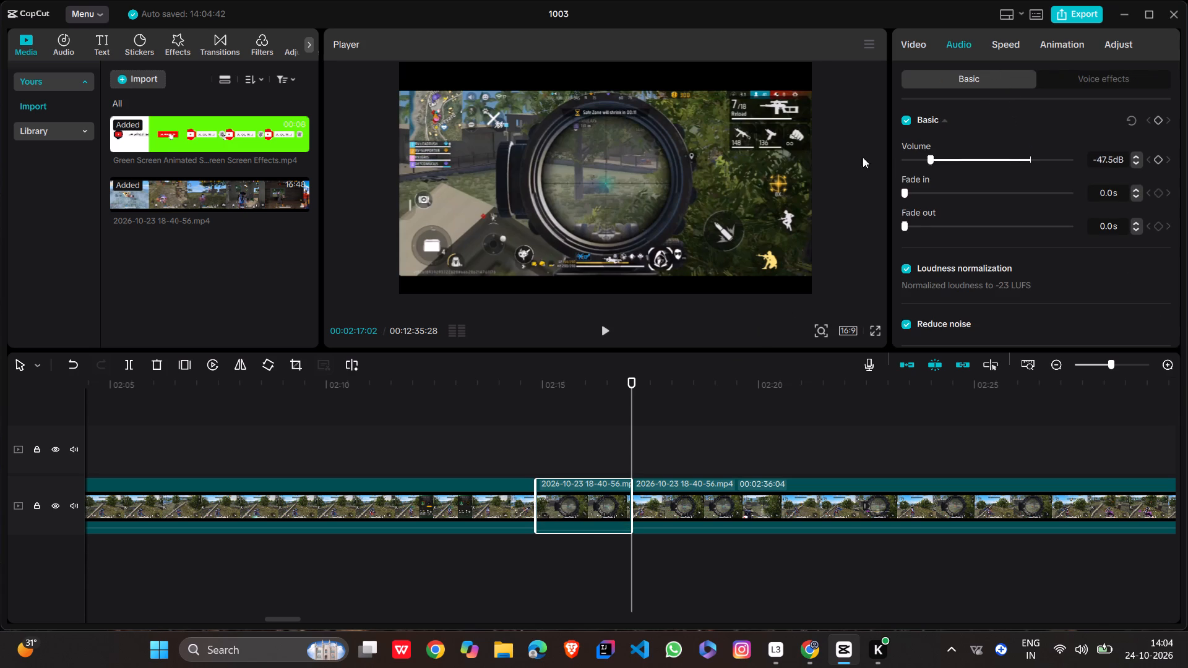
pyautogui.moveTo(863, 157); pyautogui.dragTo(815, 157)
pyautogui.click(507, 432)
# Play on from 00:02:17:02 to find the next unwanted sound and split the gameplay clip at 00:02:25:00.
pyautogui.click(609, 328)
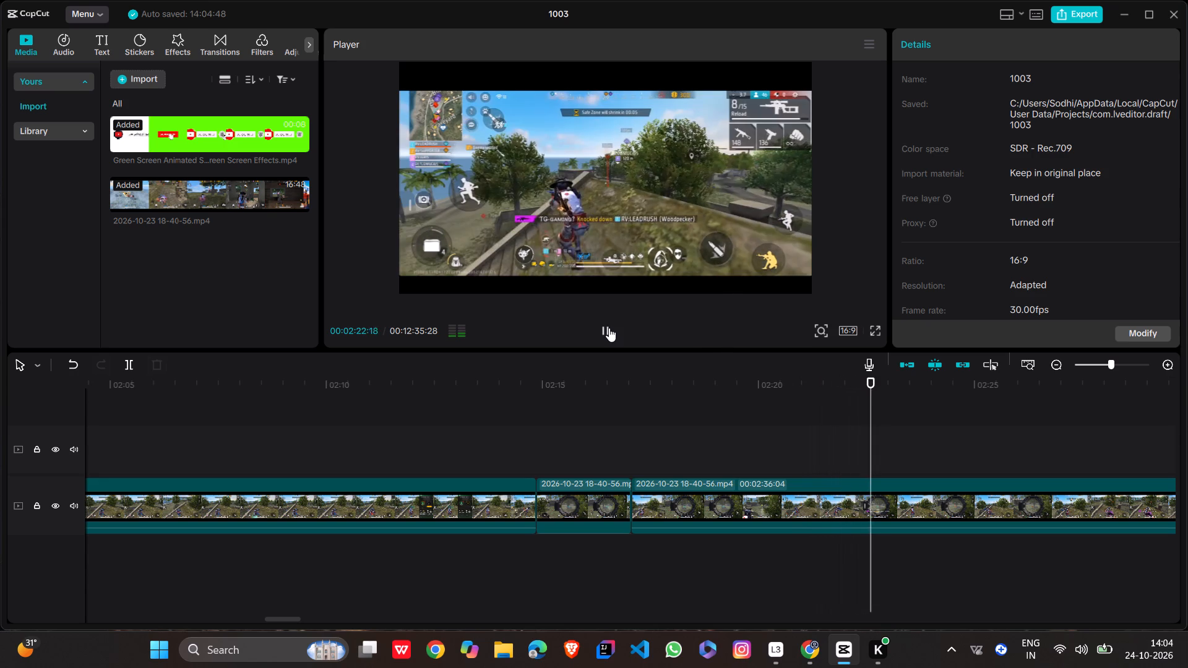
pyautogui.hscroll(-2, 645, 424)
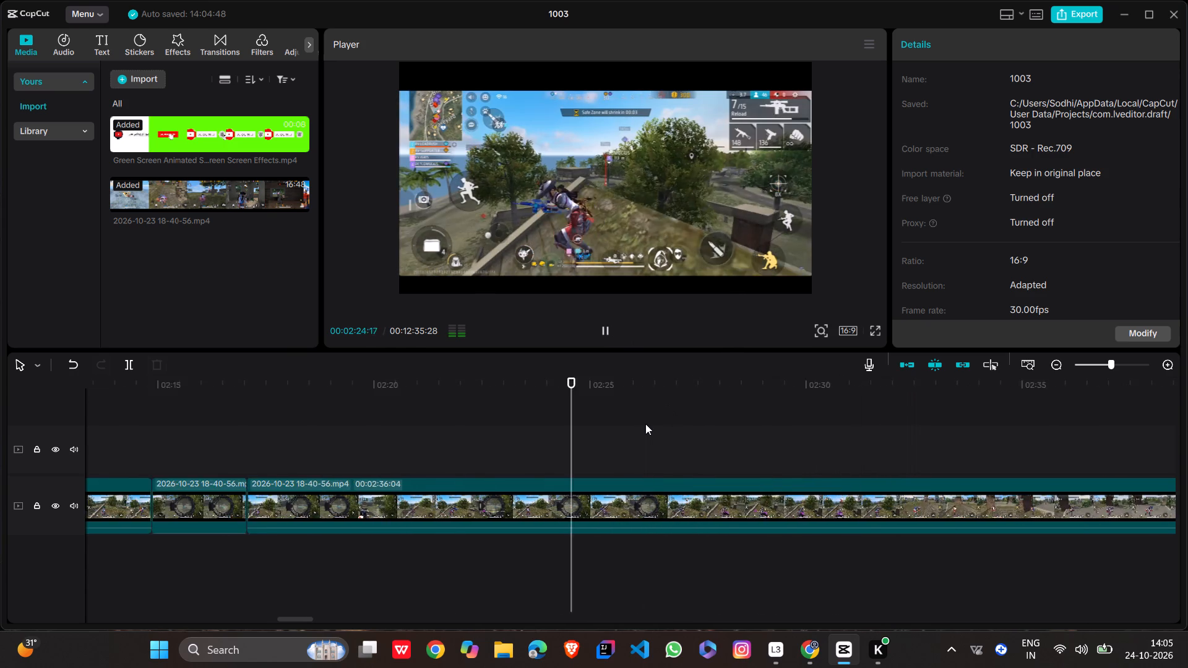
pyautogui.hscroll(-2, 645, 424)
pyautogui.click(280, 425)
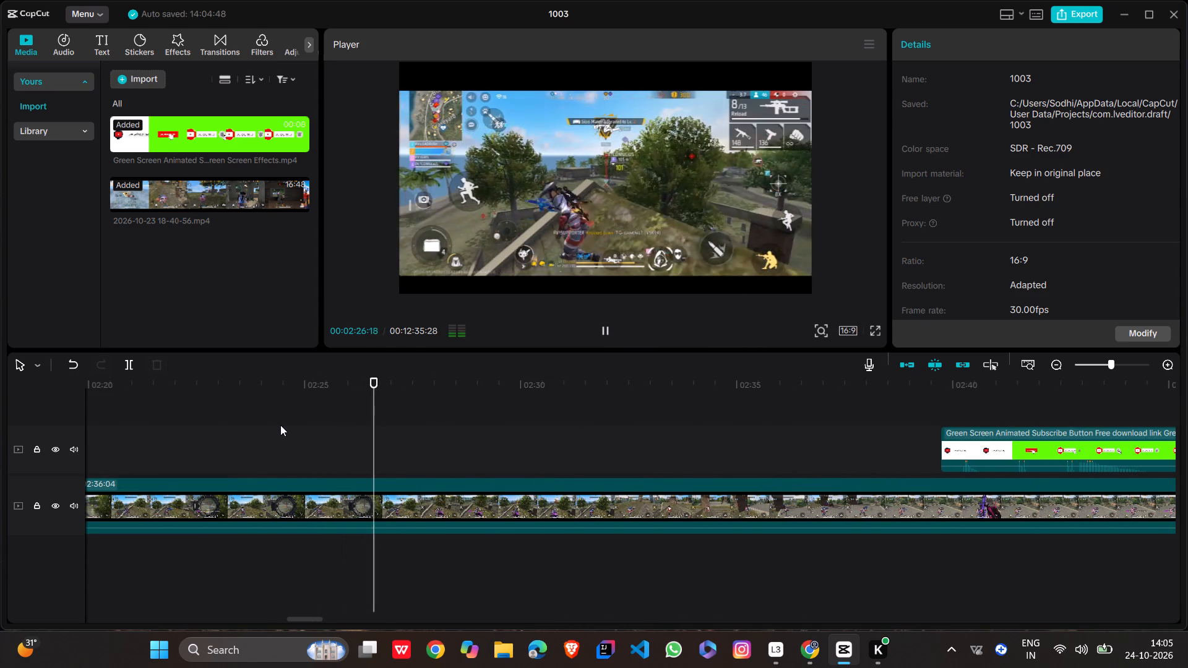
pyautogui.hscroll(1, 280, 425)
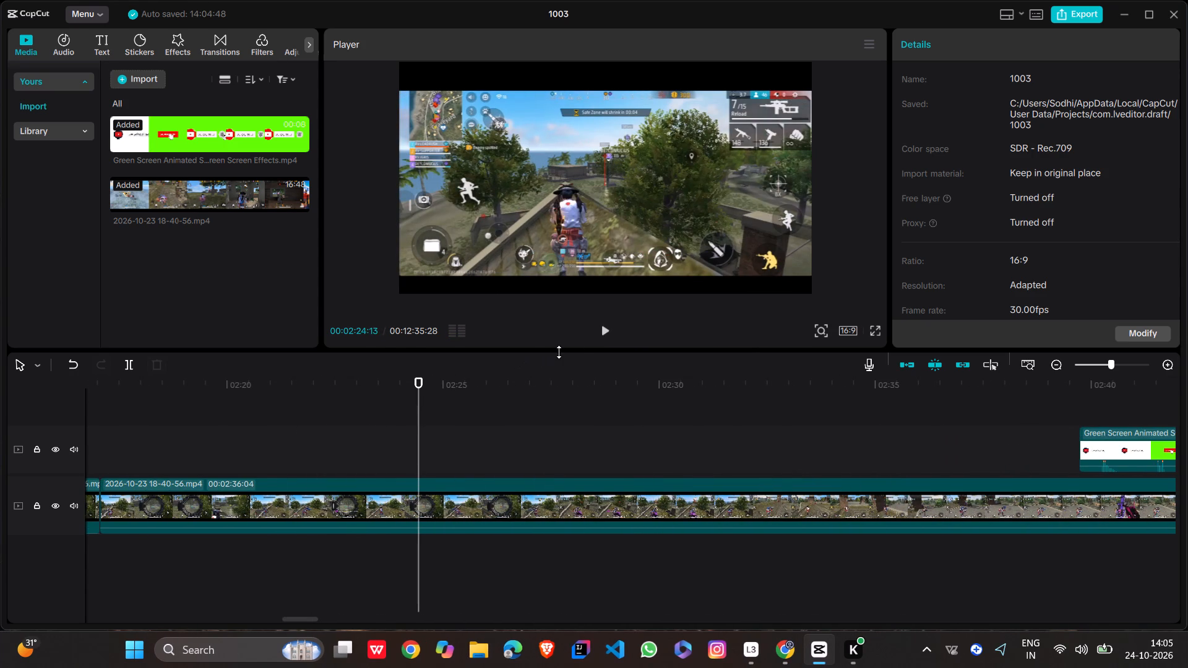
pyautogui.click(601, 331)
pyautogui.click(601, 331)
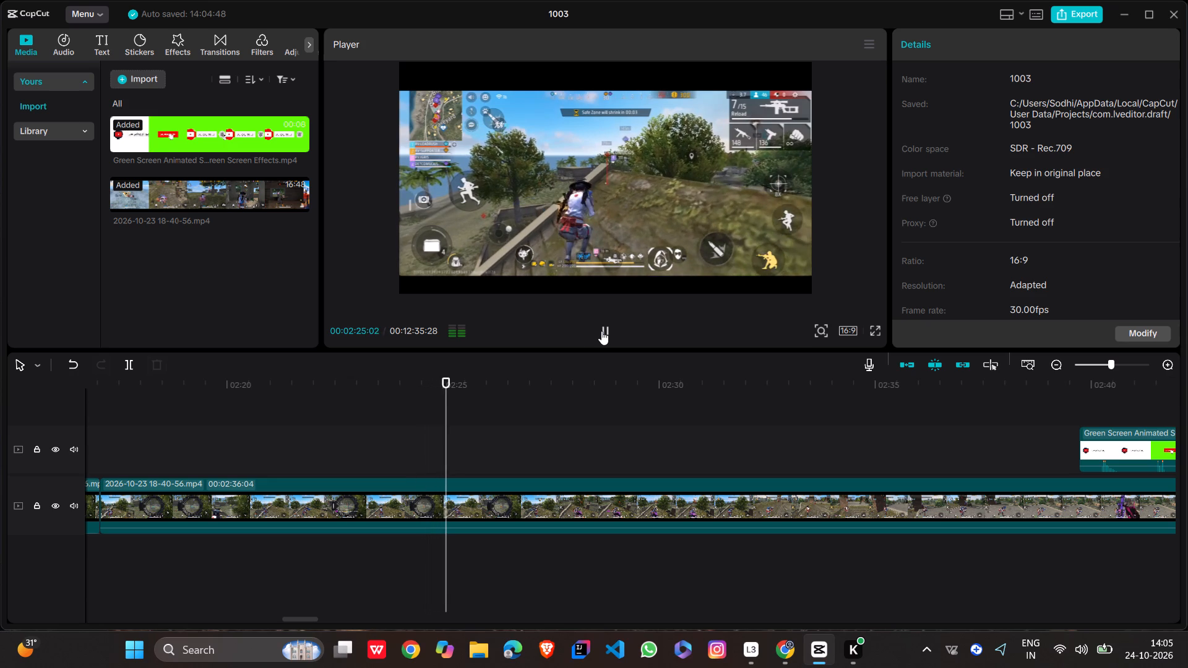
pyautogui.press('Left')
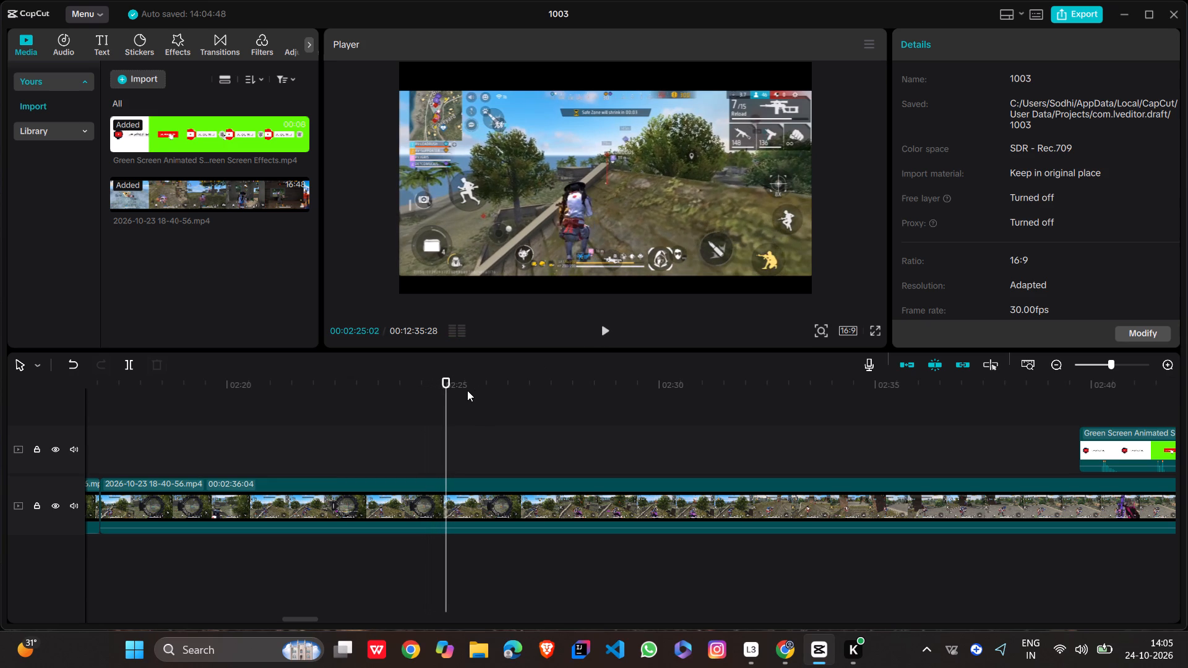
pyautogui.press('Left')
pyautogui.press('Left')
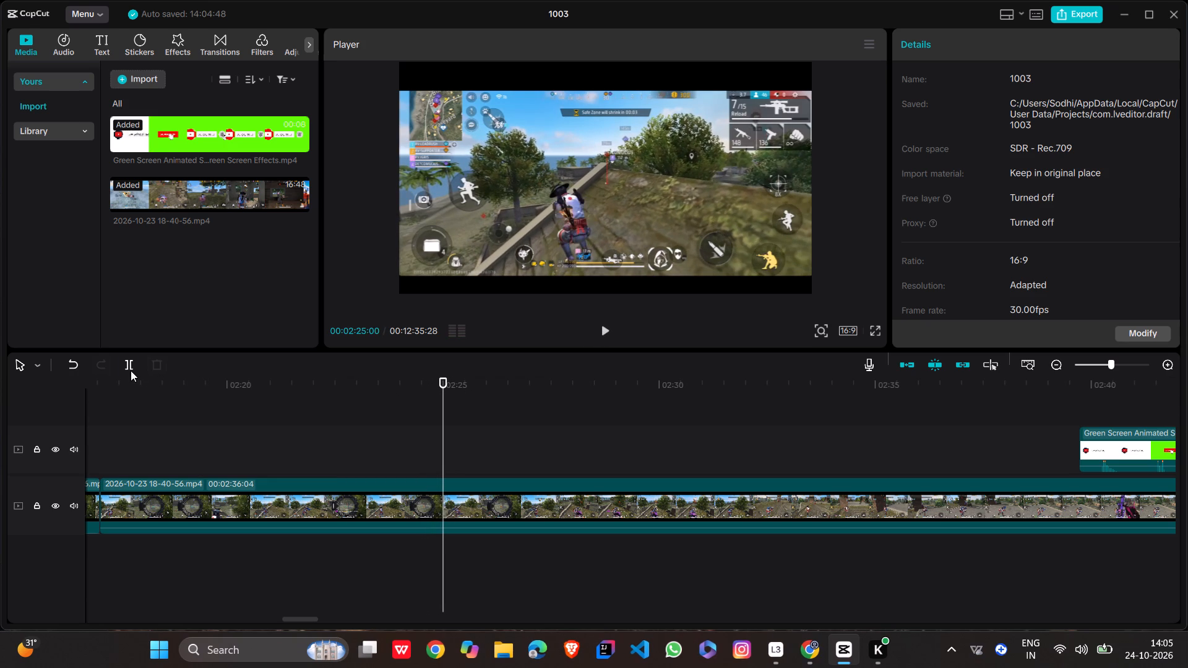
pyautogui.click(128, 370)
pyautogui.click(343, 439)
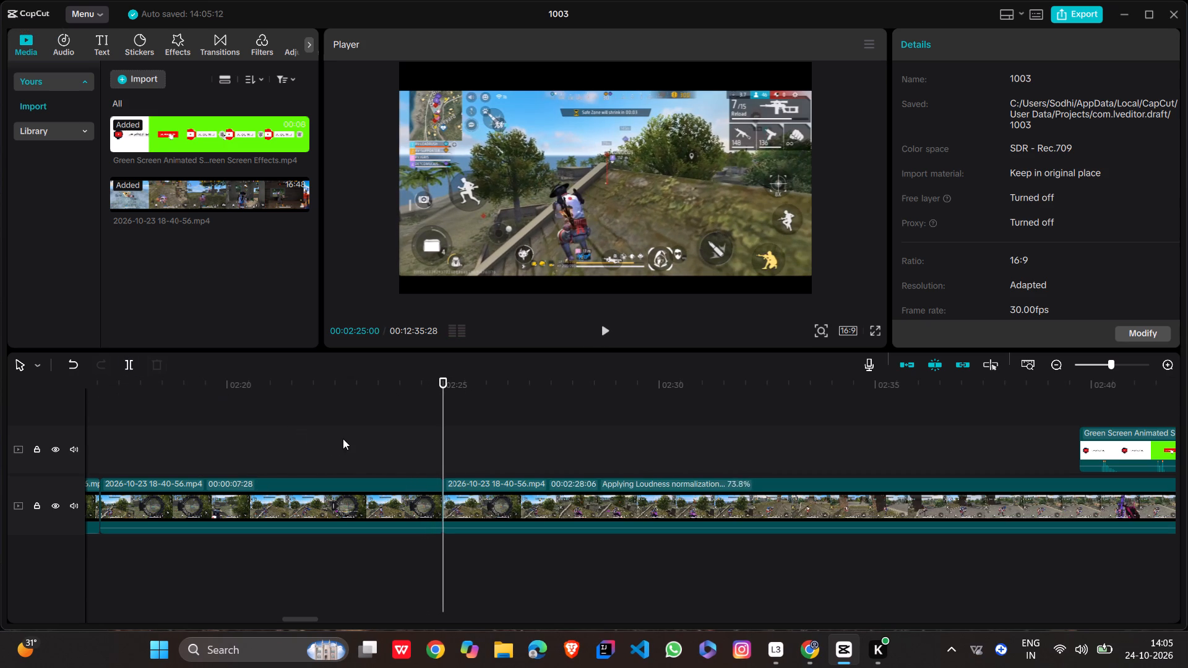
# Replay the passage before 00:02:25:00, undo the split there, and split the gameplay clip at 00:02:24:20 instead.
pyautogui.press('space')
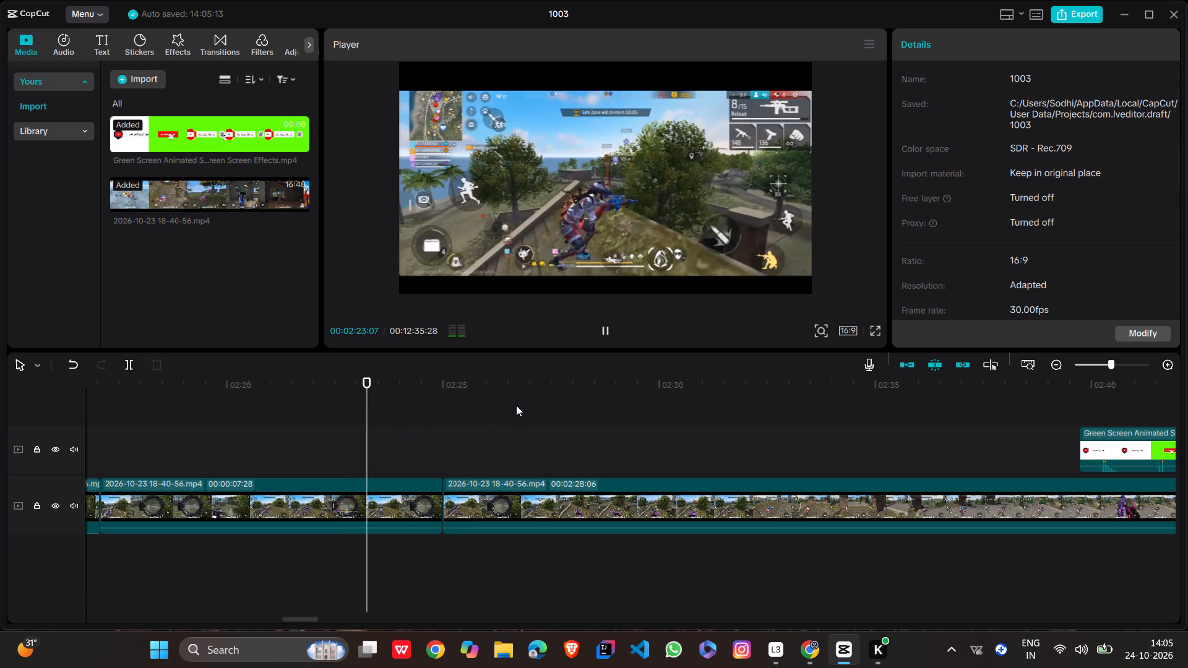
pyautogui.press('space')
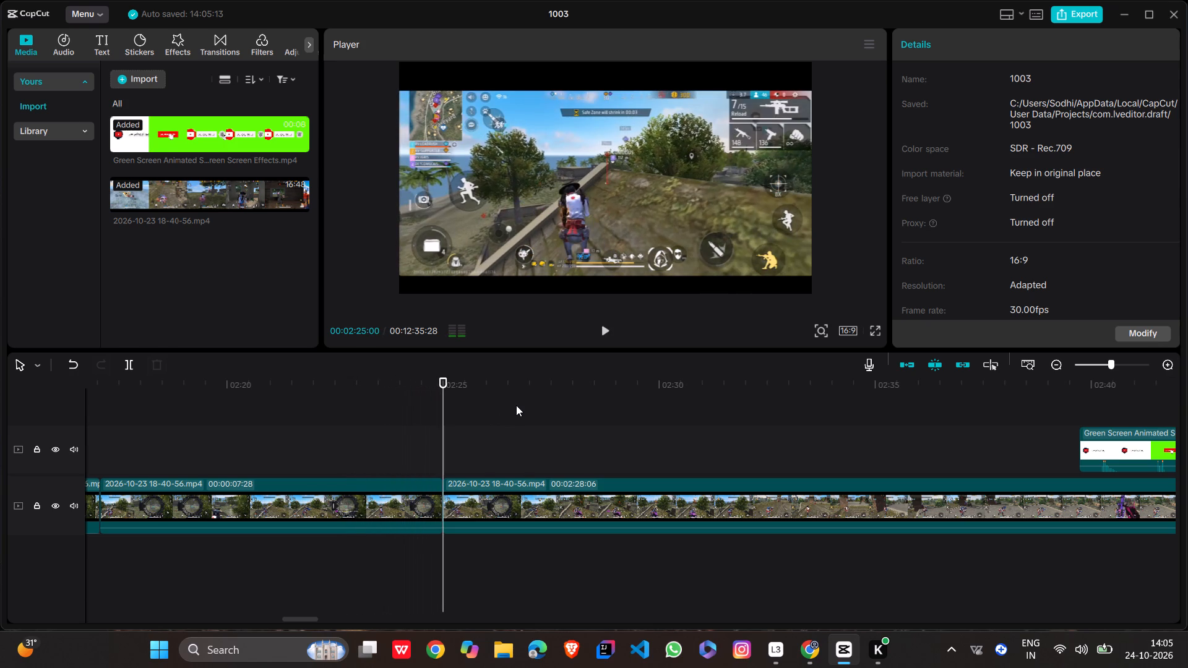
pyautogui.click(428, 443)
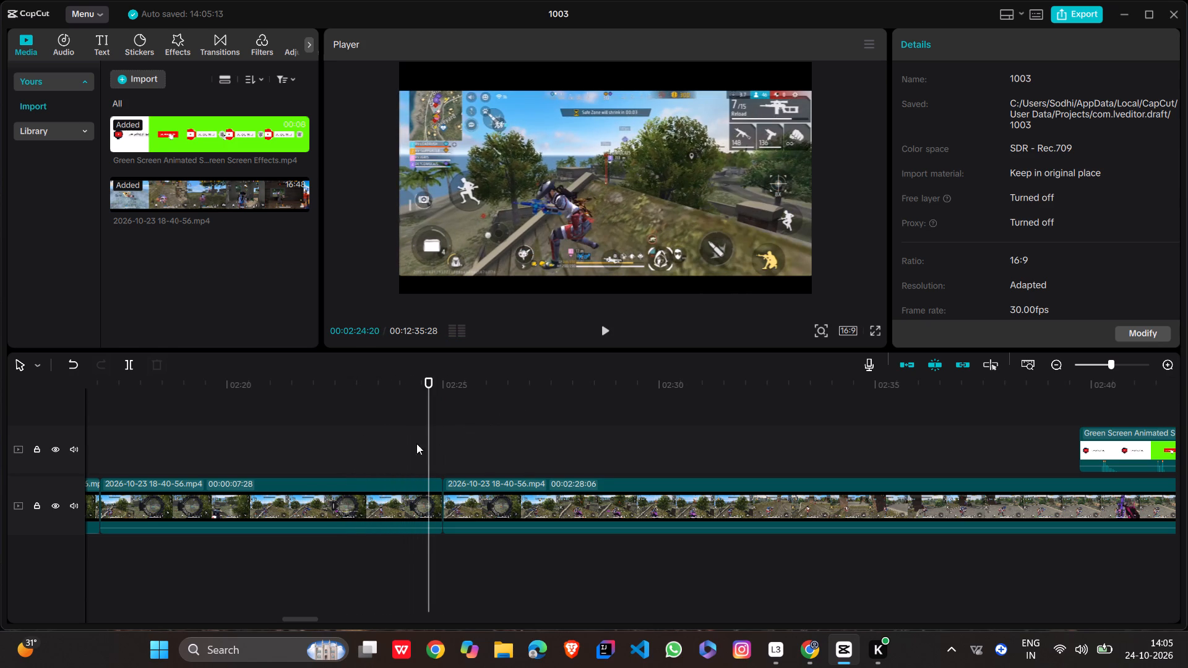
pyautogui.click(75, 362)
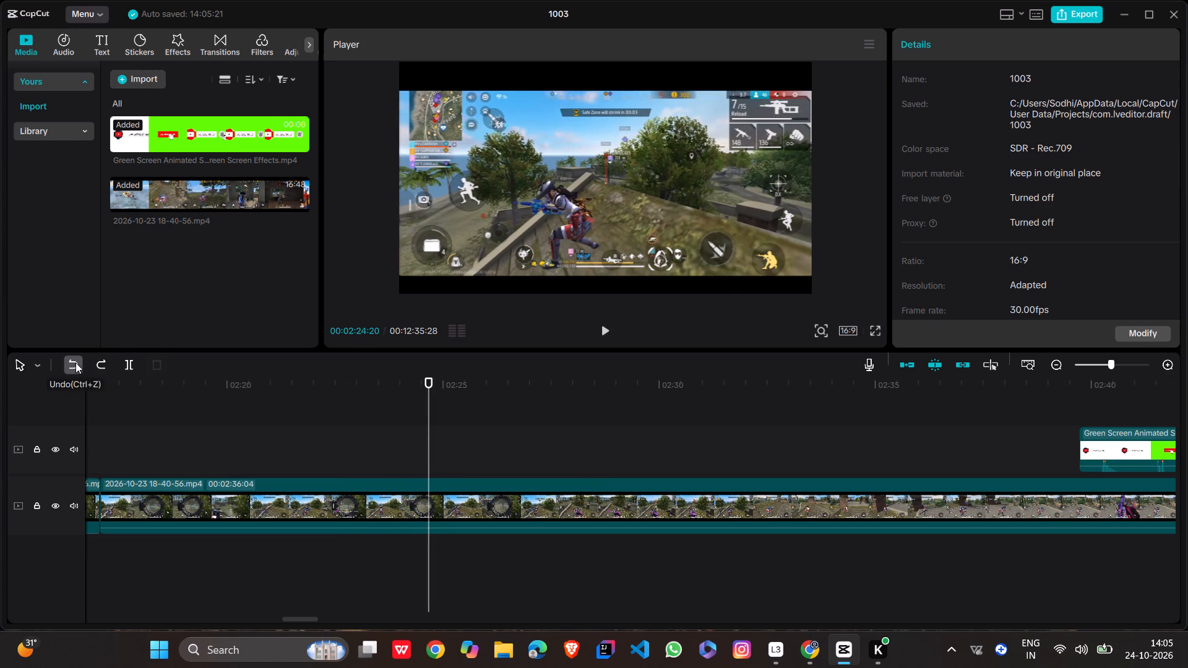
pyautogui.click(128, 369)
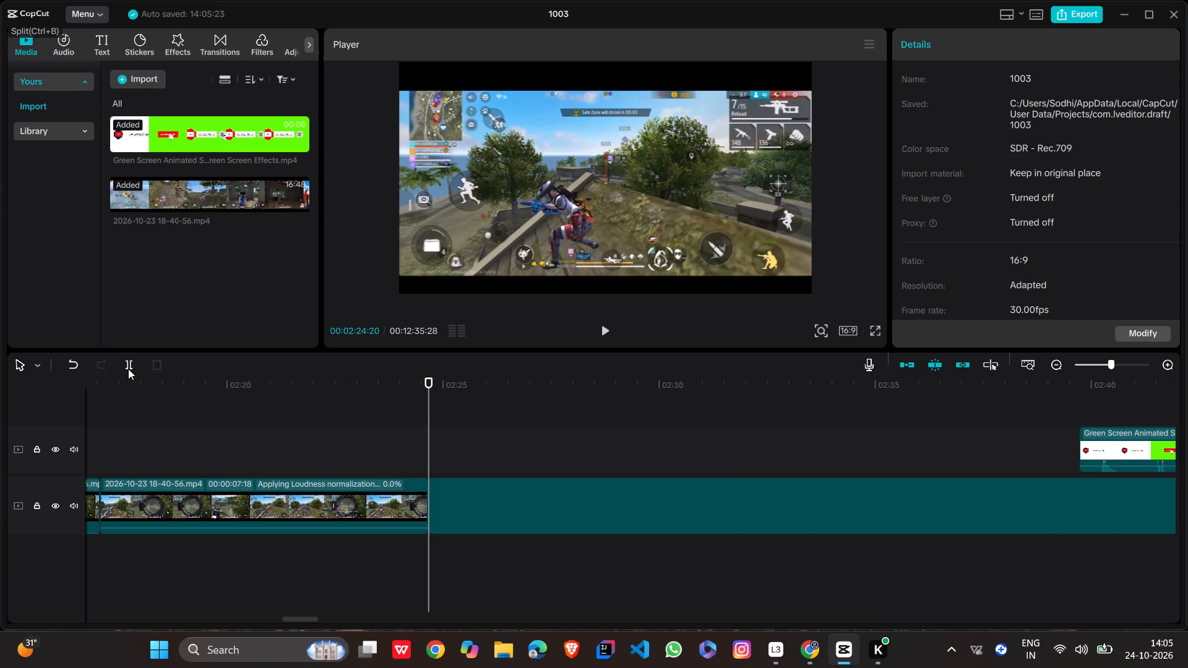
# Play on from just before 00:02:24:20 to find where the unwanted sound ends and split the gameplay clip at 00:02:25:19.
pyautogui.click(382, 506)
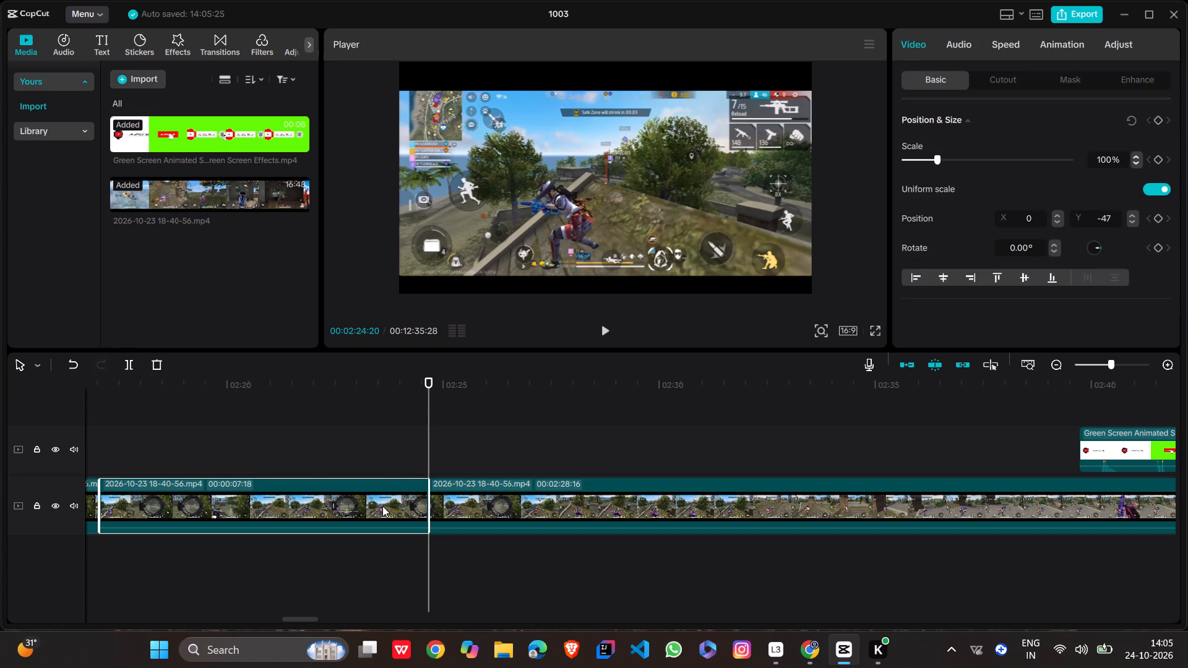
pyautogui.click(417, 466)
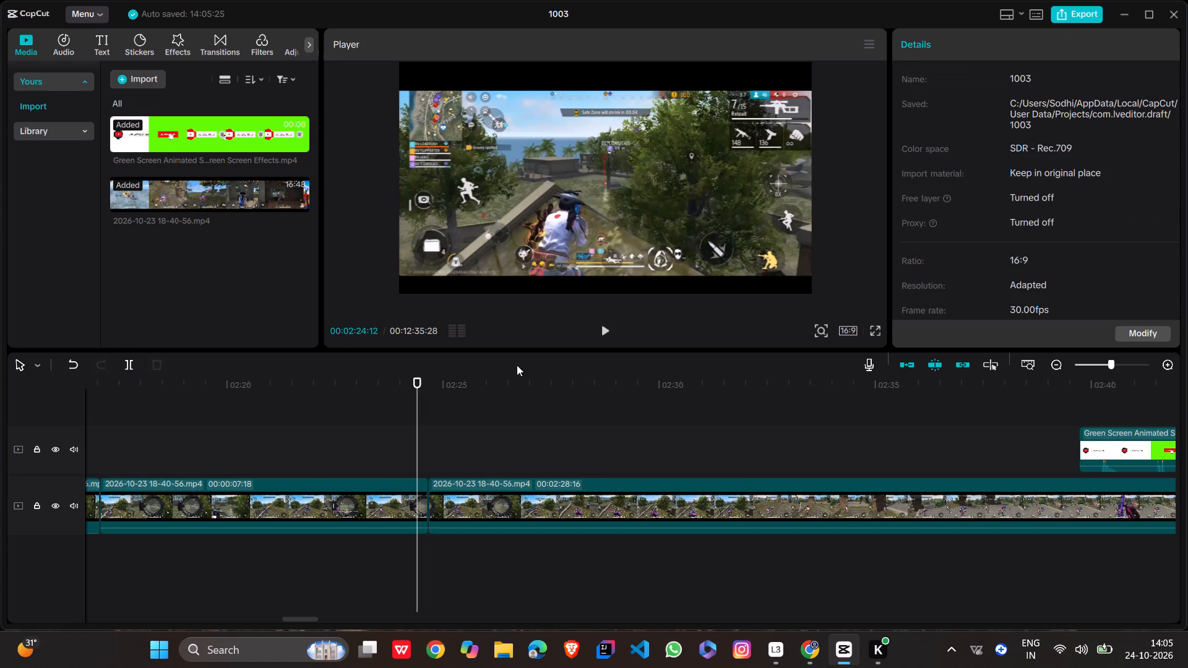
pyautogui.click(609, 325)
pyautogui.click(609, 325)
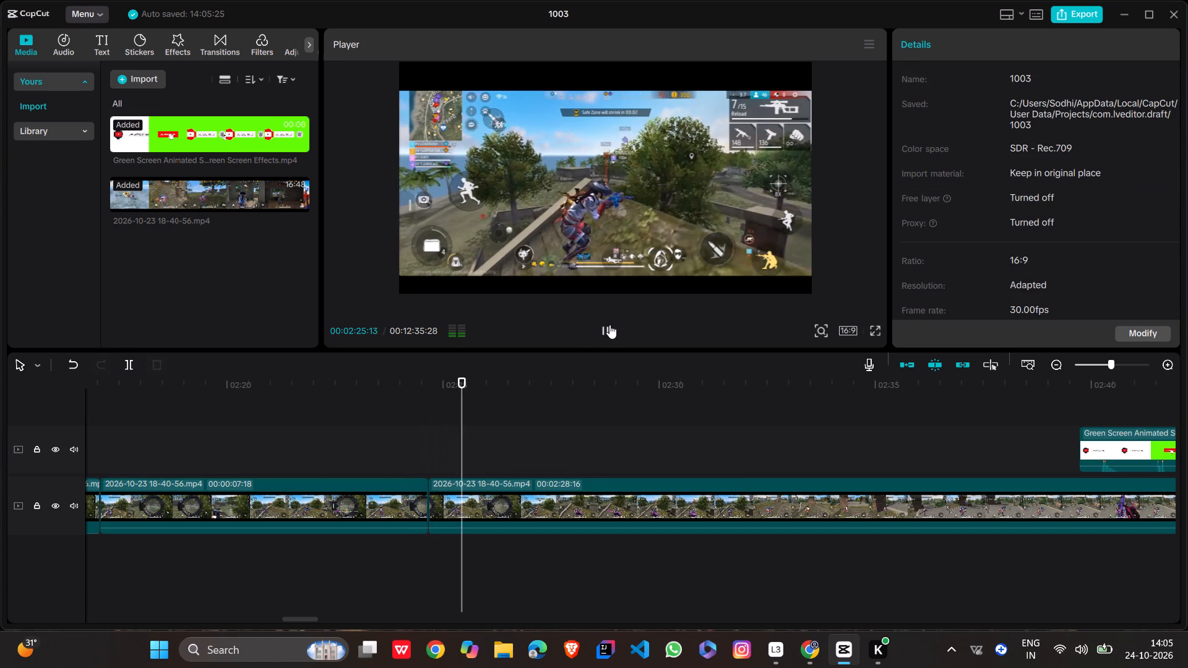
pyautogui.click(609, 325)
pyautogui.click(609, 325)
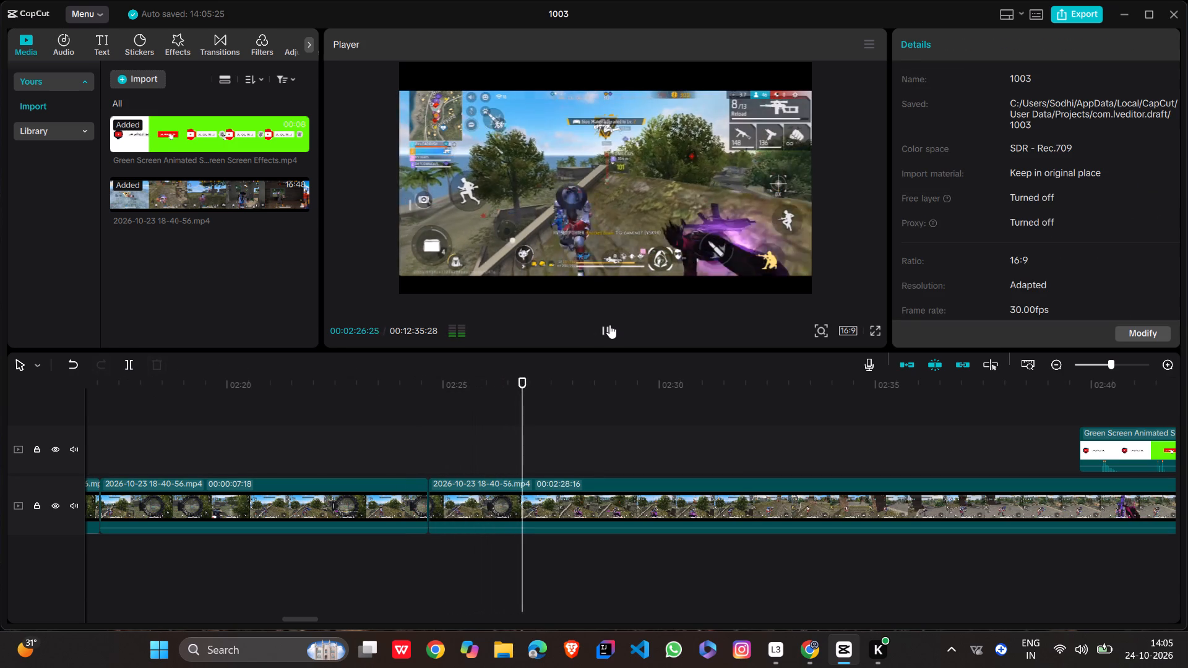
pyautogui.click(494, 440)
pyautogui.click(489, 440)
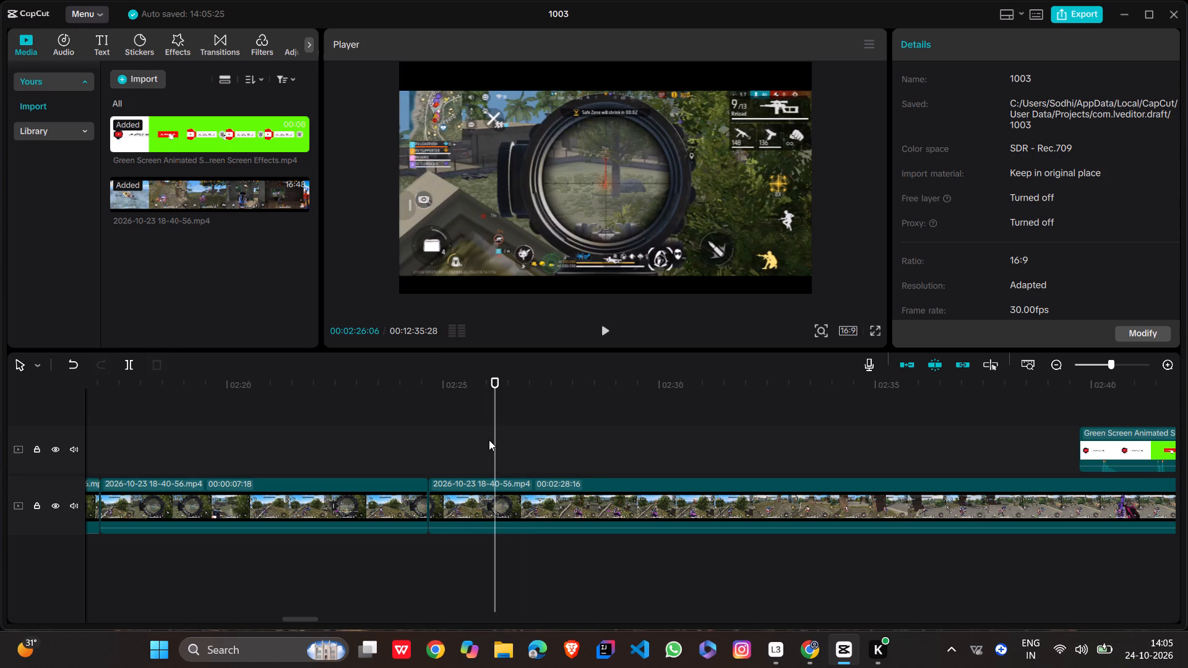
pyautogui.click(482, 440)
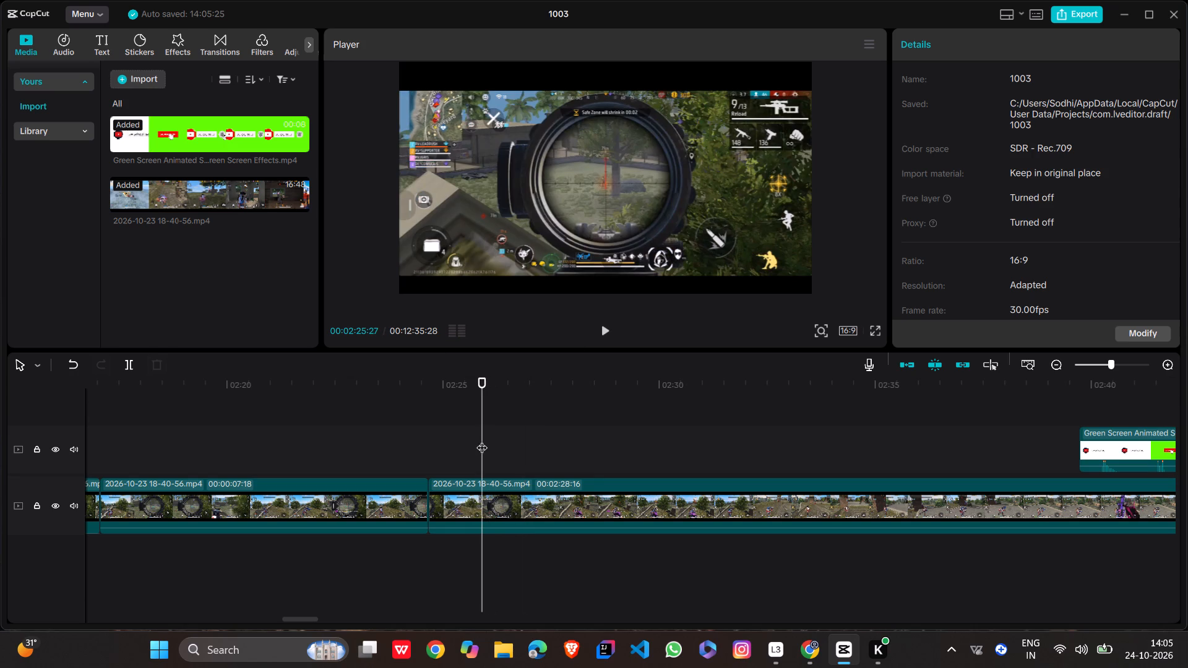
pyautogui.click(476, 438)
pyautogui.click(470, 437)
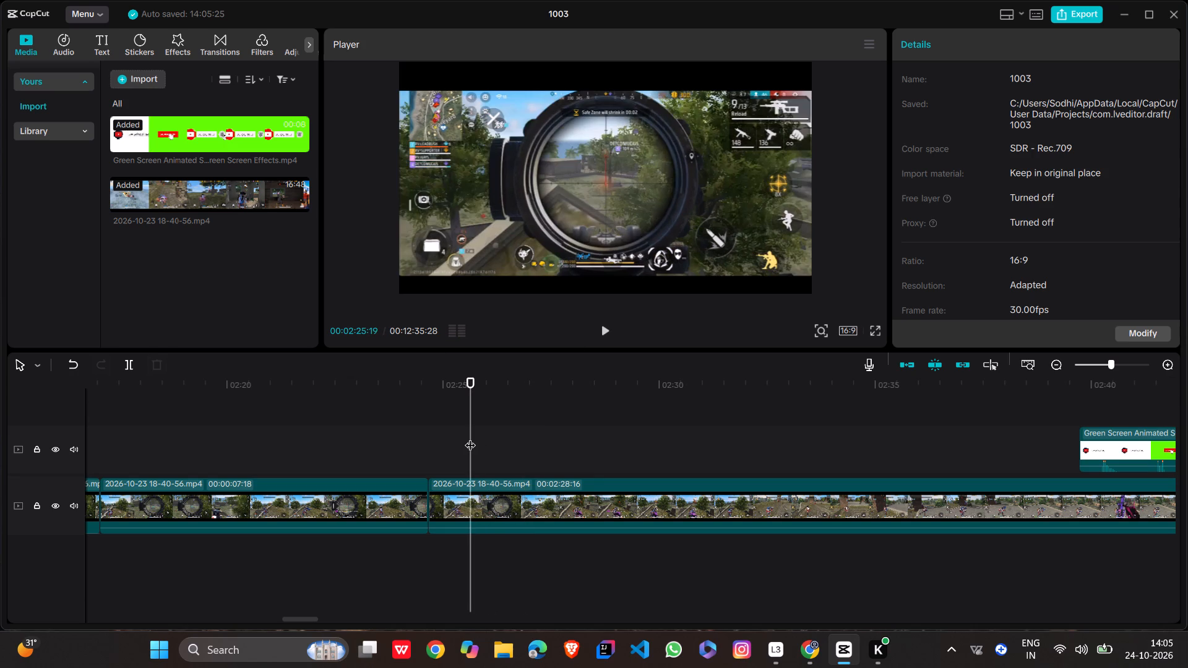
pyautogui.click(463, 437)
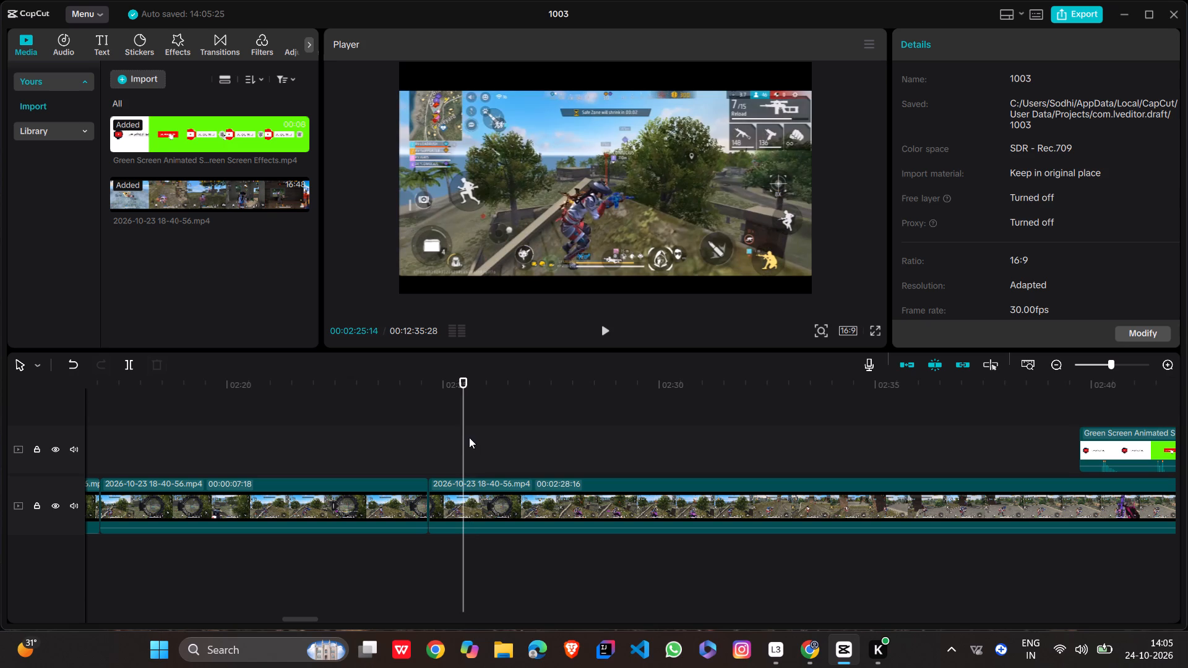
pyautogui.click(470, 437)
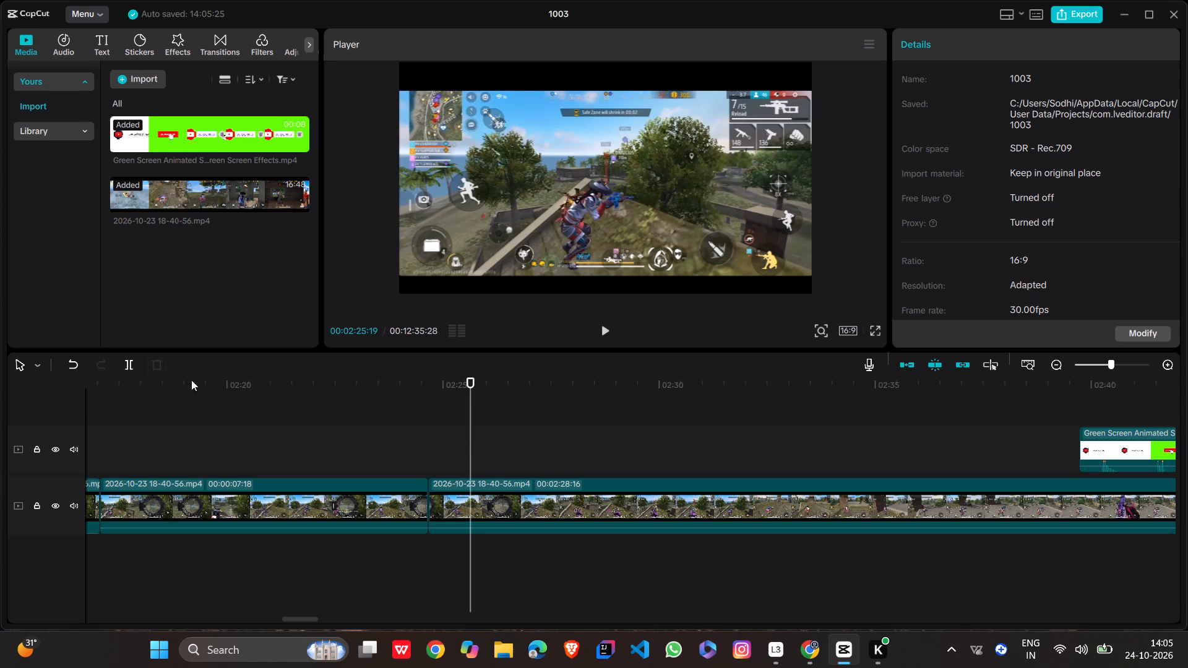
pyautogui.click(131, 359)
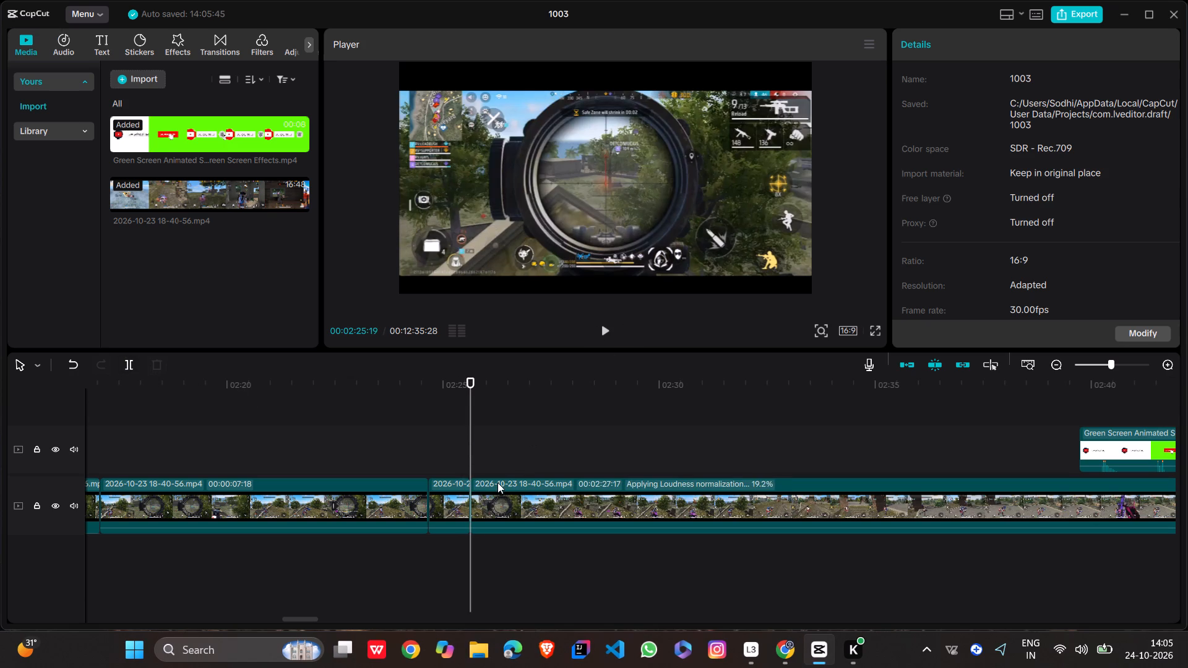
# Open the audio volume settings of the short segment between 00:02:24:20 and 00:02:25:19.
pyautogui.click(453, 499)
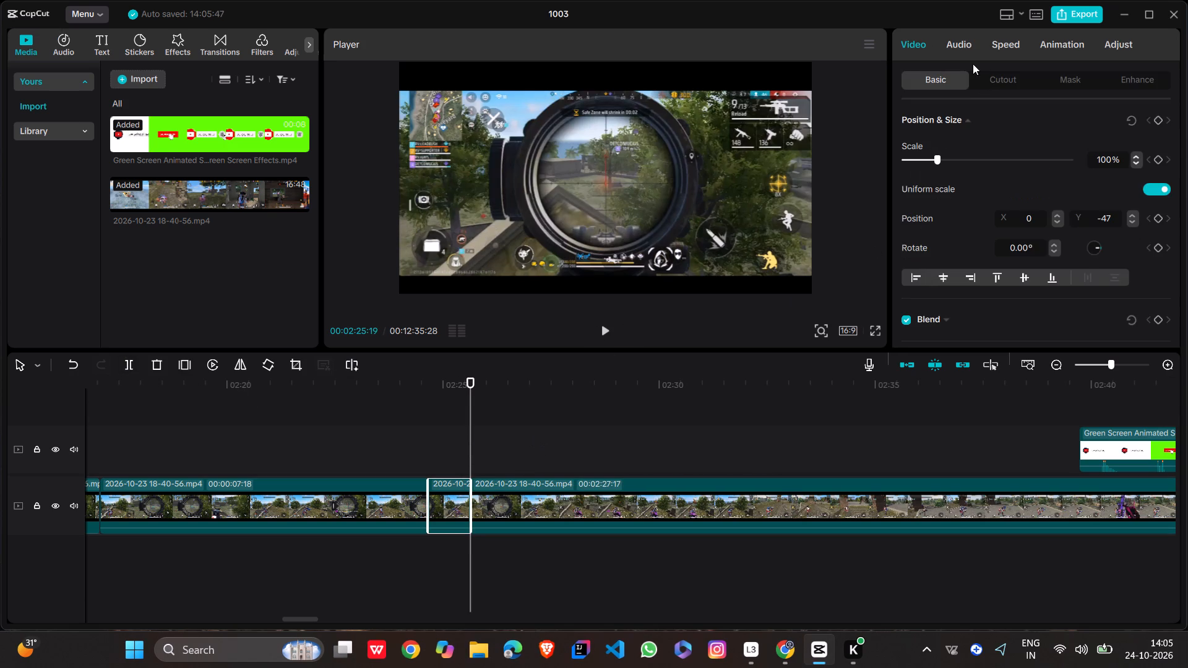
pyautogui.click(960, 50)
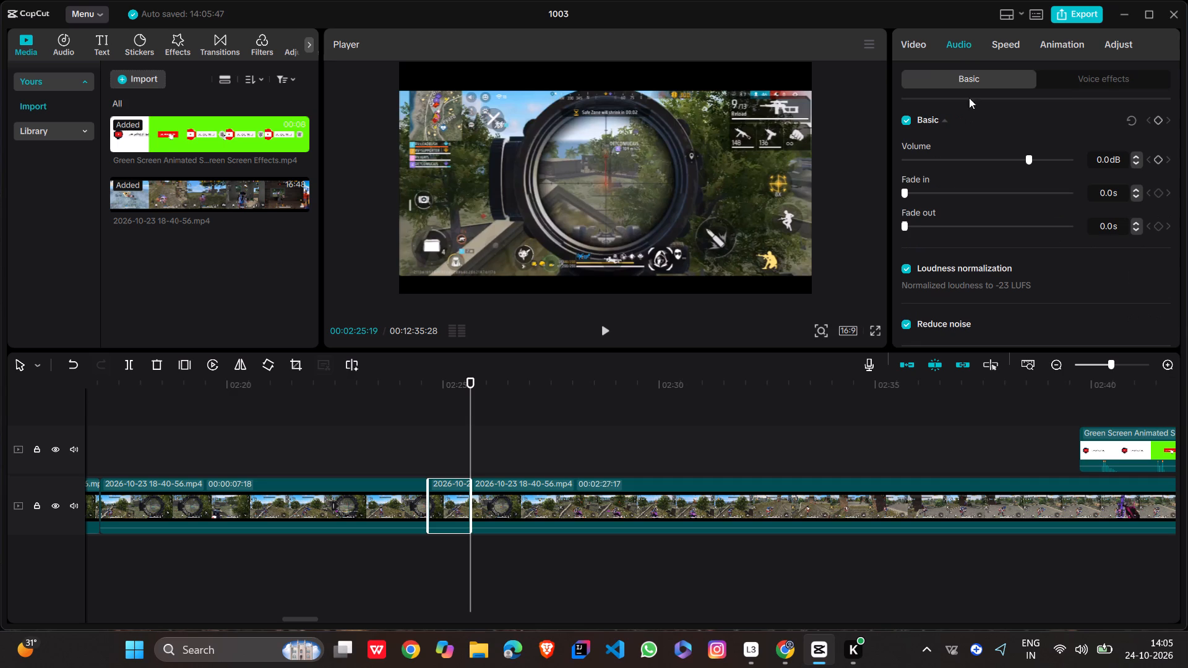
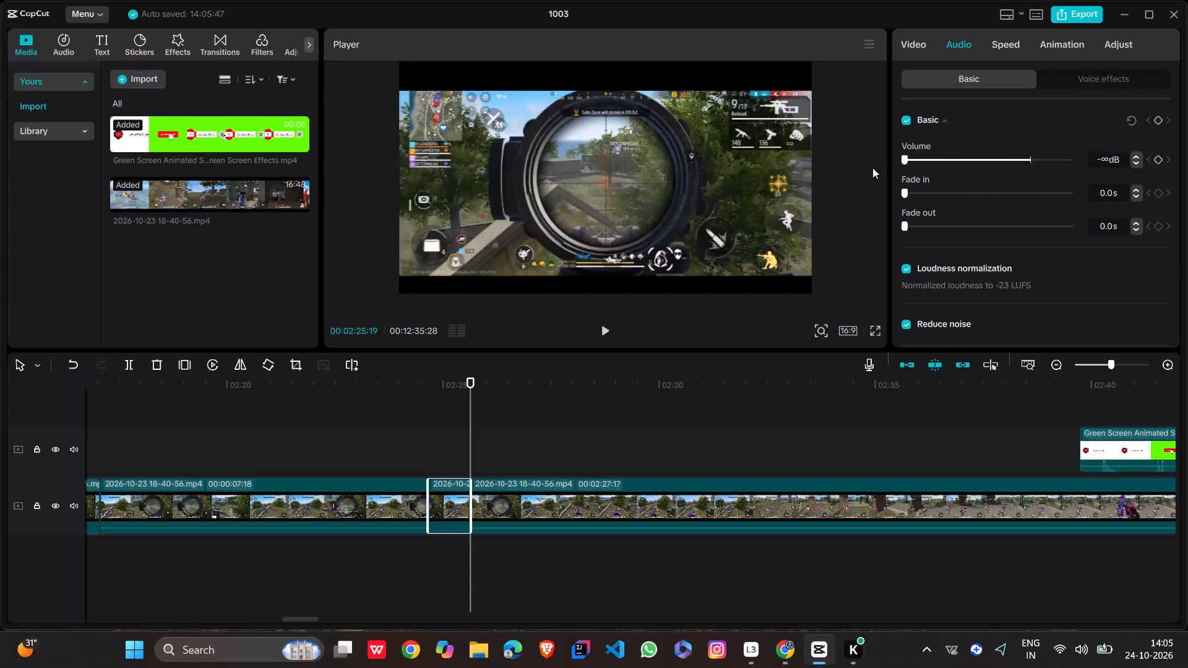
# Replay from 00:02:23:16 to find where the next unwanted sound ends and split the gameplay clip at 00:02:26:06.
pyautogui.click(656, 403)
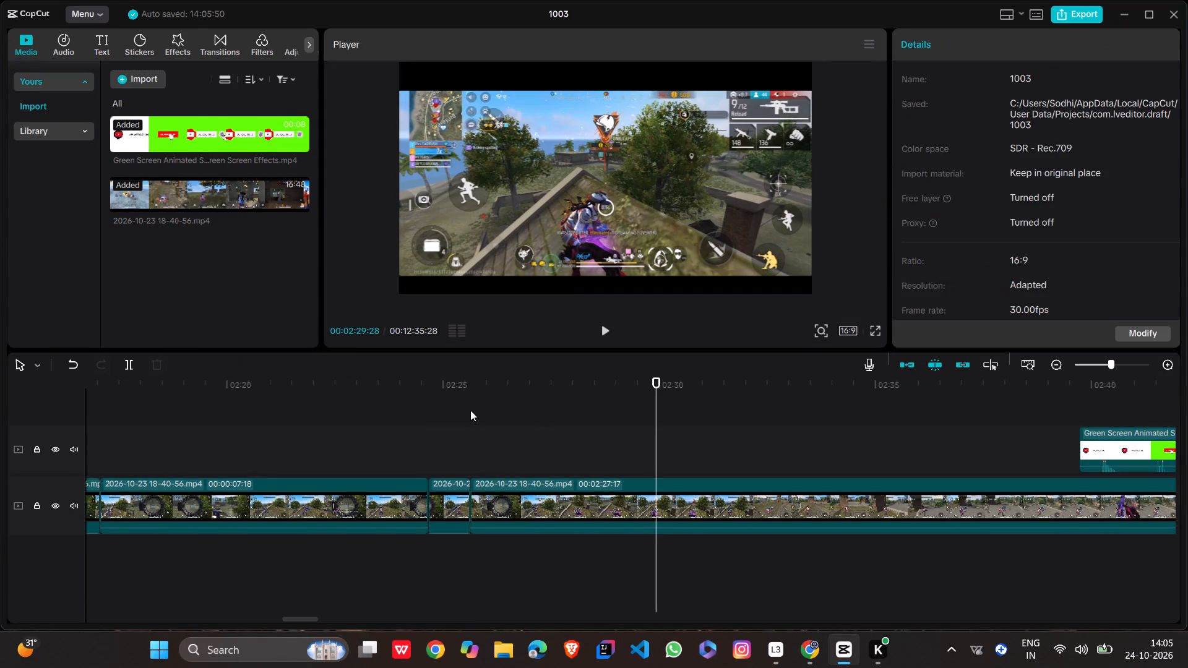
pyautogui.click(380, 457)
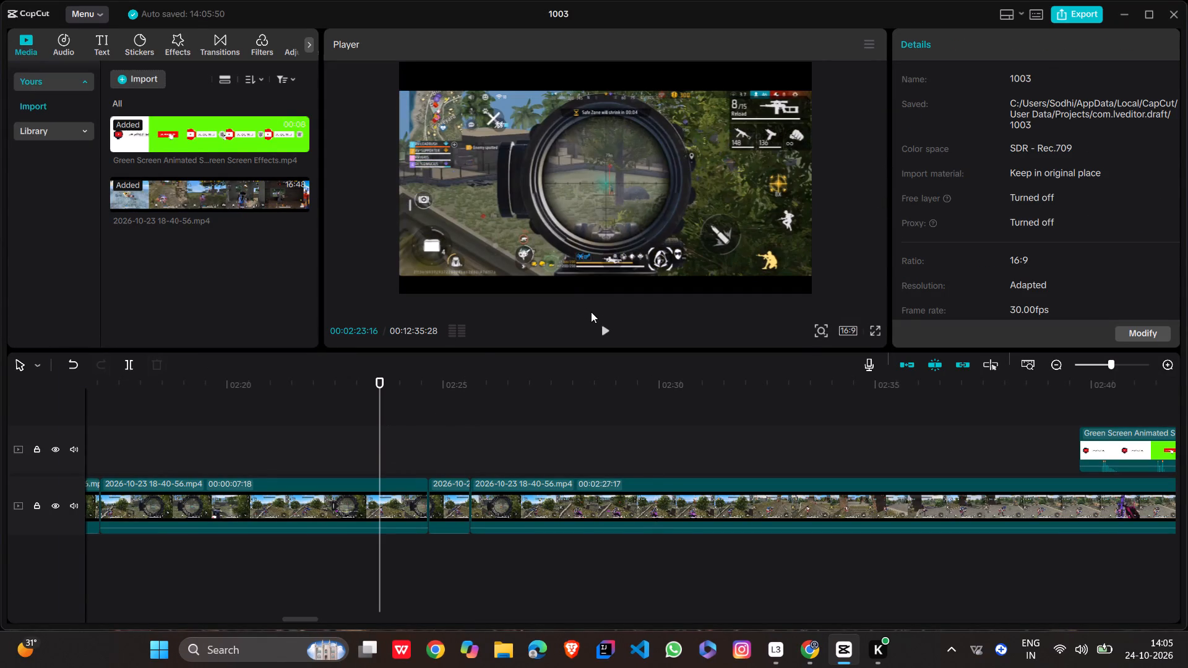
pyautogui.click(600, 325)
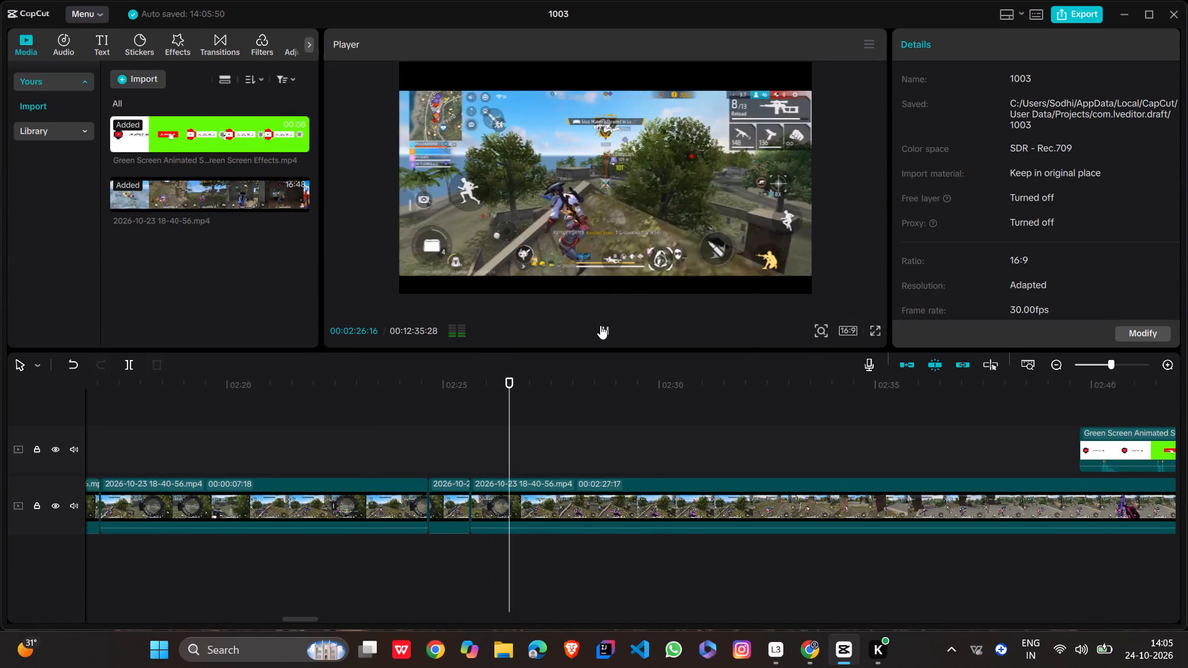
pyautogui.press('space')
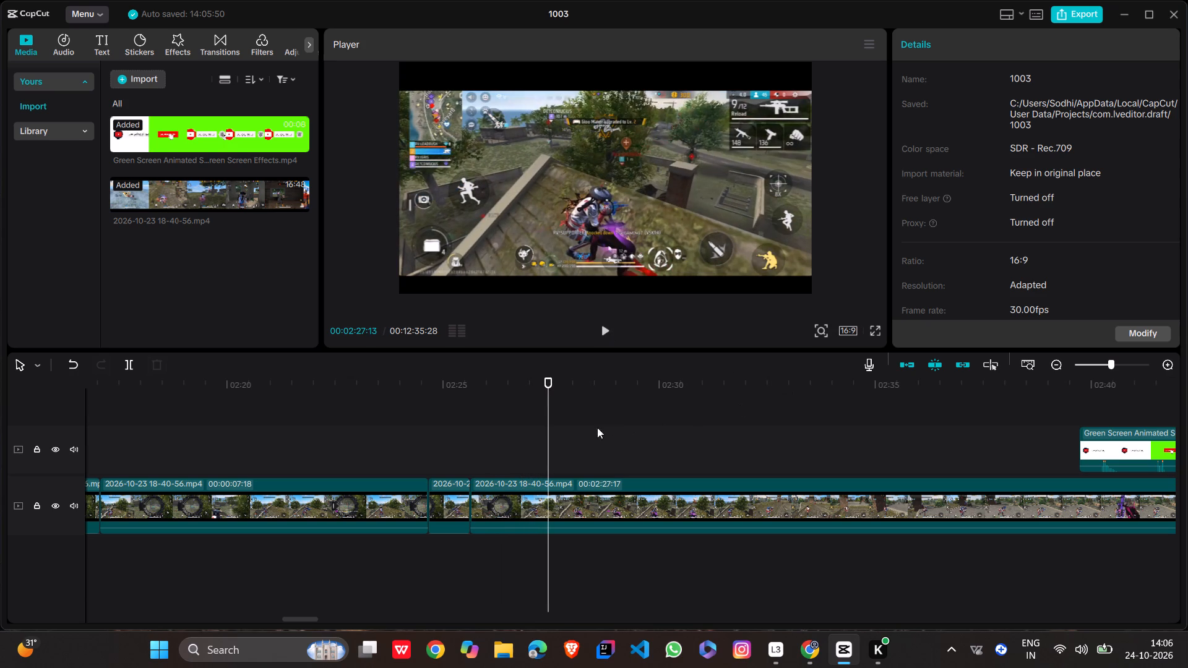
pyautogui.click(493, 450)
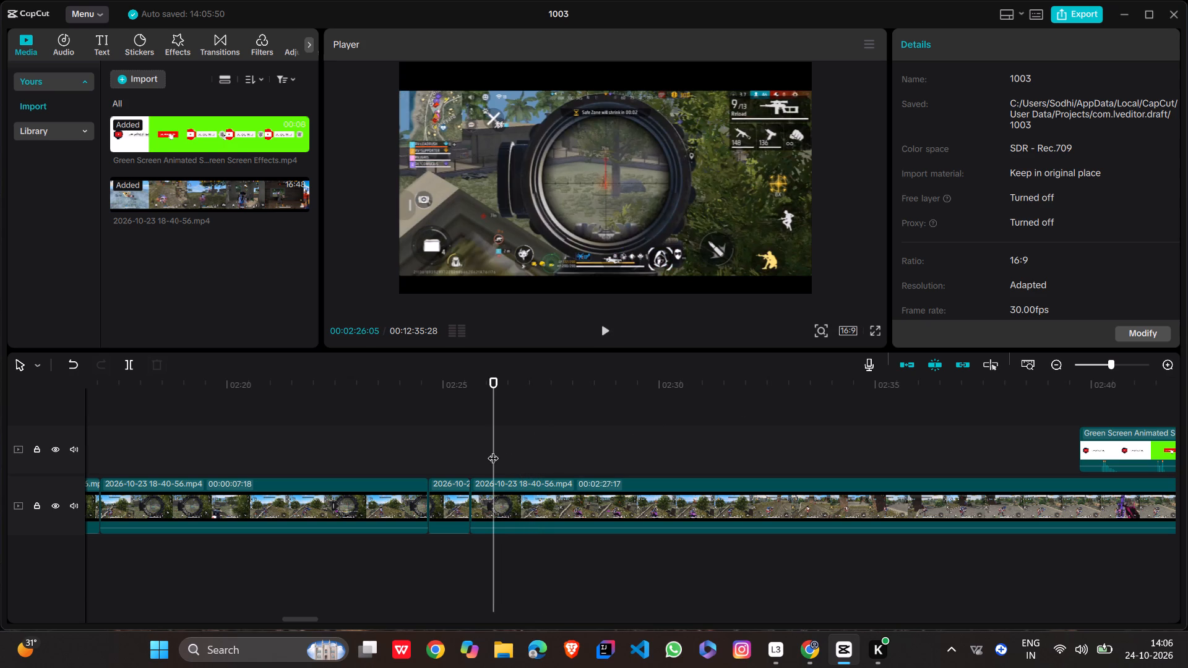
pyautogui.click(506, 450)
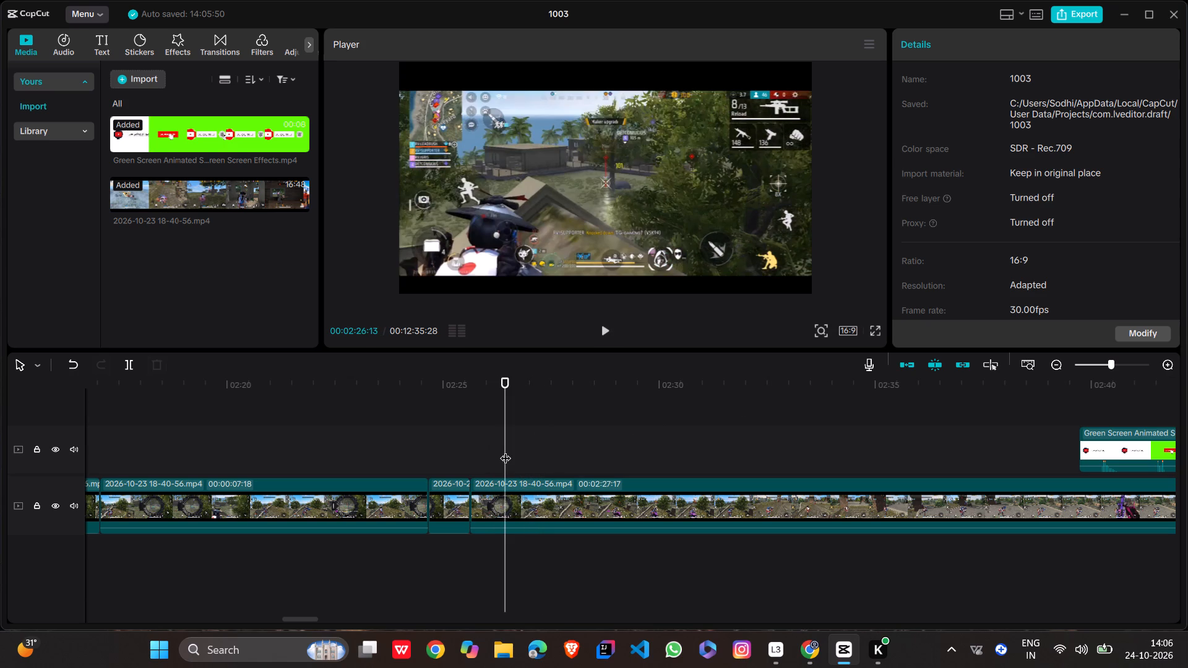
pyautogui.click(497, 450)
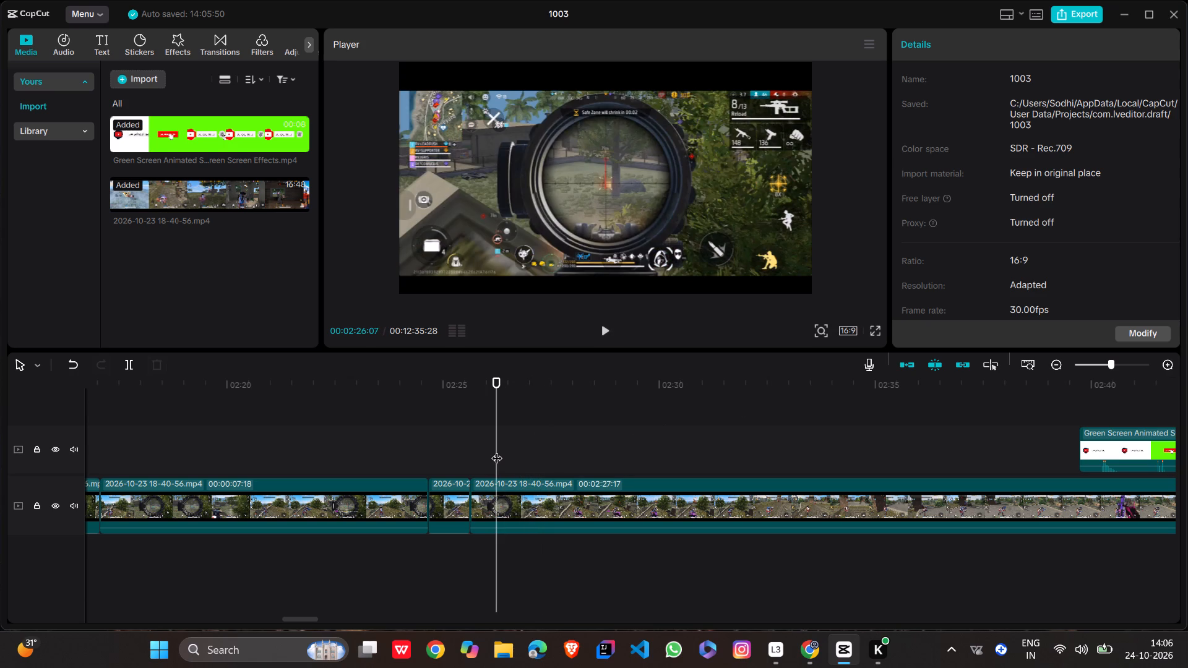
pyautogui.click(494, 451)
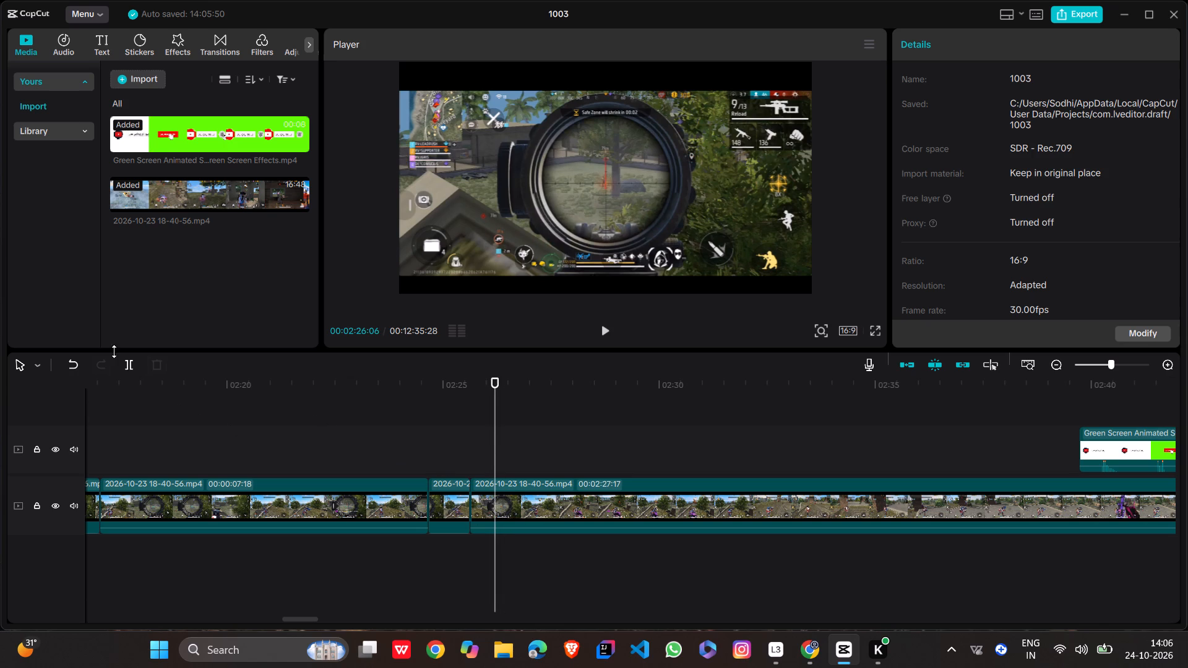
pyautogui.click(130, 361)
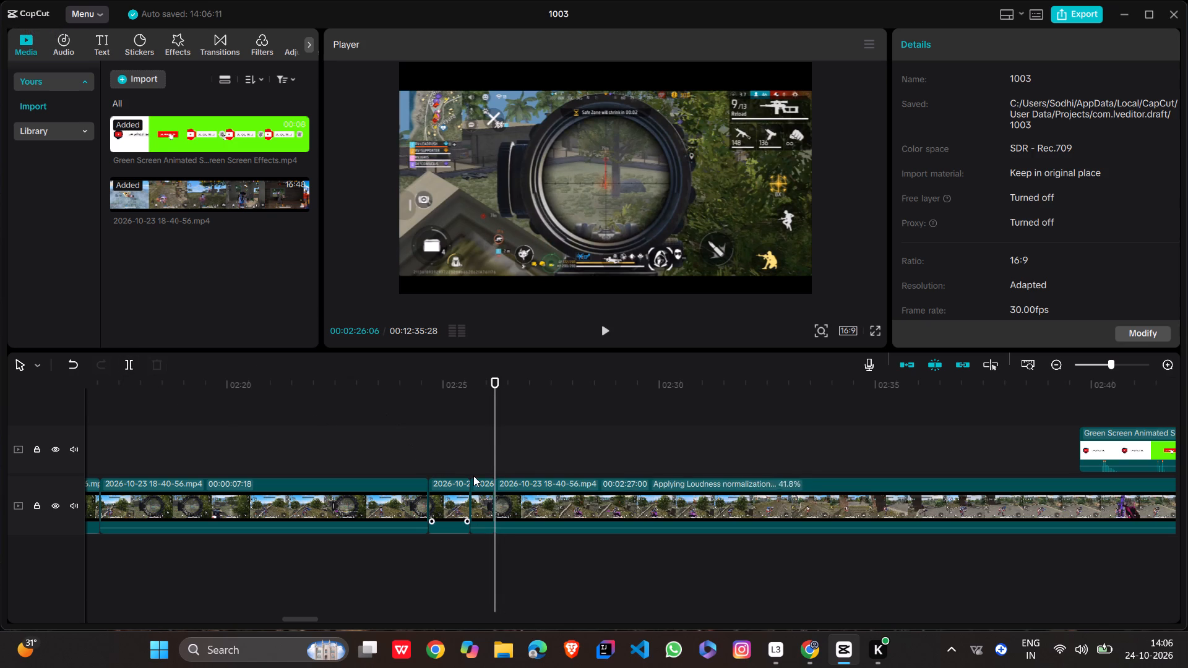
# Mute the short segment between 00:02:25:19 and 00:02:26:06 by lowering its volume to -∞ dB.
pyautogui.click(478, 489)
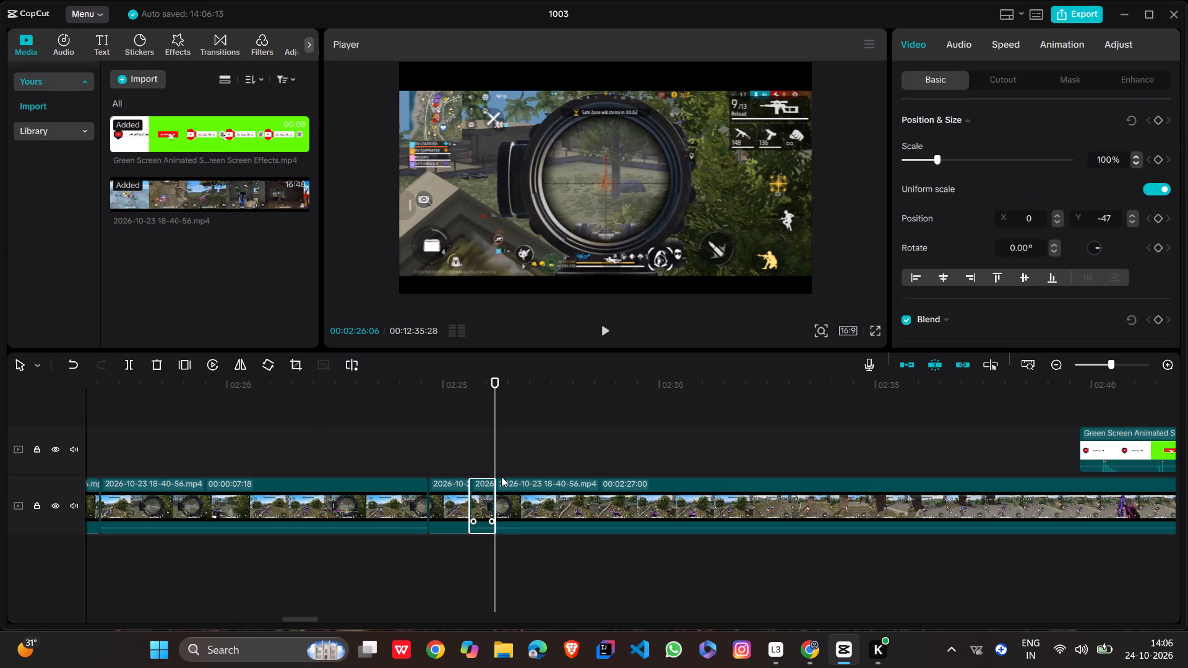
pyautogui.click(968, 44)
pyautogui.moveTo(1029, 158); pyautogui.dragTo(891, 160)
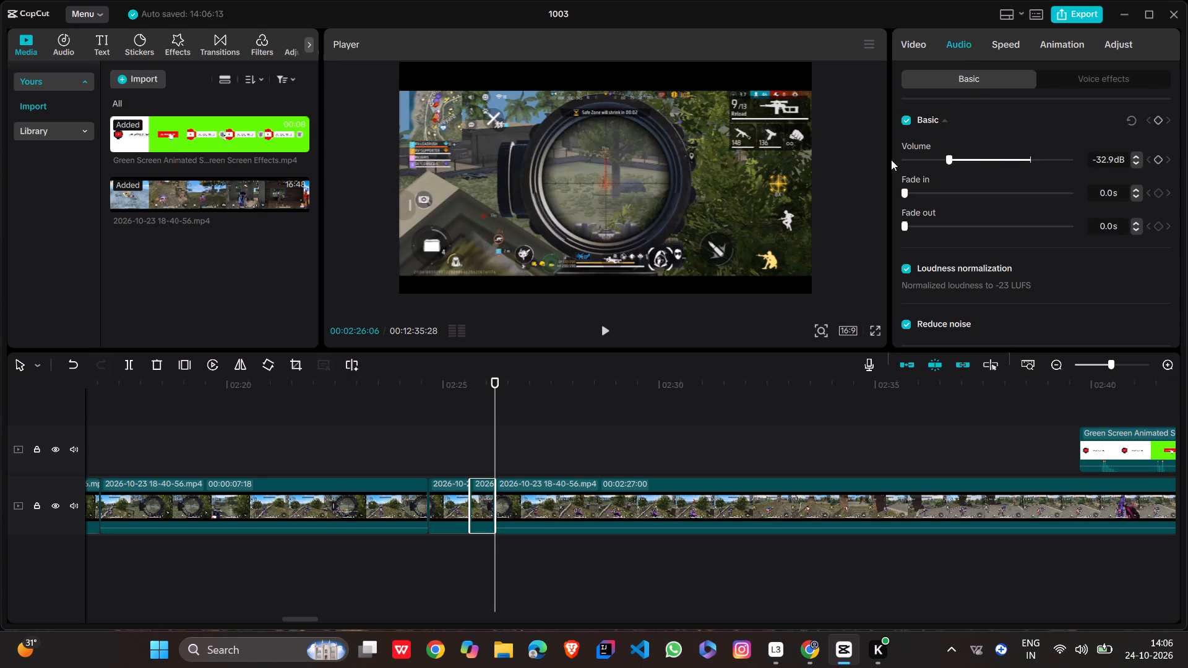
pyautogui.moveTo(891, 160); pyautogui.dragTo(869, 165)
# Play on from 00:02:26:06 to find the start of the next unwanted sound and split the gameplay clip at 00:02:26:19.
pyautogui.click(602, 333)
pyautogui.click(602, 333)
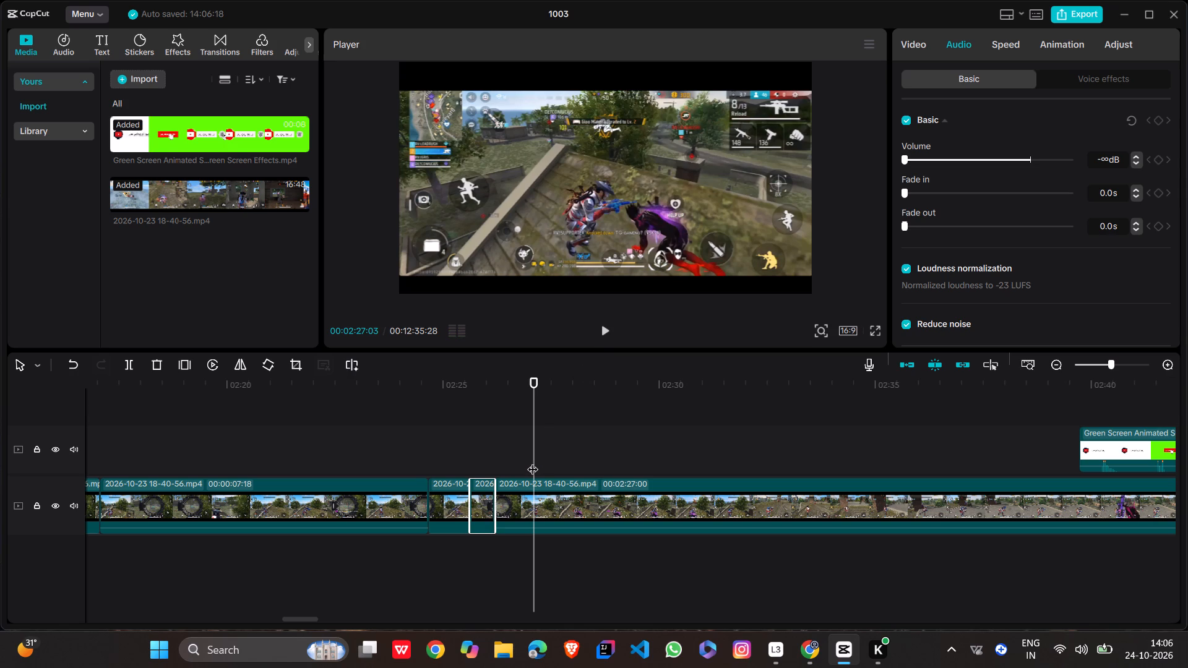
pyautogui.moveTo(533, 463); pyautogui.dragTo(529, 463)
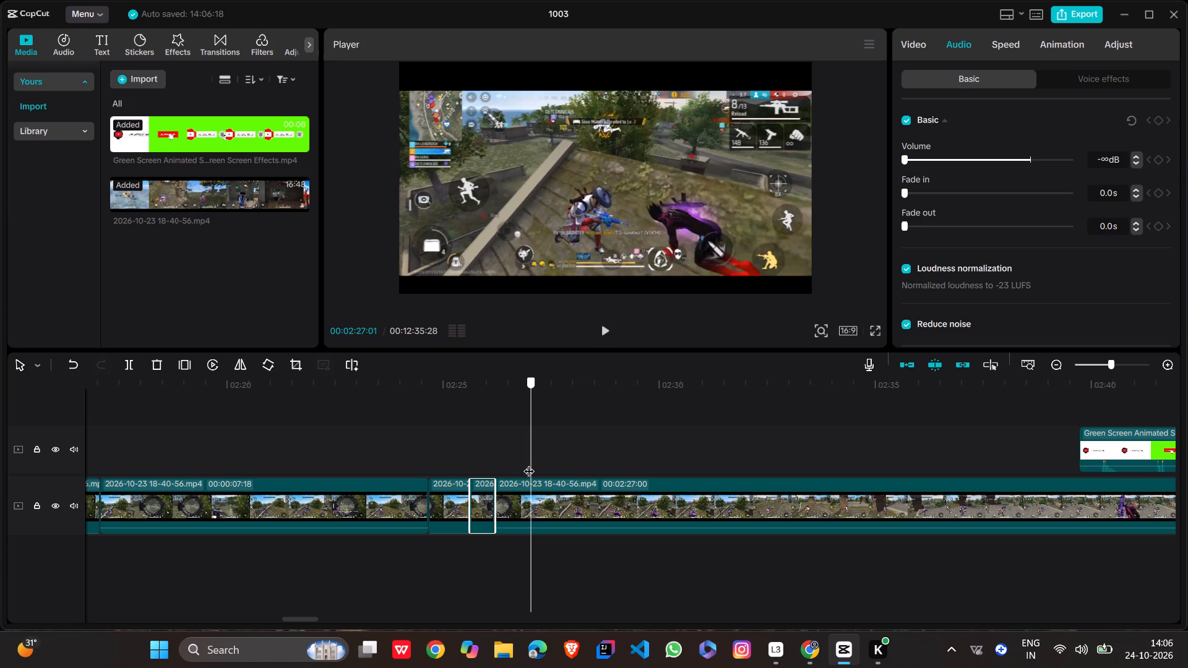
pyautogui.moveTo(529, 463); pyautogui.dragTo(522, 464)
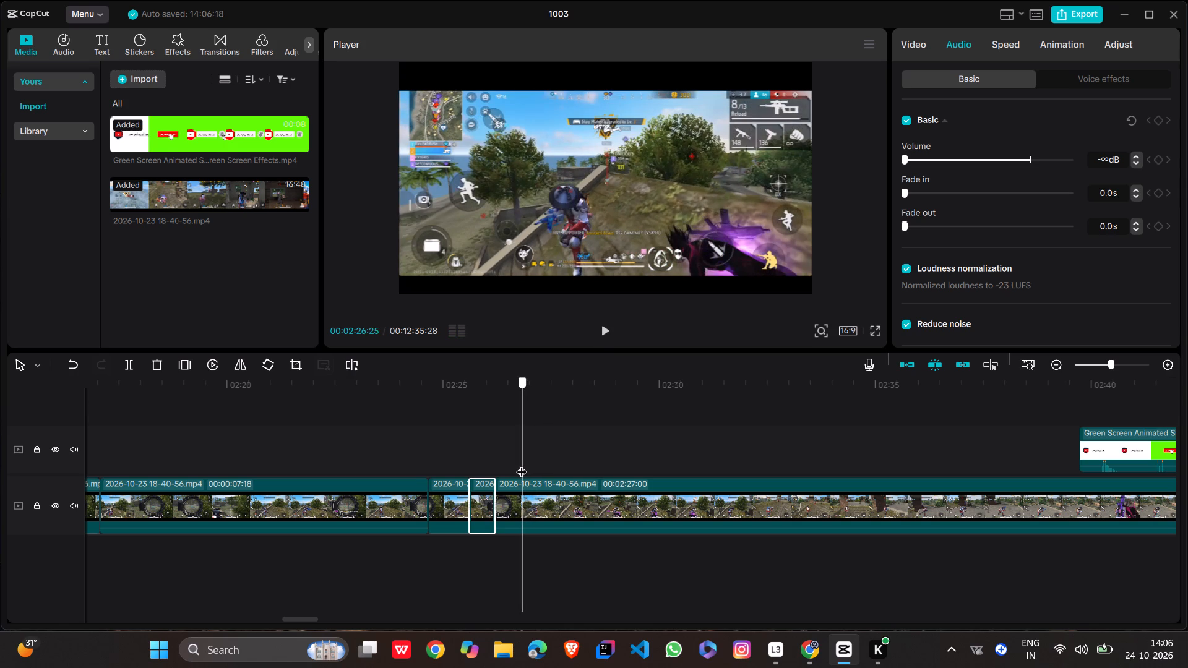
pyautogui.moveTo(522, 464); pyautogui.dragTo(518, 465)
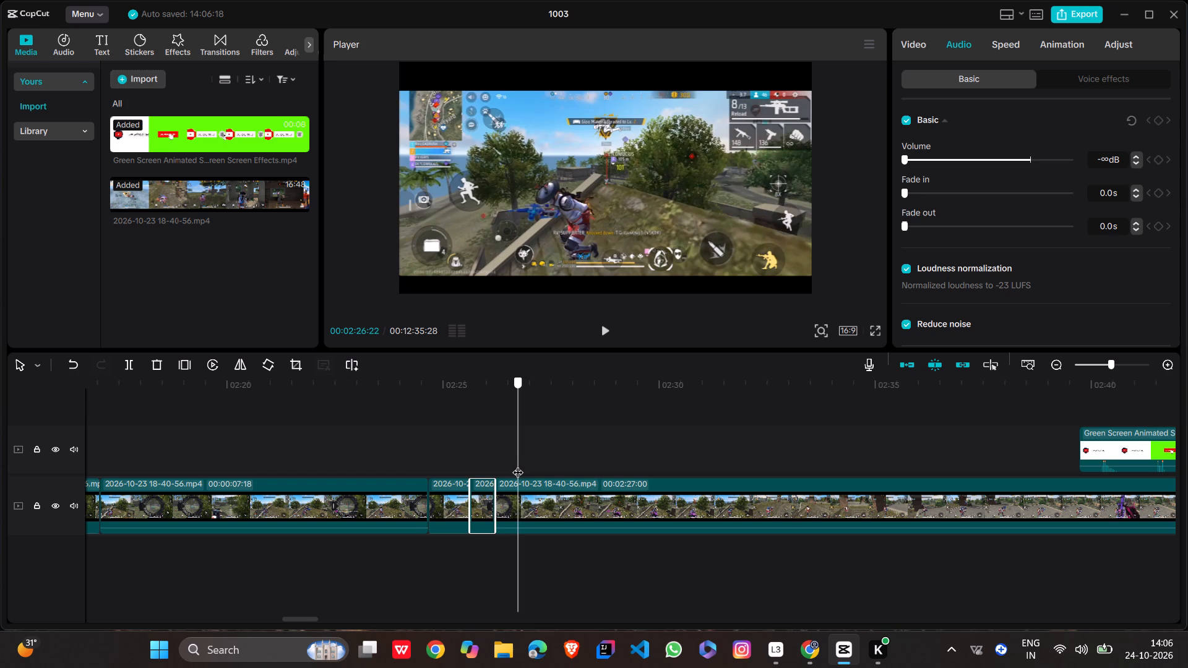
pyautogui.moveTo(518, 465); pyautogui.dragTo(515, 465)
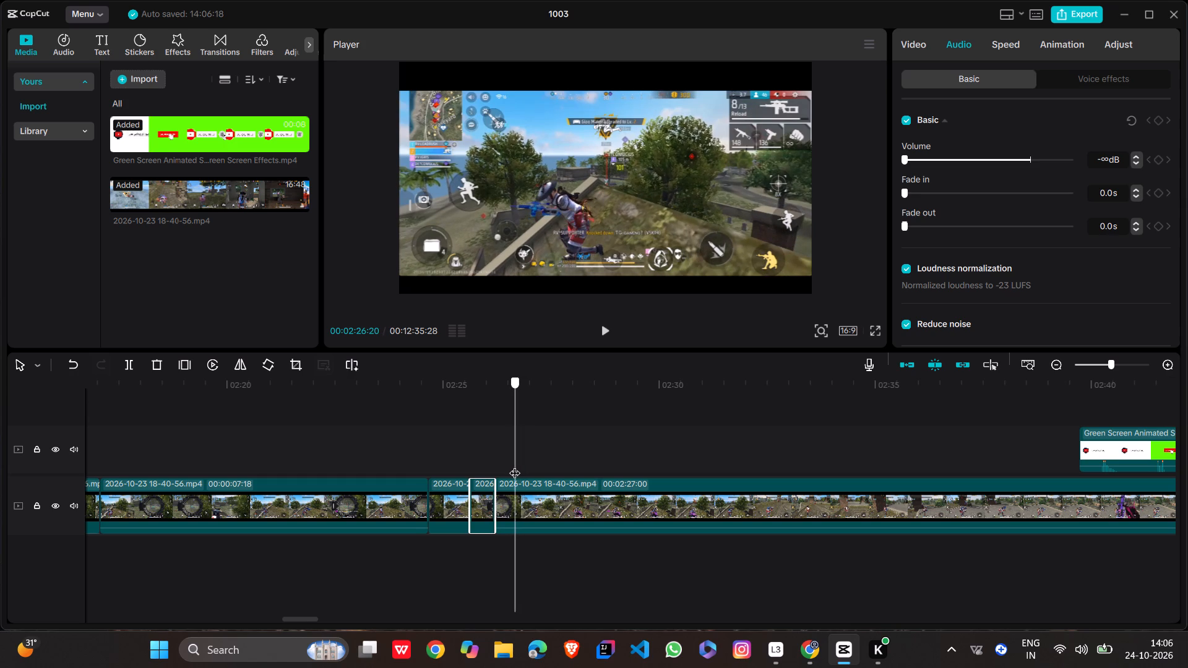
pyautogui.moveTo(515, 465); pyautogui.dragTo(514, 465)
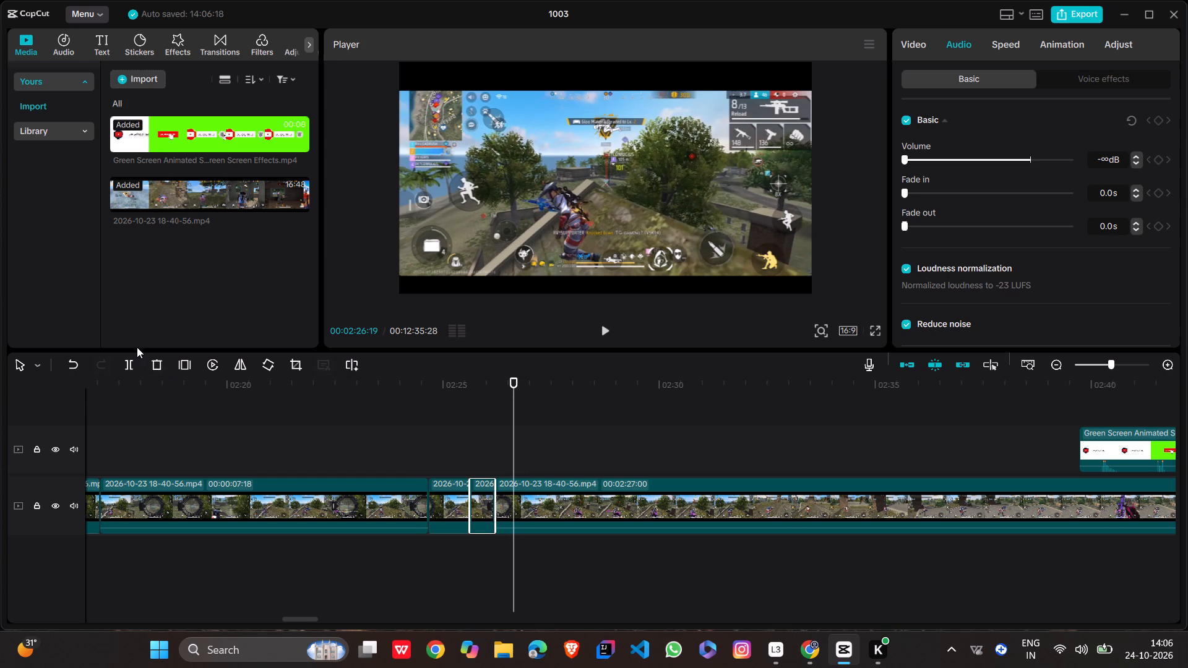
pyautogui.click(128, 362)
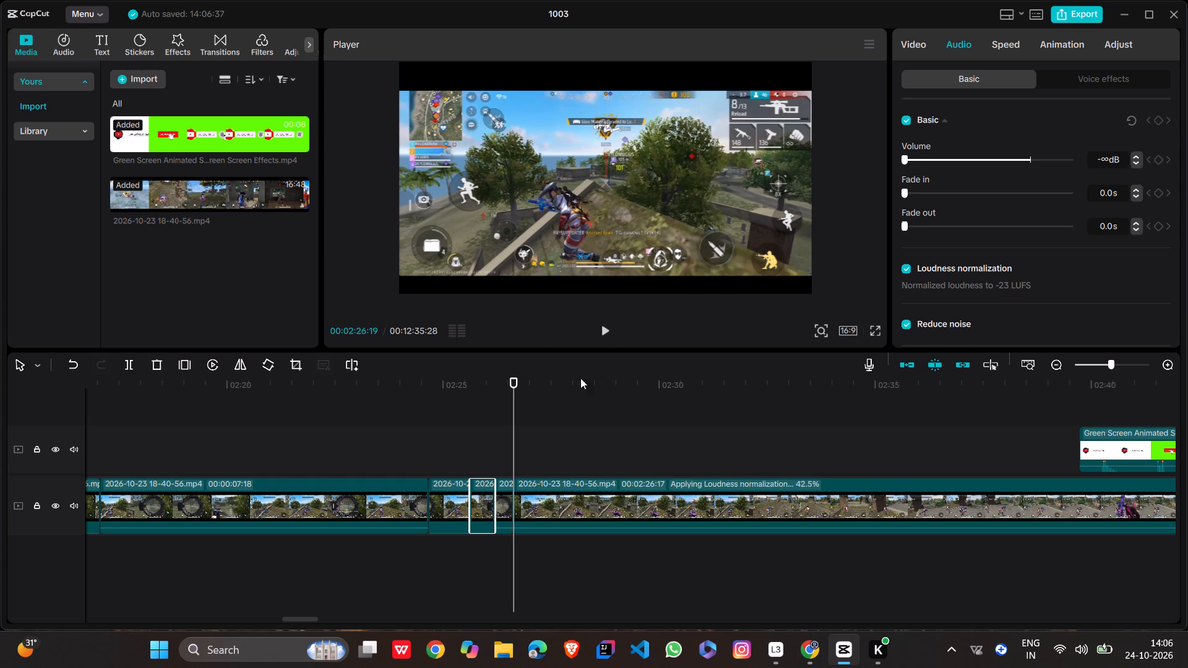
# Play from 00:02:26:02 to find where the unwanted sound ends and split the gameplay clip at 00:02:28:29.
pyautogui.click(489, 435)
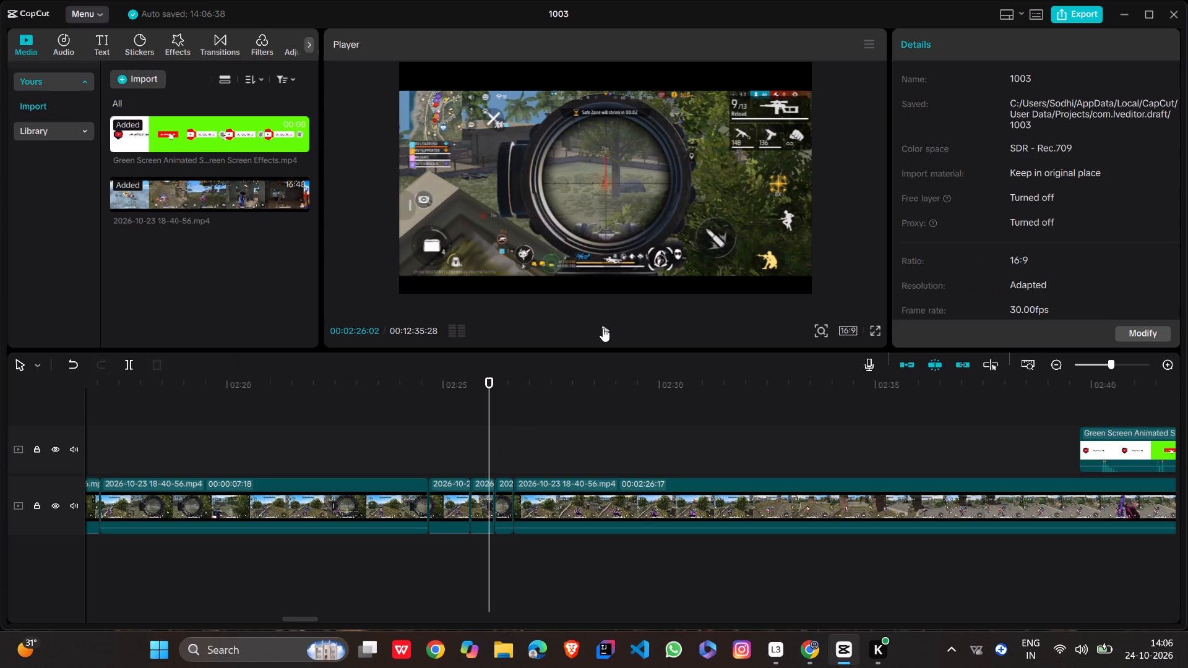
pyautogui.click(603, 328)
pyautogui.click(603, 328)
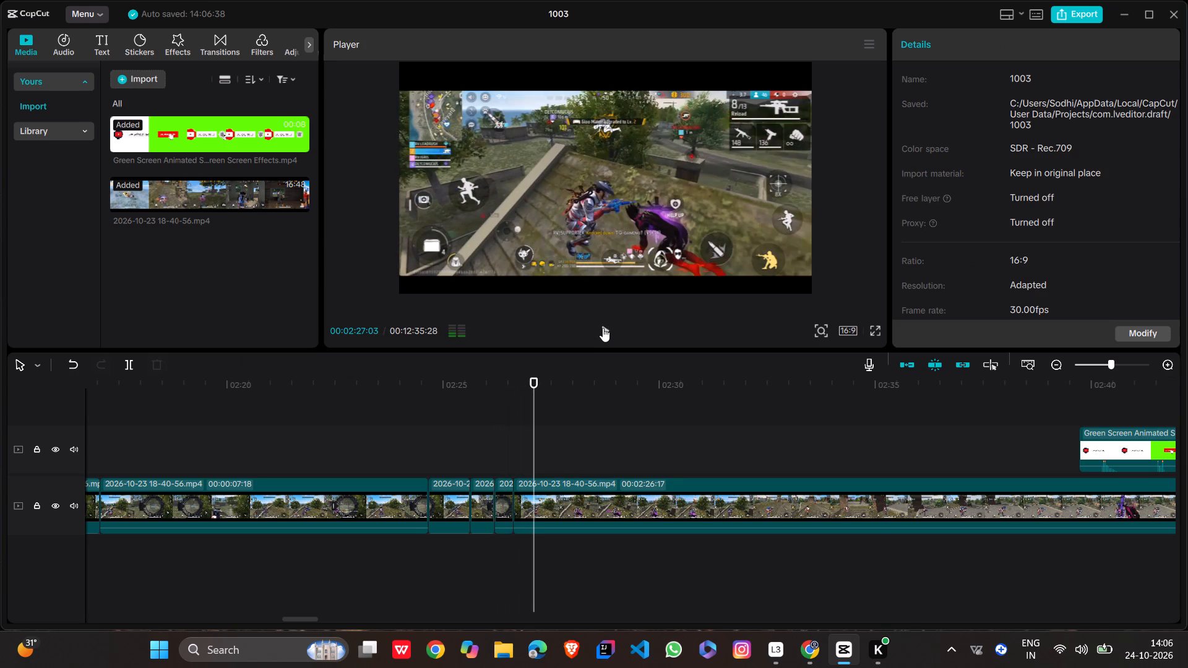
pyautogui.click(603, 332)
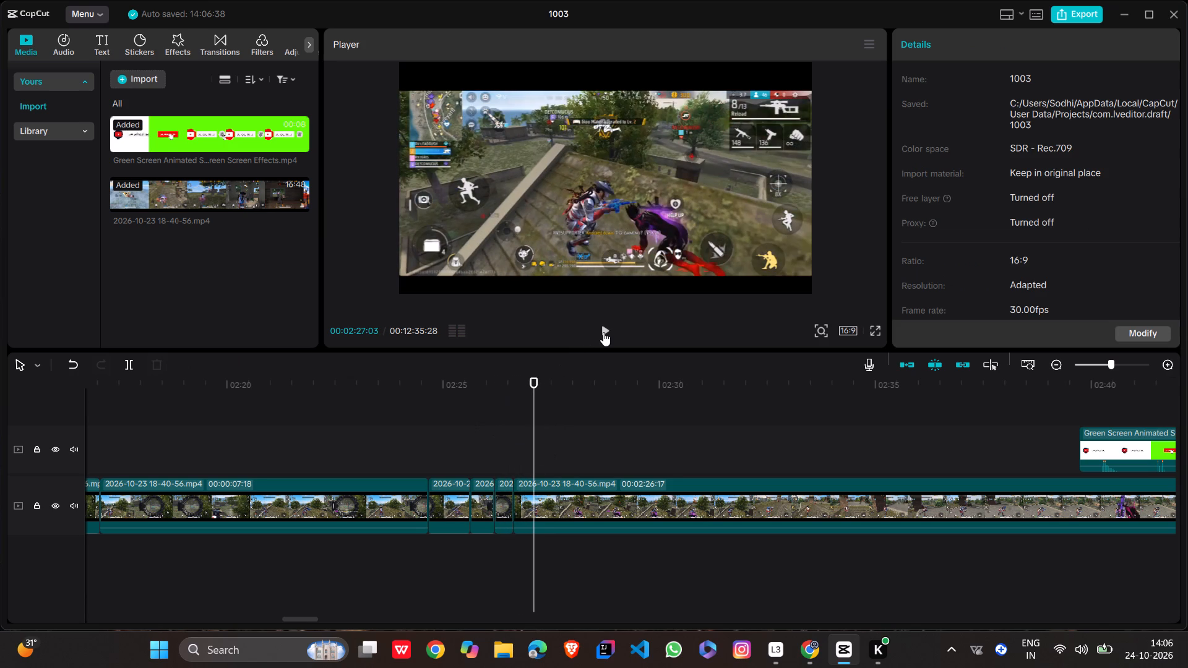
pyautogui.click(603, 332)
pyautogui.click(603, 332)
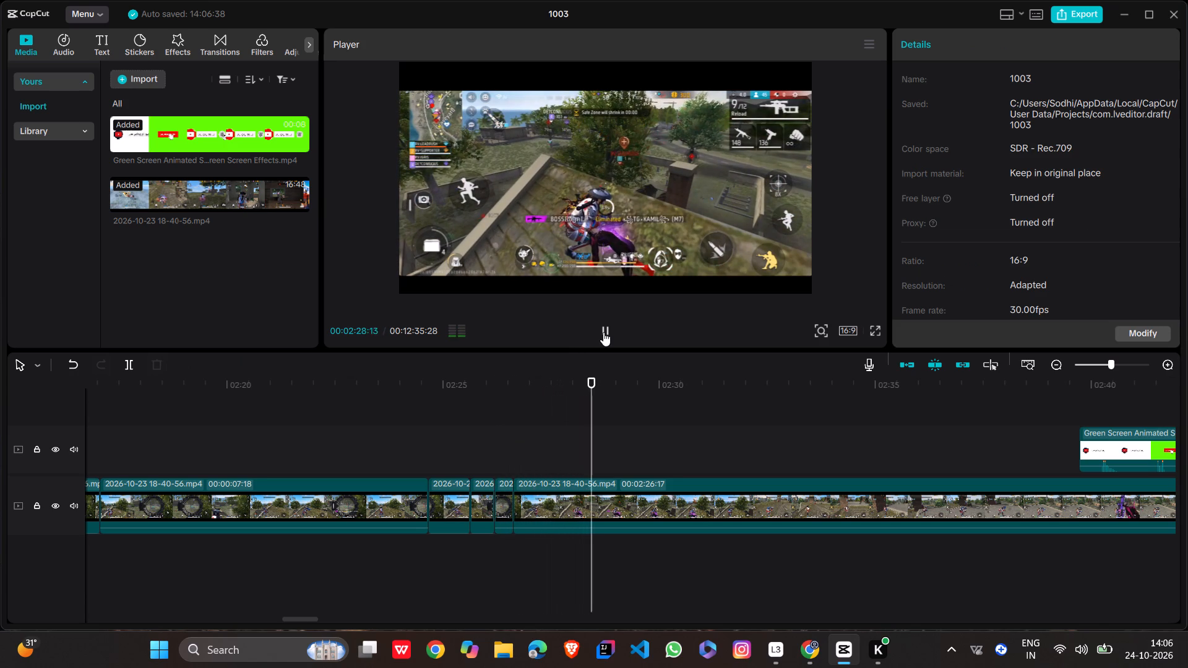
pyautogui.click(603, 332)
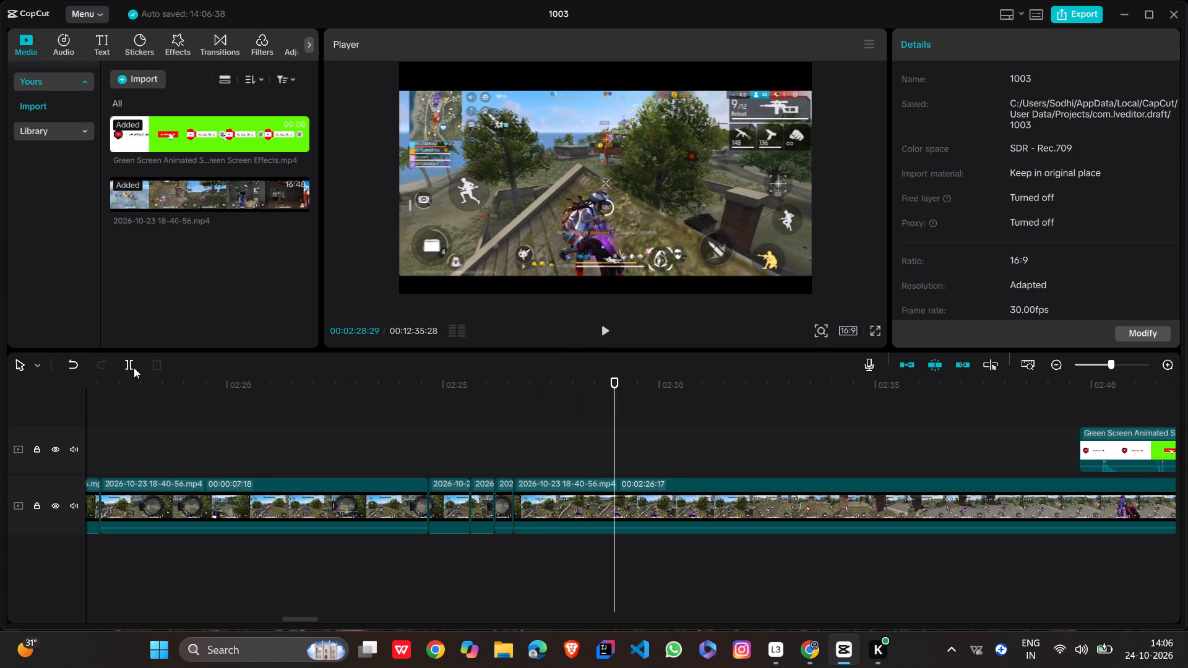
pyautogui.click(134, 367)
# Mute the segment between 00:02:26:19 and 00:02:28:29 by lowering its volume to -∞ dB.
pyautogui.click(552, 499)
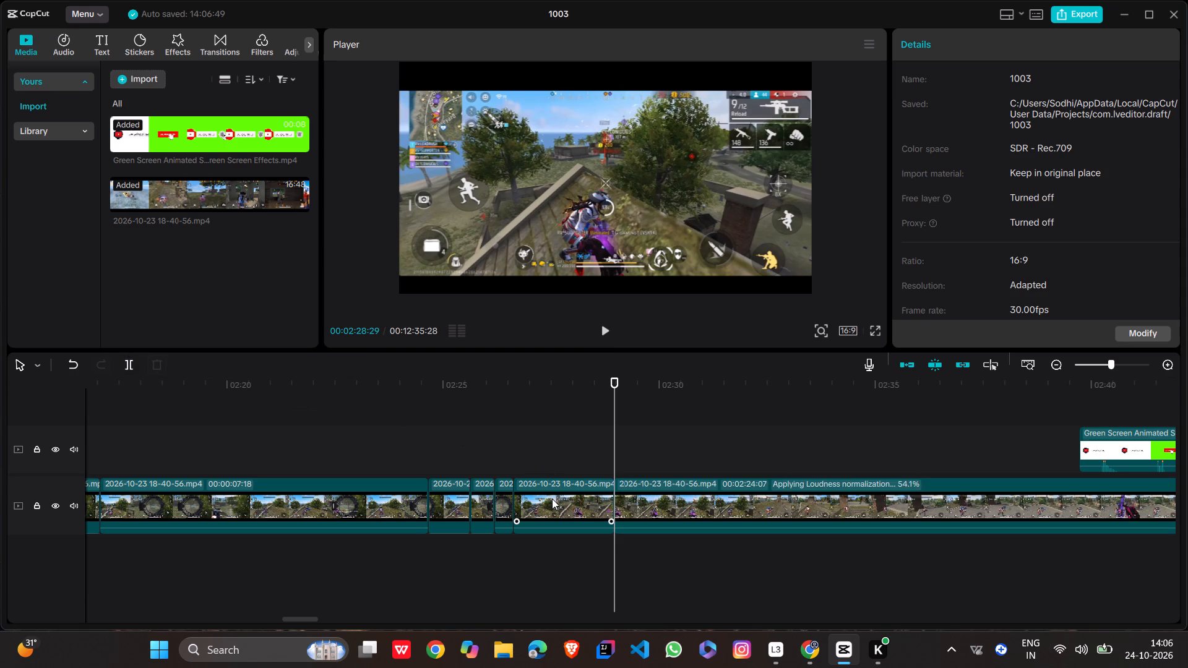
pyautogui.click(965, 45)
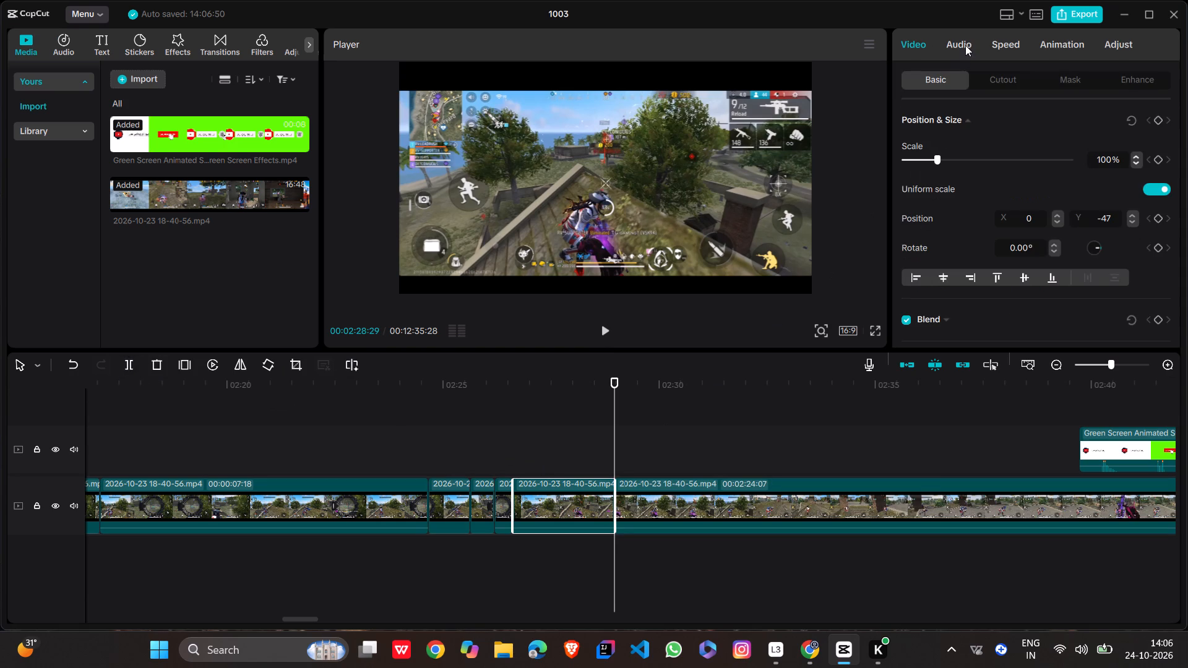
pyautogui.moveTo(1029, 159); pyautogui.dragTo(825, 174)
pyautogui.click(928, 251)
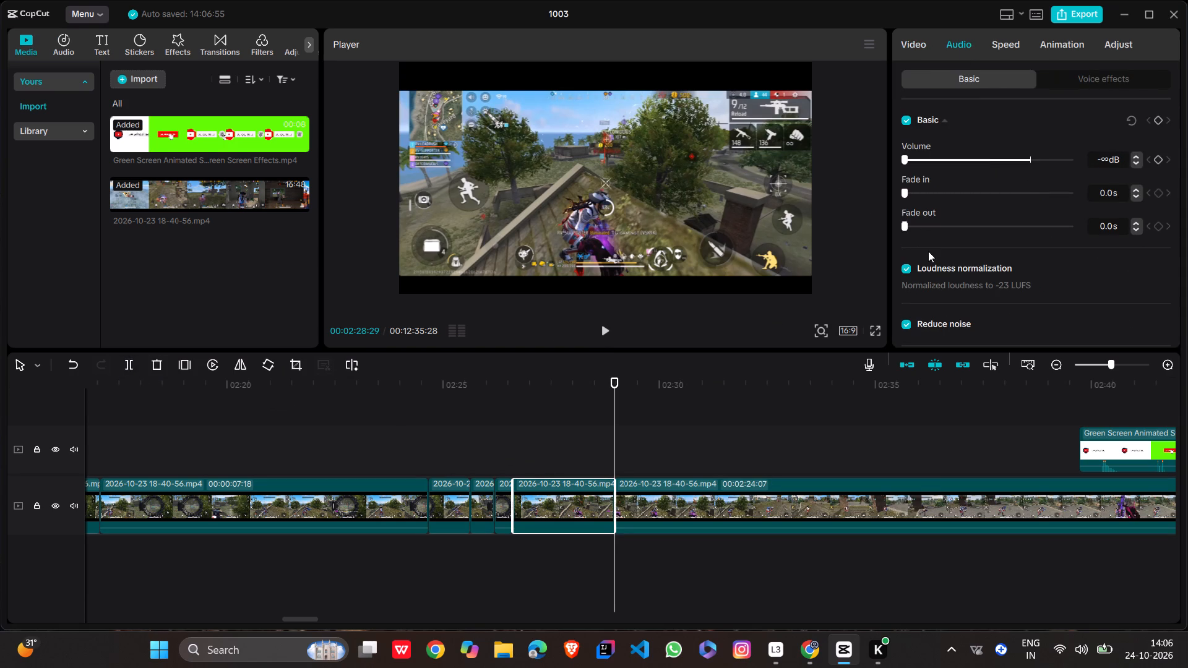
# Replay the gameplay from 00:02:24:08 past 00:02:28:29 to check the muted segments.
pyautogui.click(504, 492)
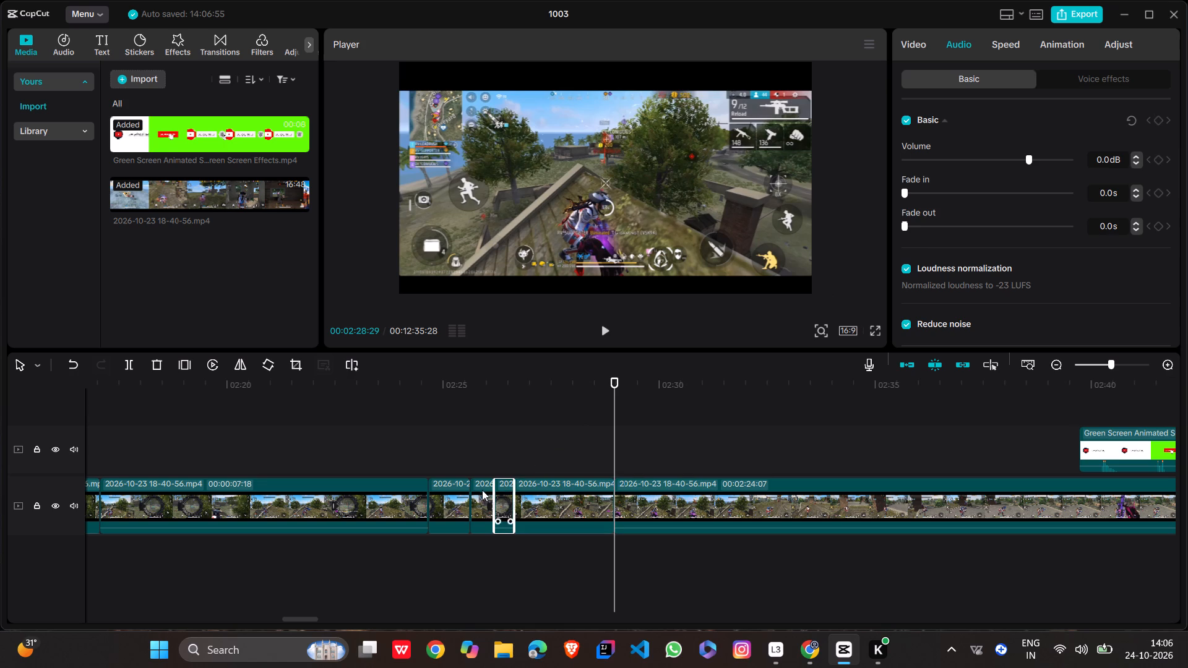
pyautogui.moveTo(407, 473); pyautogui.dragTo(411, 462)
pyautogui.click(411, 462)
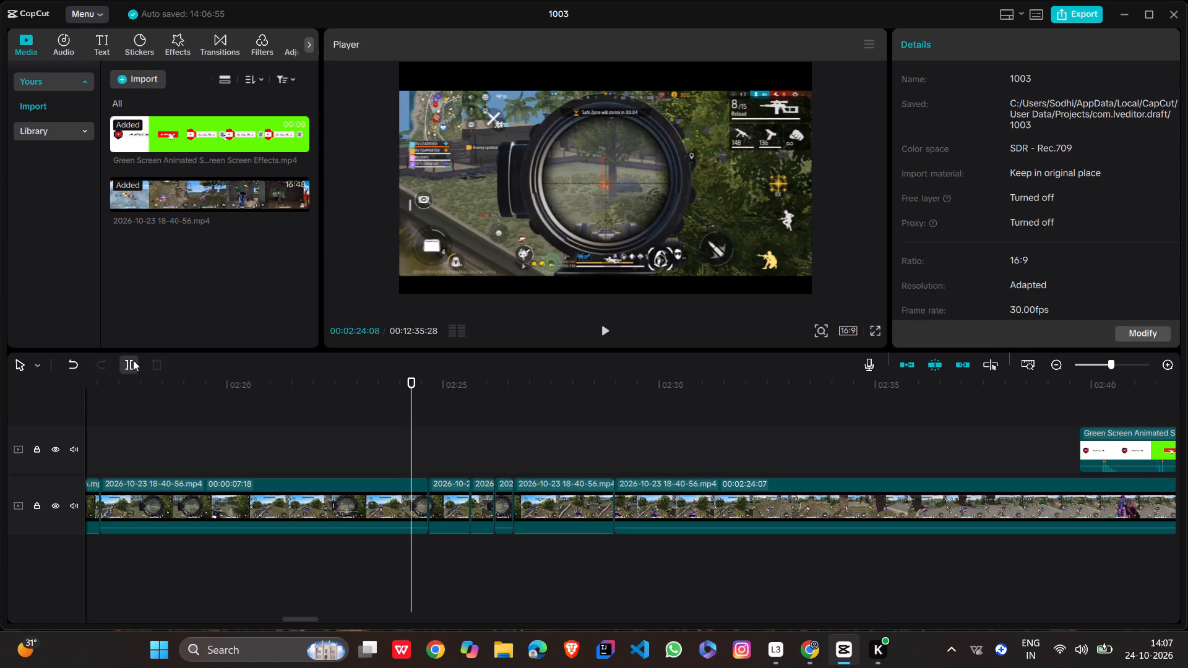
pyautogui.click(602, 333)
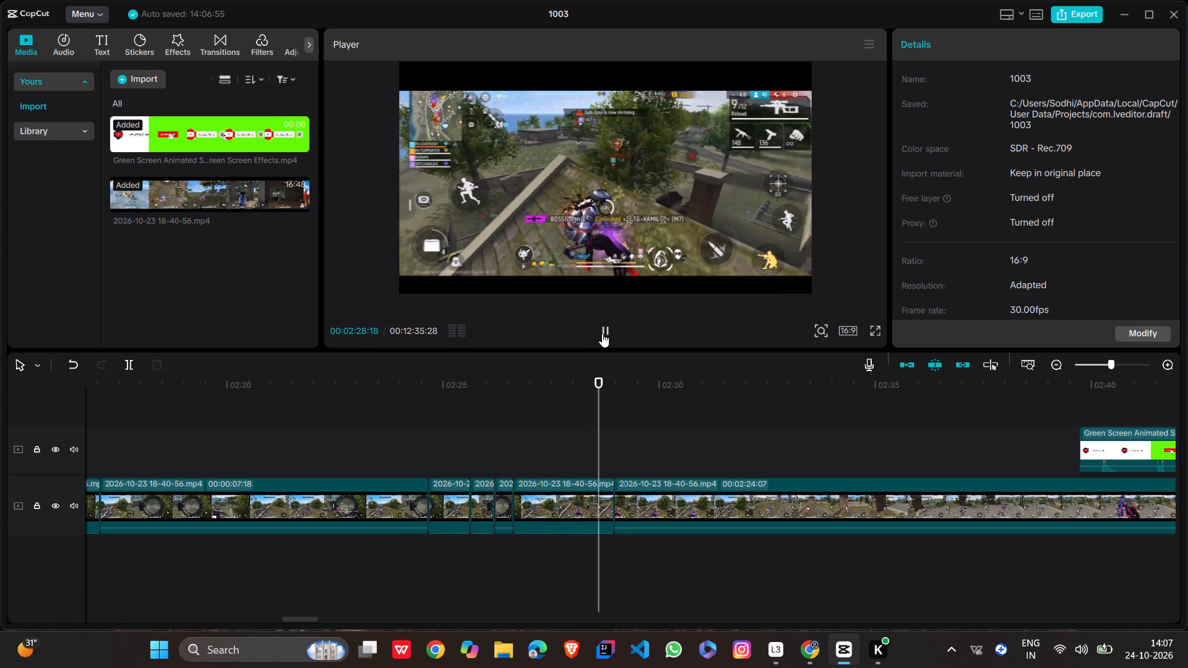
pyautogui.click(604, 333)
pyautogui.click(604, 333)
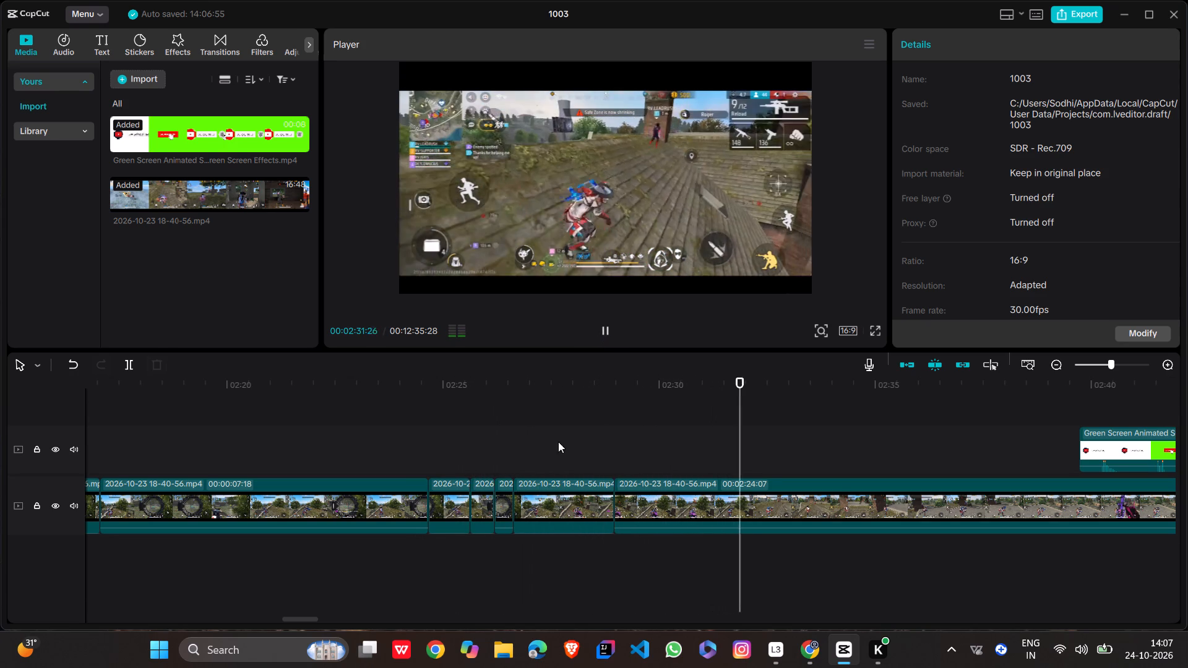
# Keep playing the gameplay beyond the green screen subscribe overlay to listen for the next unwanted sound.
pyautogui.keyDown('ctrl'); pyautogui.scroll(-8, 519, 468); pyautogui.keyUp('ctrl')
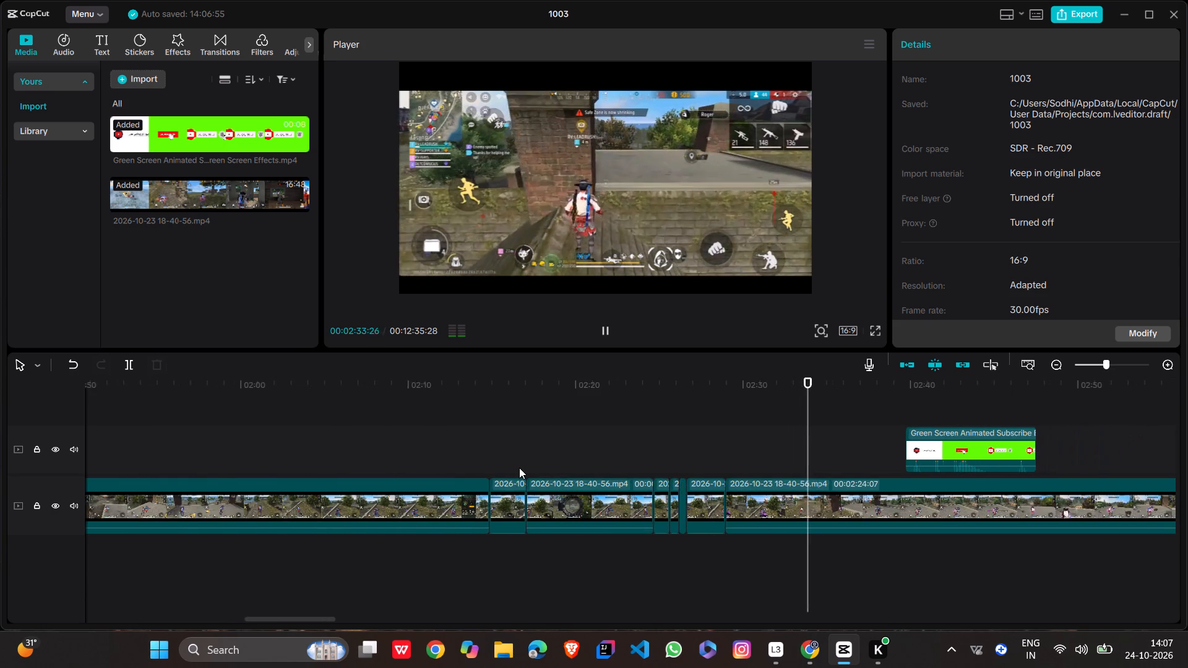
pyautogui.keyDown('ctrl'); pyautogui.scroll(-6, 519, 468); pyautogui.keyUp('ctrl')
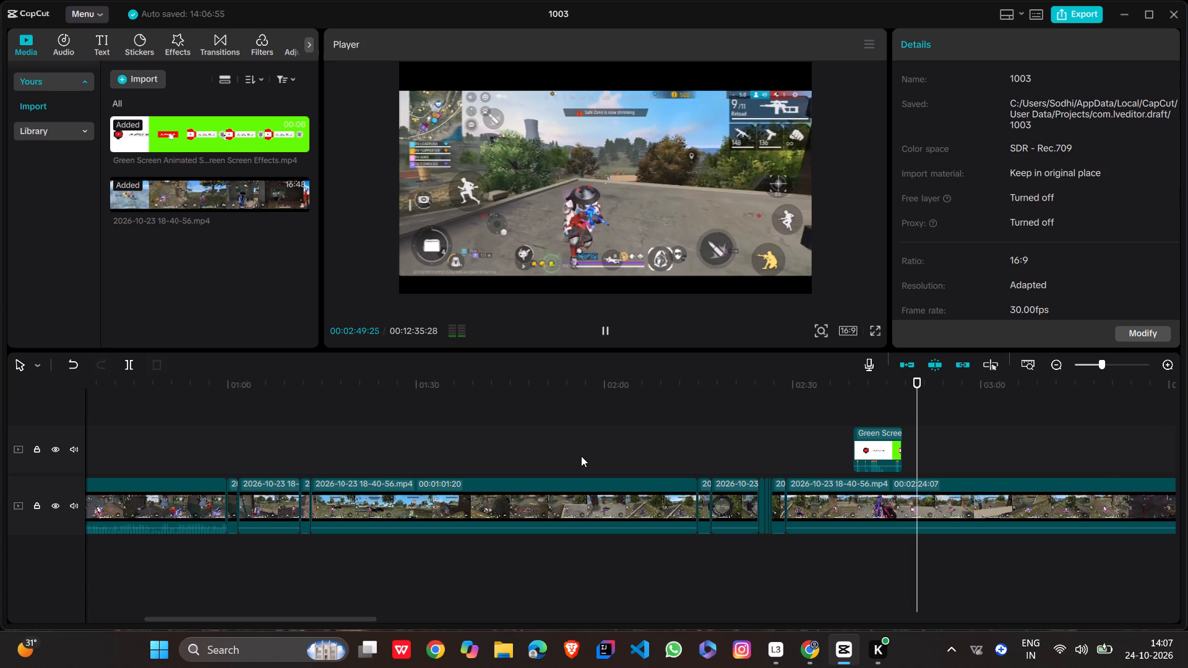
pyautogui.hscroll(-1, 624, 439)
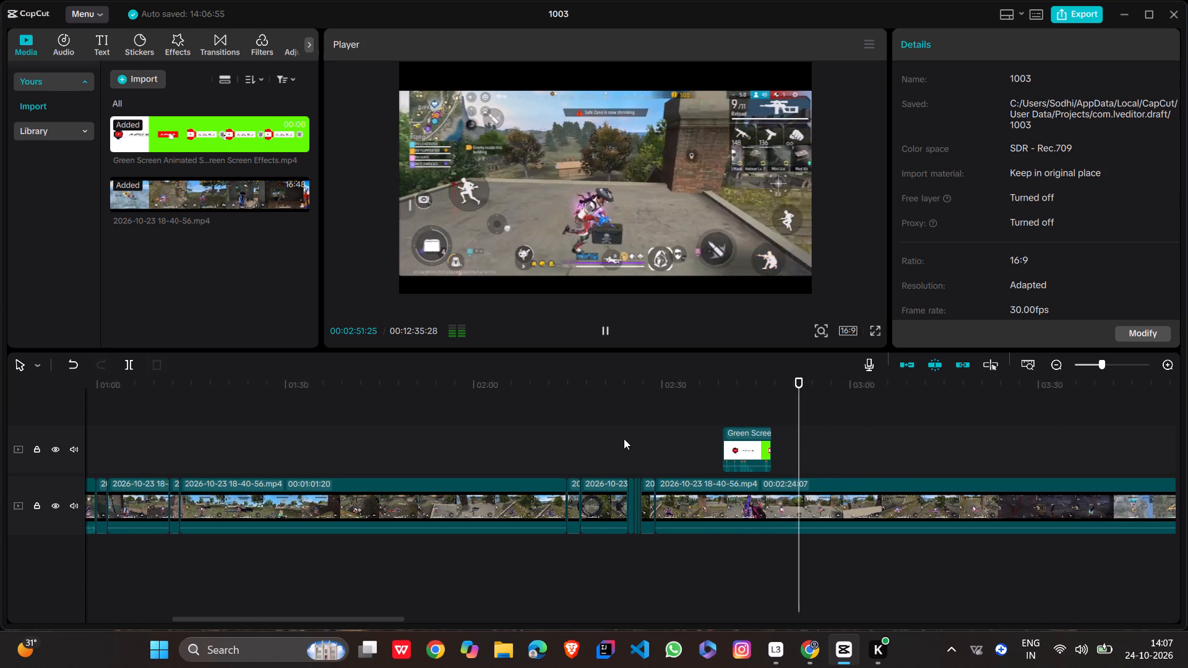
pyautogui.hscroll(-4, 624, 439)
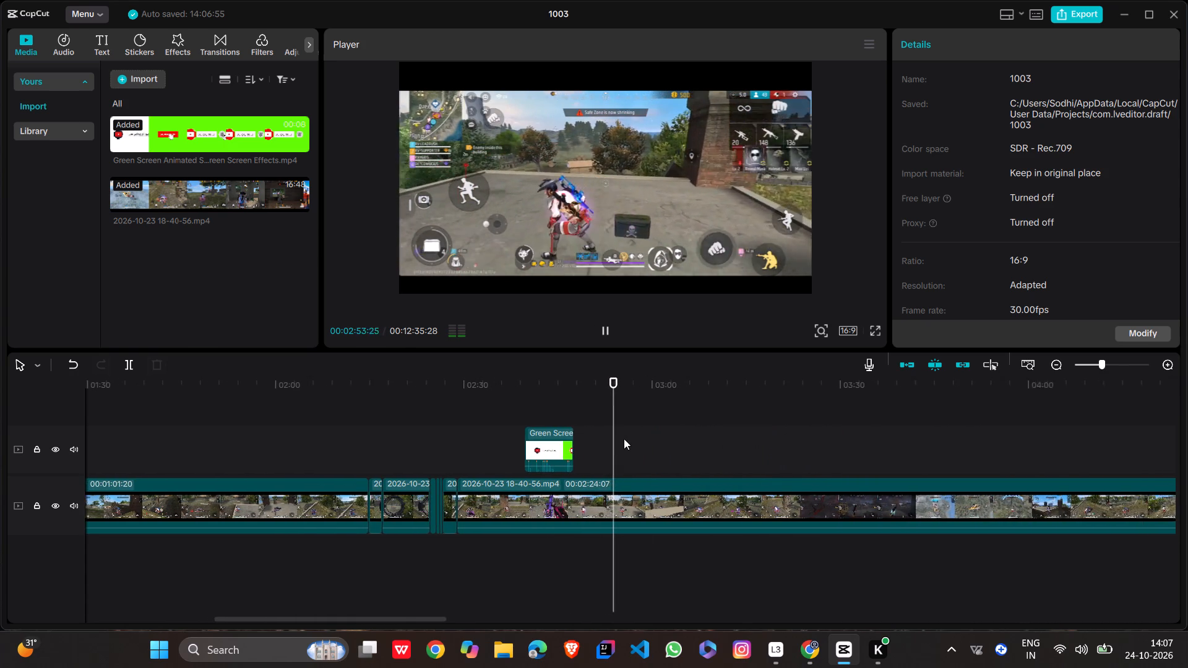
pyautogui.hscroll(-1, 624, 439)
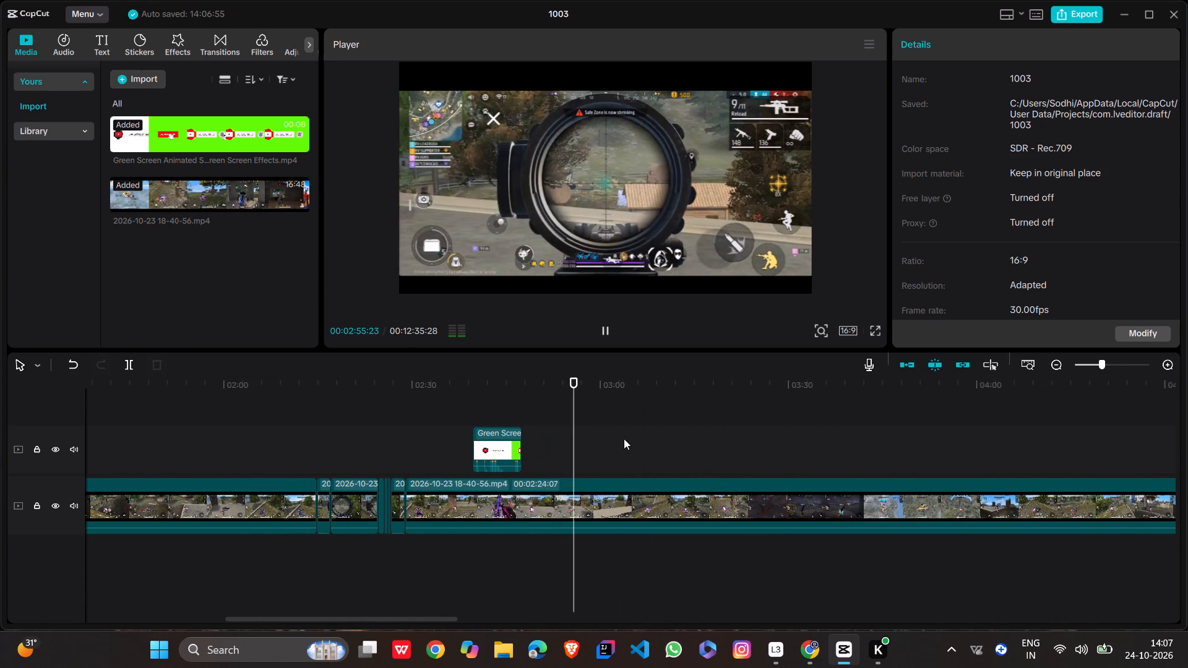
pyautogui.hscroll(-1, 624, 439)
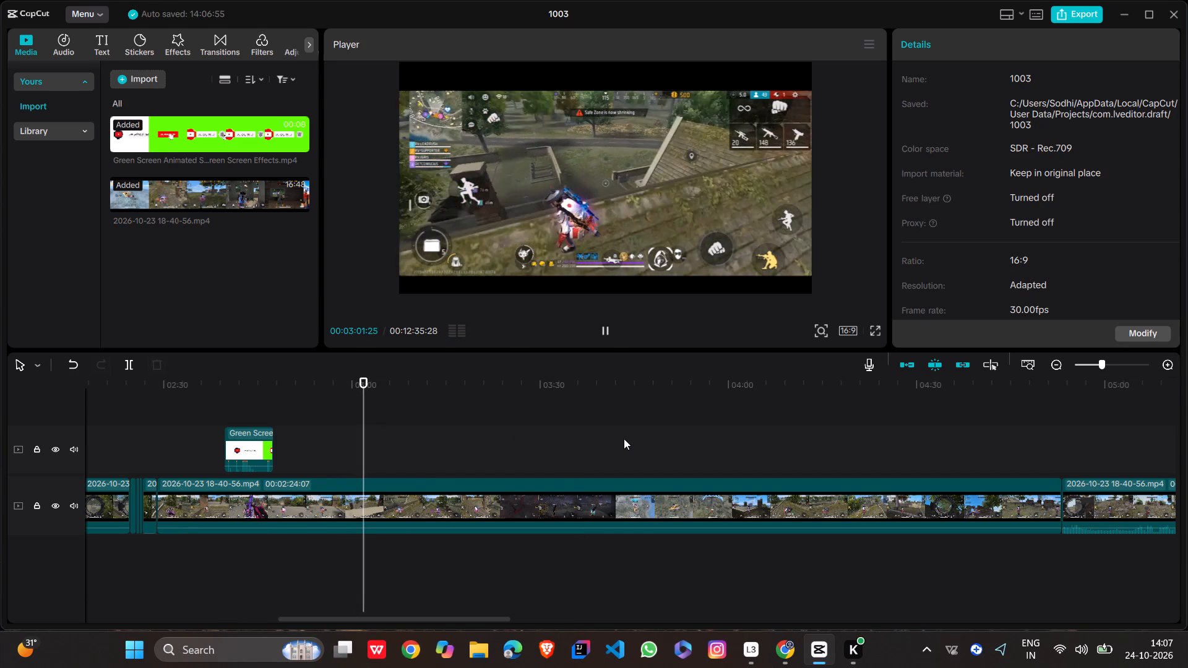
pyautogui.keyDown('ctrl'); pyautogui.scroll(-2, 631, 436); pyautogui.keyUp('ctrl')
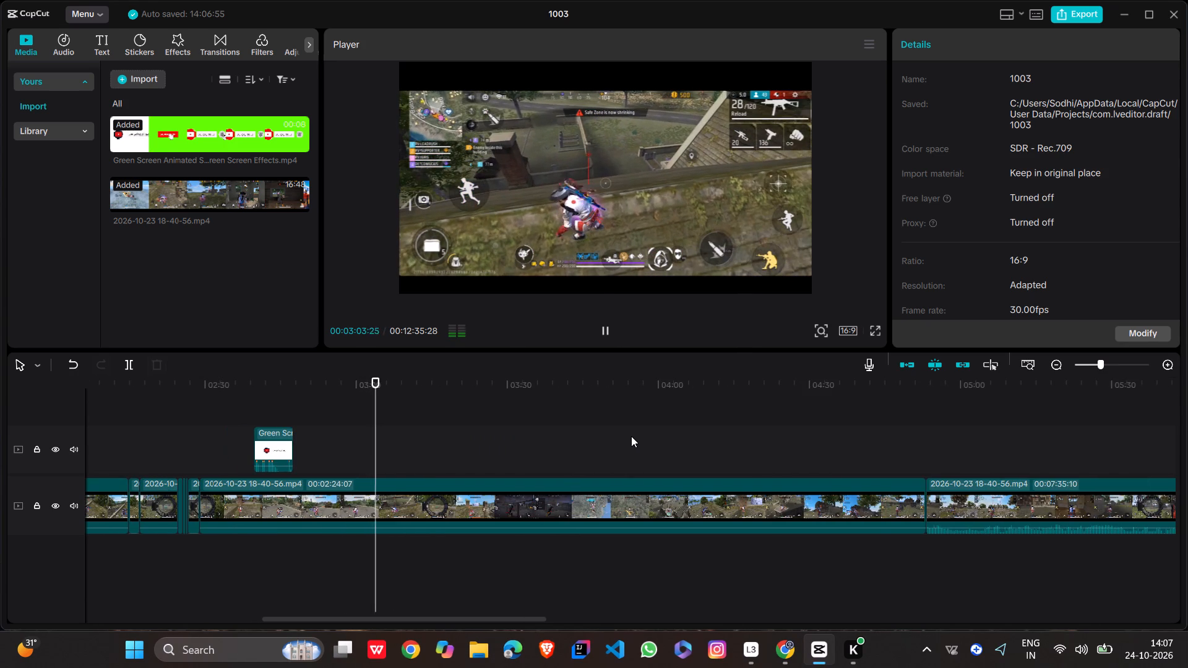
pyautogui.keyDown('ctrl'); pyautogui.scroll(-12, 631, 436); pyautogui.keyUp('ctrl')
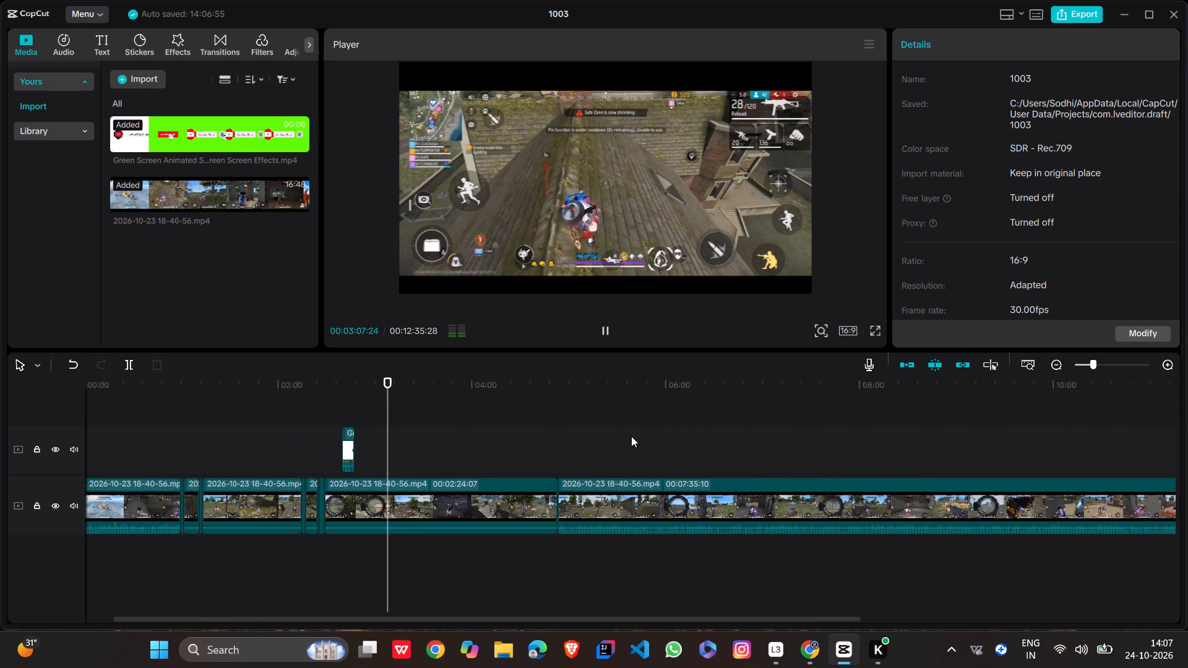
pyautogui.keyDown('ctrl'); pyautogui.scroll(-5, 631, 436); pyautogui.keyUp('ctrl')
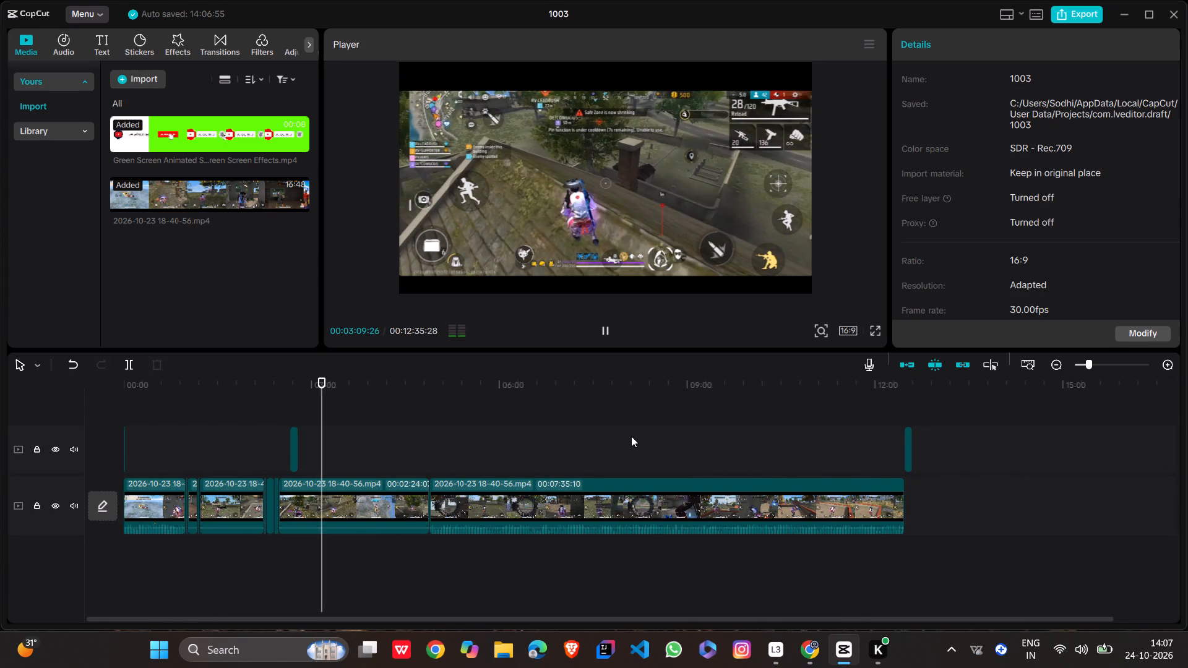
pyautogui.keyDown('ctrl'); pyautogui.scroll(1, 631, 436); pyautogui.keyUp('ctrl')
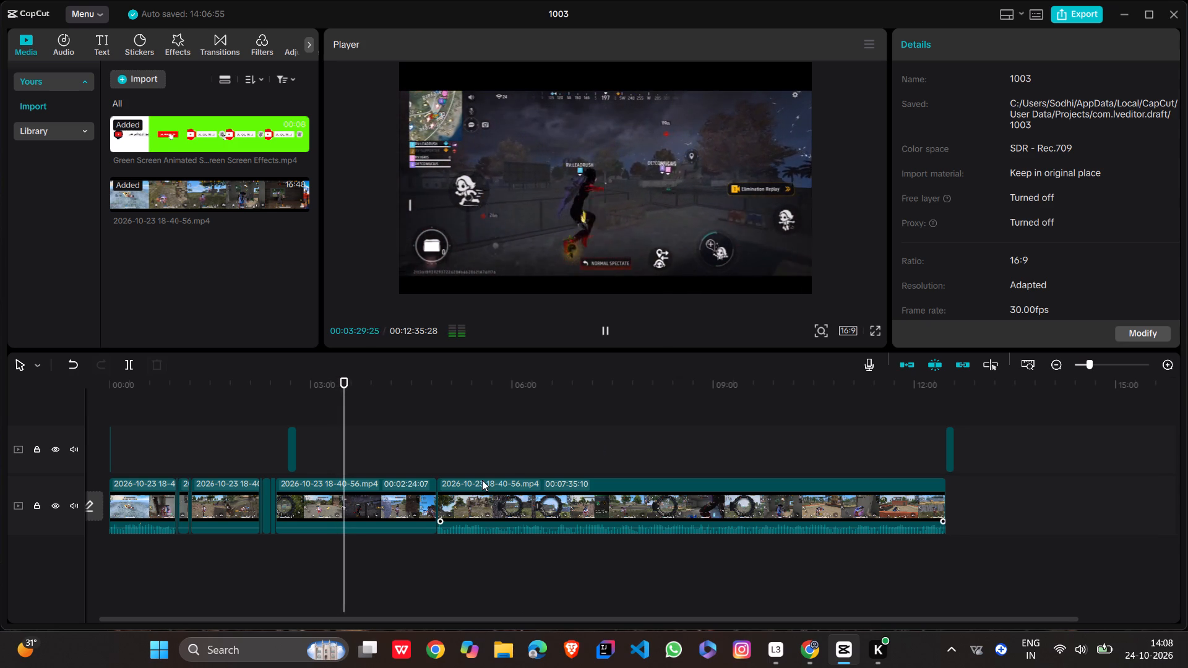
# Replay around 00:03:25 to locate where the unwanted sound starts and split the gameplay clip at 00:03:25:12.
pyautogui.click(340, 452)
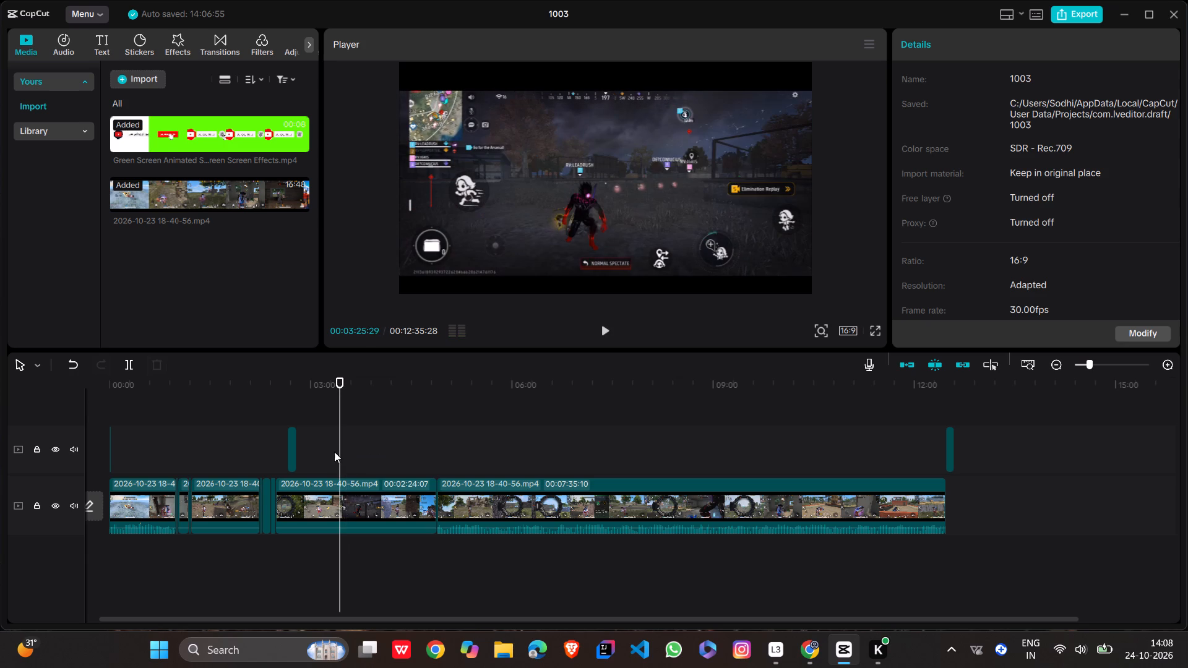
pyautogui.click(334, 452)
pyautogui.click(613, 328)
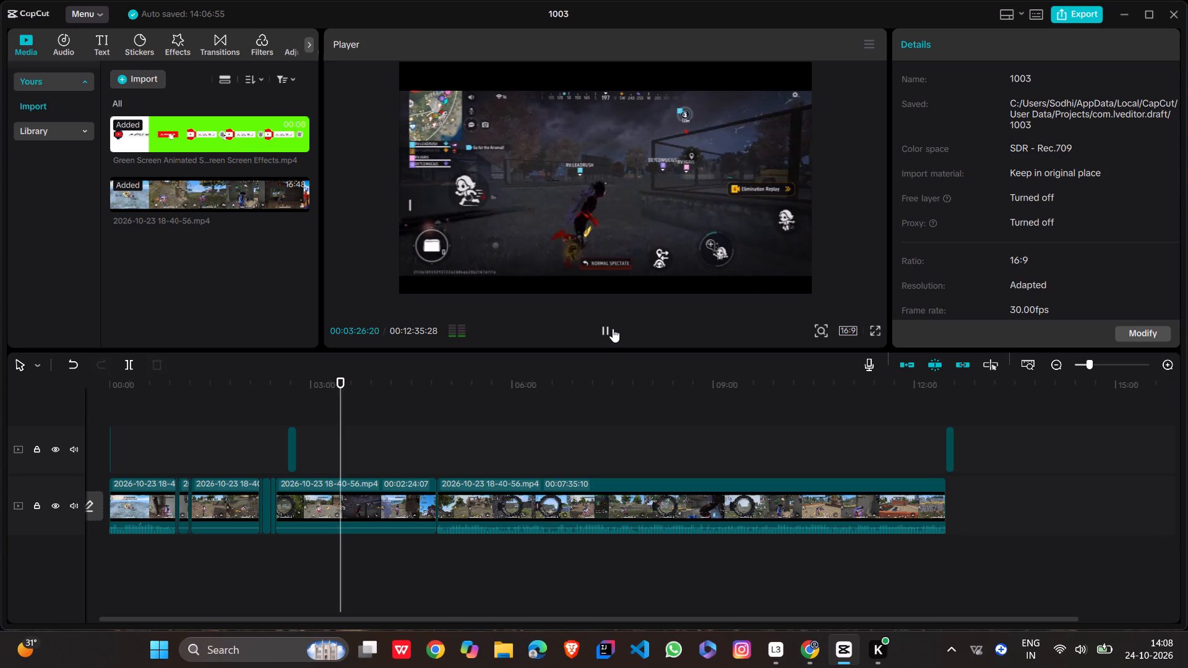
pyautogui.click(613, 328)
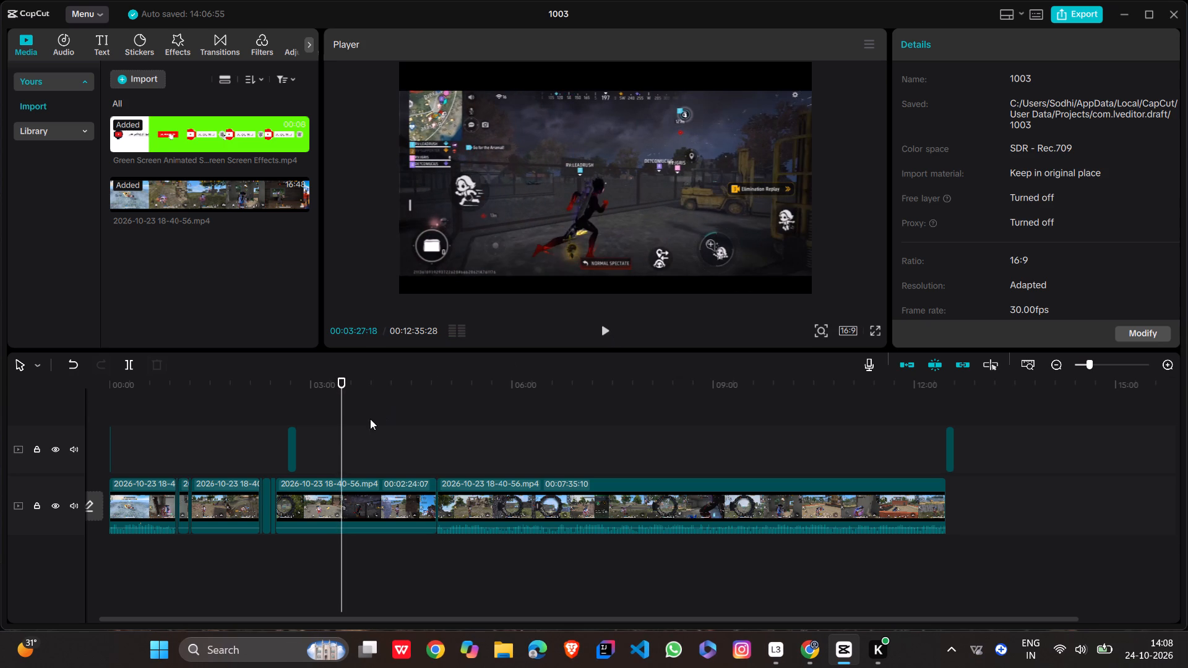
pyautogui.click(339, 434)
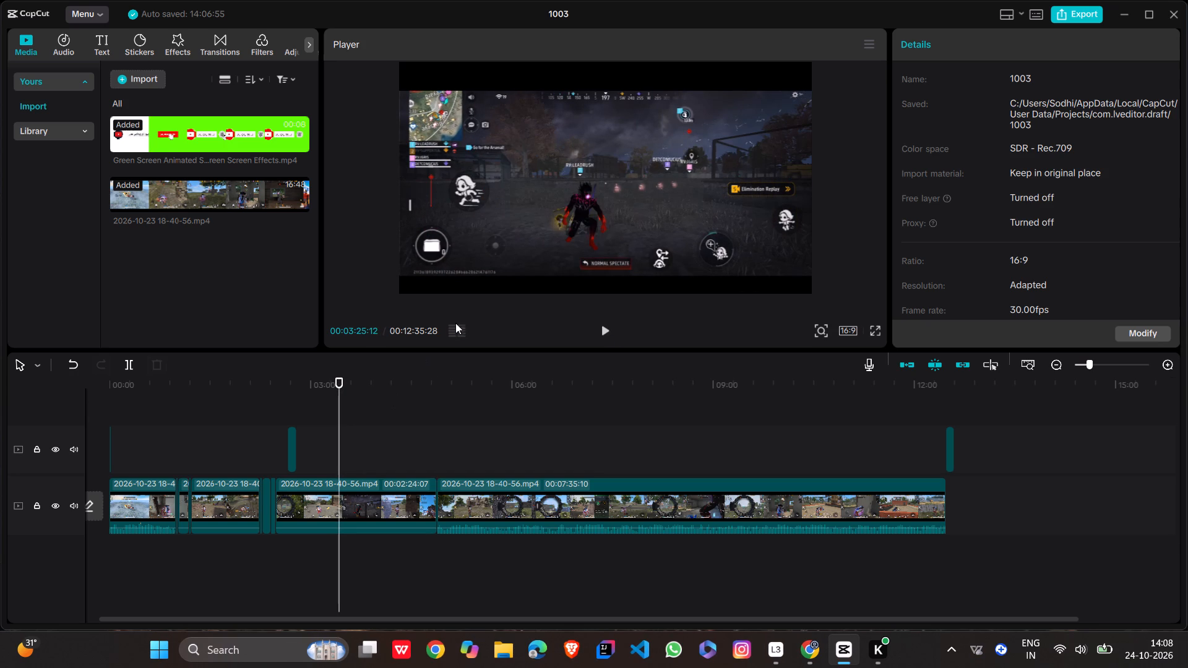
pyautogui.click(126, 364)
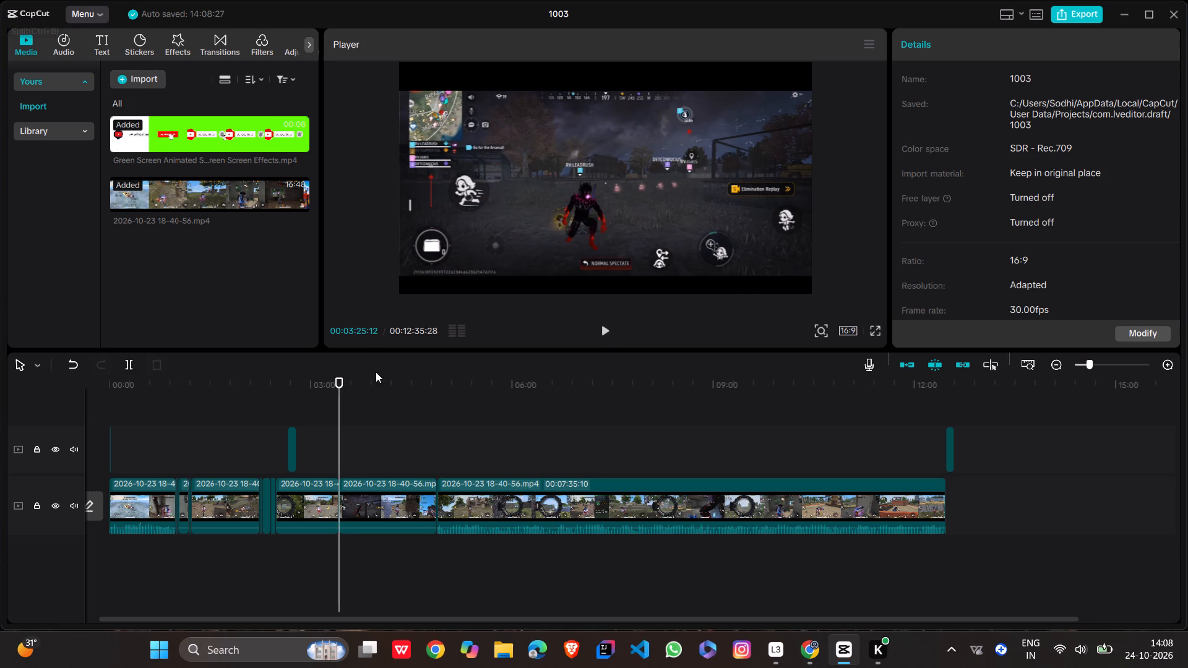
# Play from 00:03:25:12 to find where the unwanted sound ends and split the gameplay clip at 00:03:30:29.
pyautogui.click(595, 325)
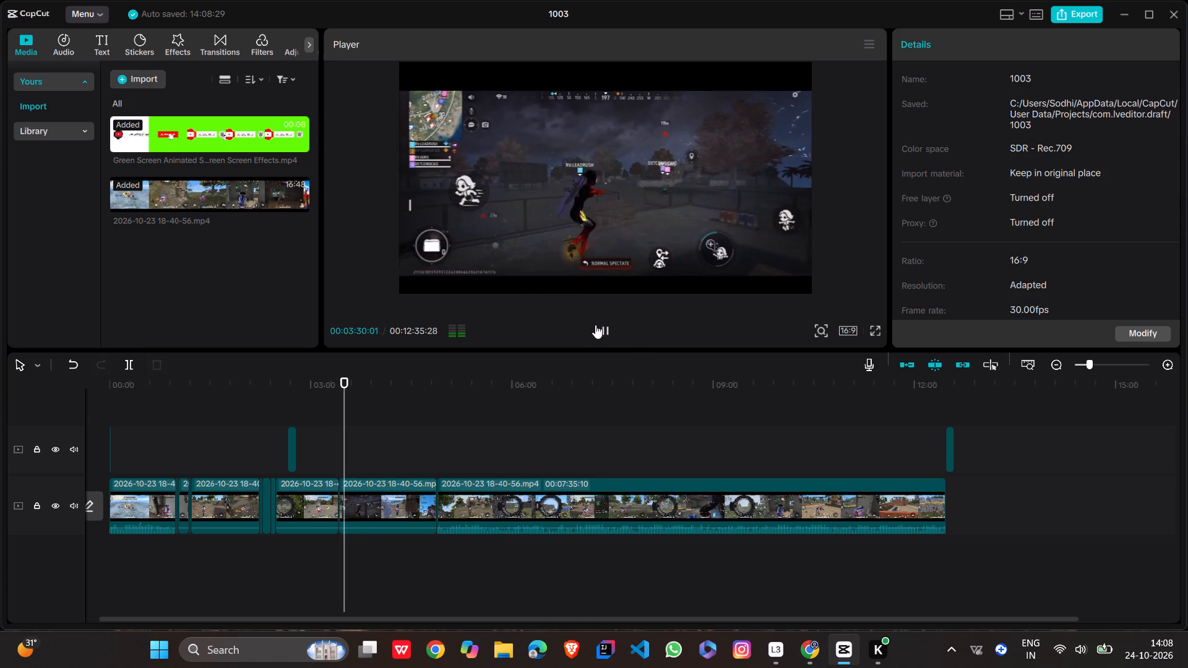
pyautogui.click(595, 325)
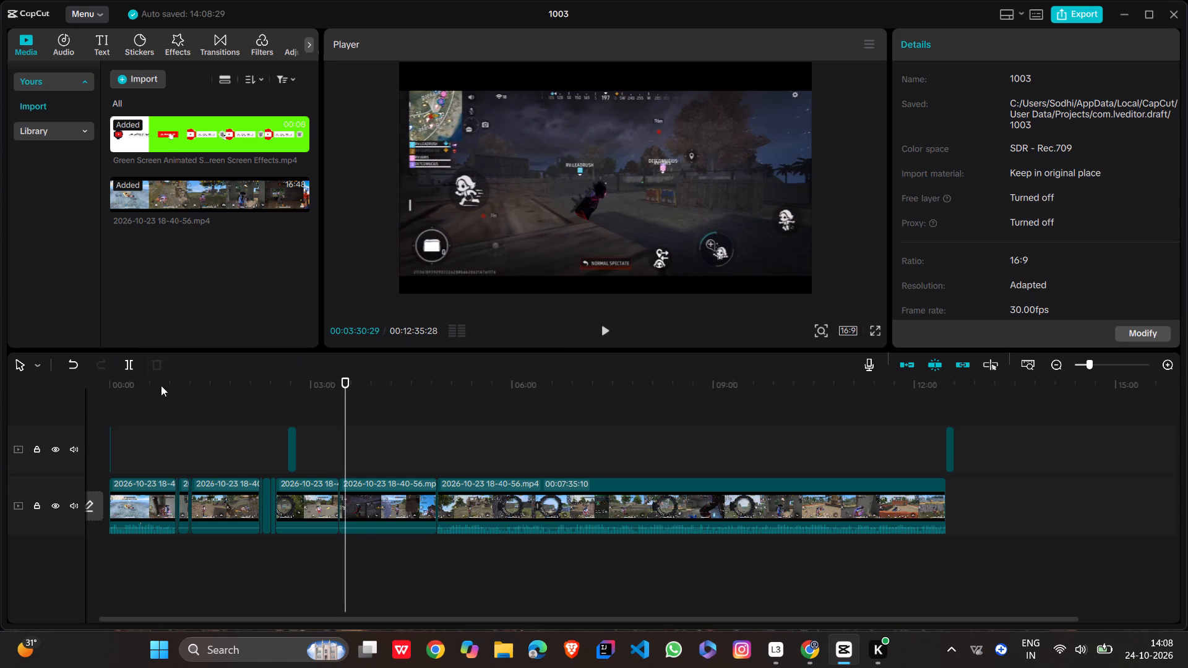
pyautogui.click(131, 367)
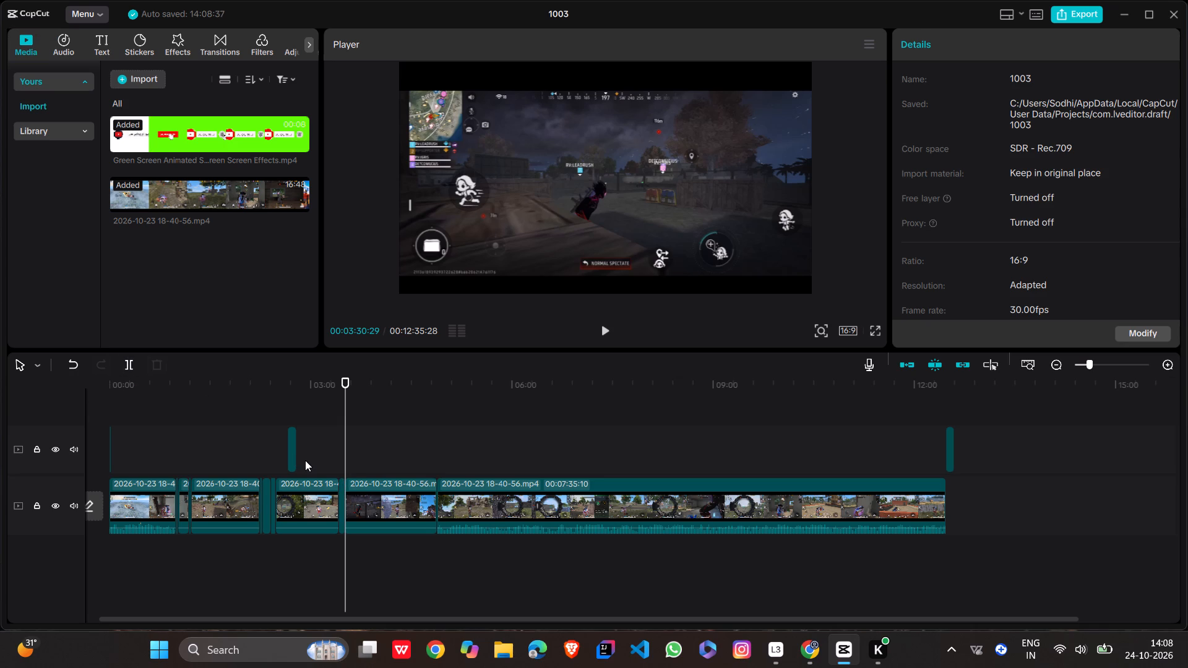
# Mute the segment between 00:03:25:12 and 00:03:30:29 by lowering its volume to -∞ dB.
pyautogui.keyDown('ctrl'); pyautogui.scroll(10, 306, 460); pyautogui.keyUp('ctrl')
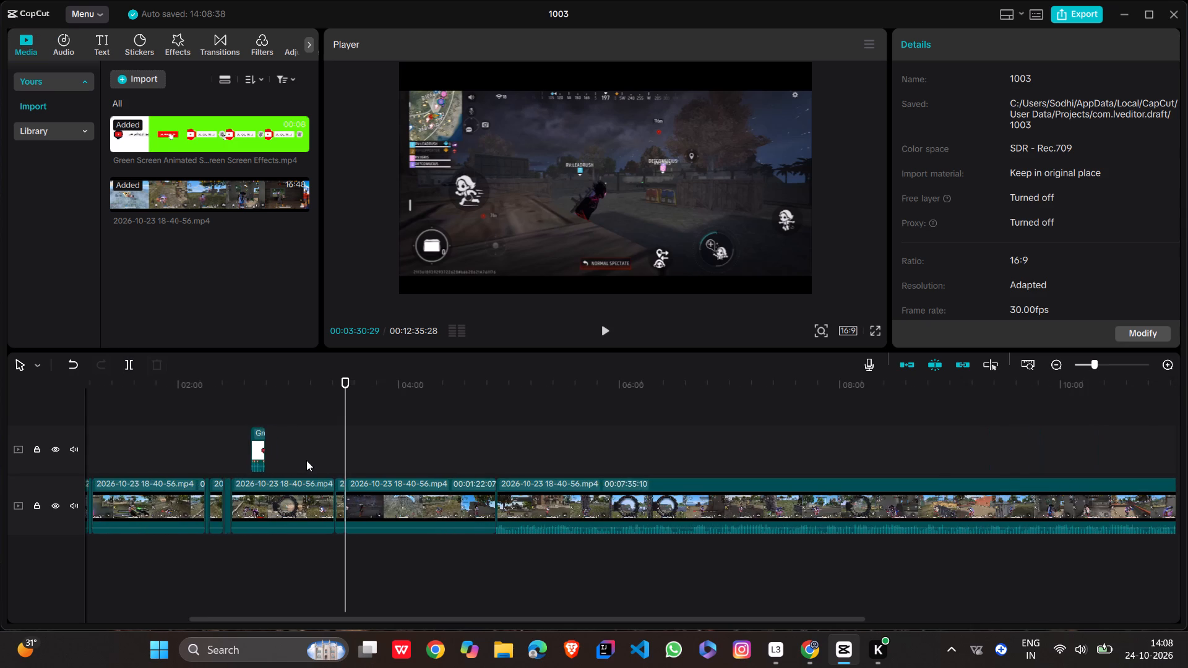
pyautogui.keyDown('ctrl'); pyautogui.scroll(7, 306, 460); pyautogui.keyUp('ctrl')
pyautogui.keyDown('ctrl'); pyautogui.scroll(14, 306, 460); pyautogui.keyUp('ctrl')
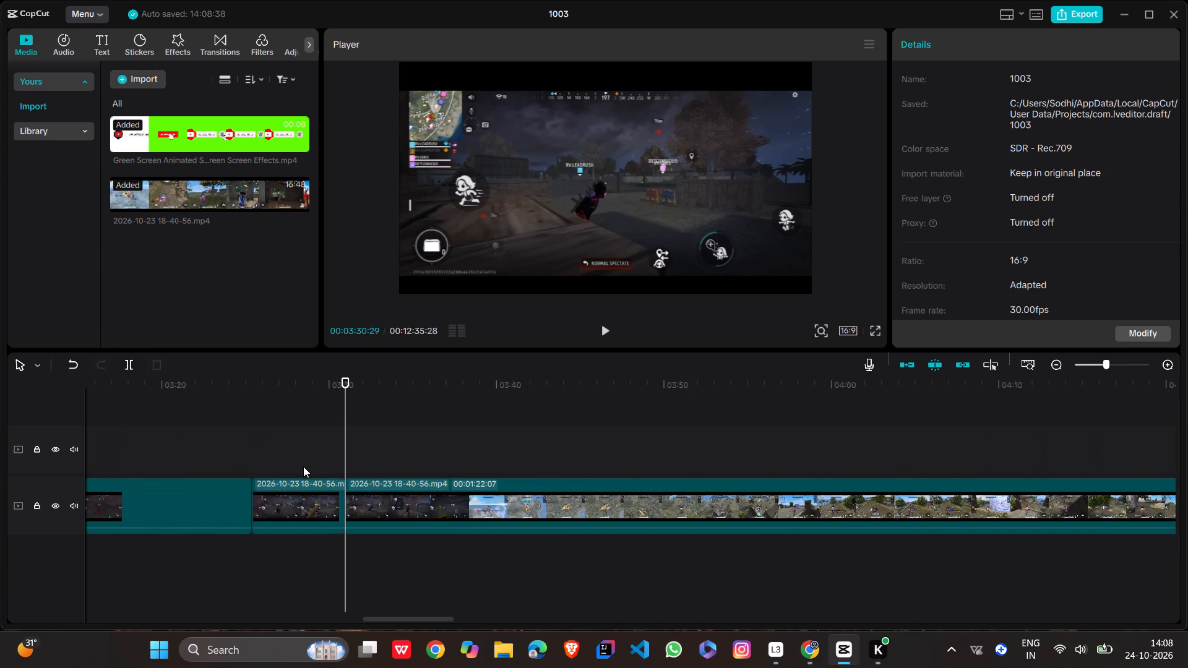
pyautogui.click(298, 494)
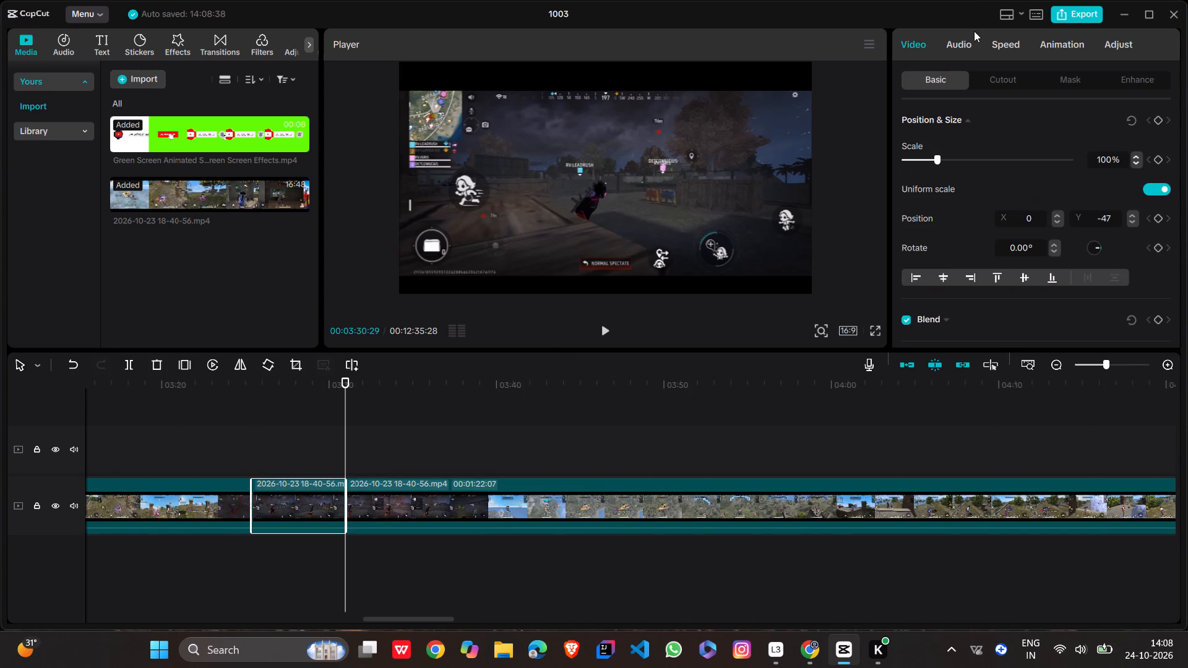
pyautogui.click(960, 38)
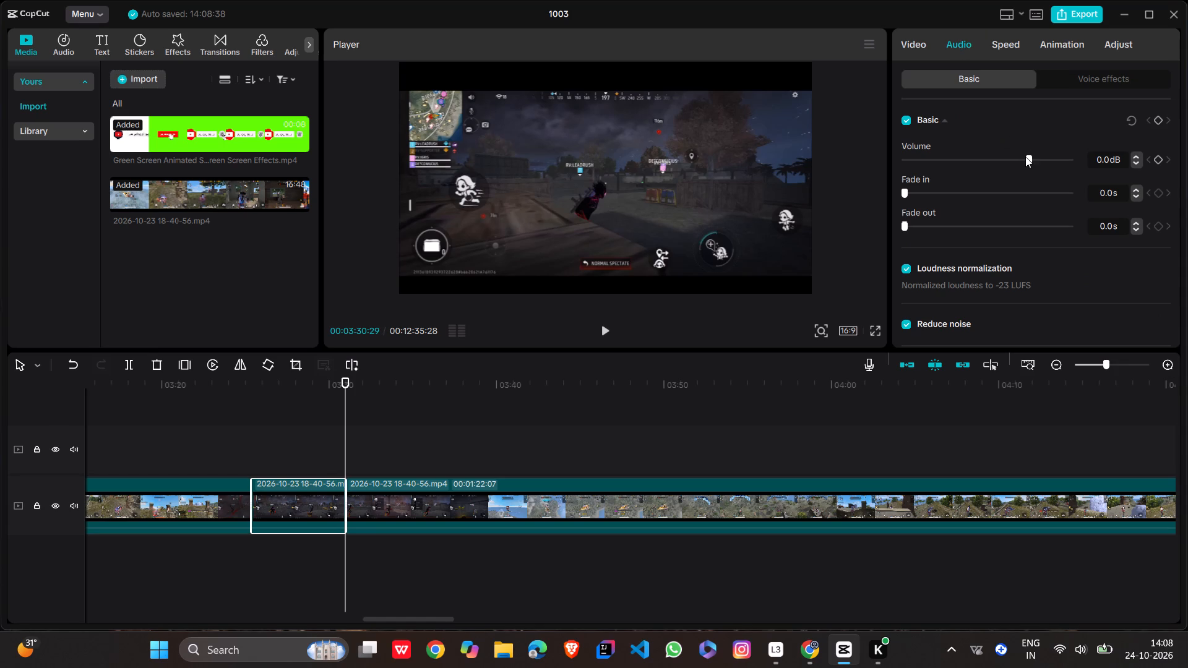
pyautogui.moveTo(1025, 156); pyautogui.dragTo(856, 158)
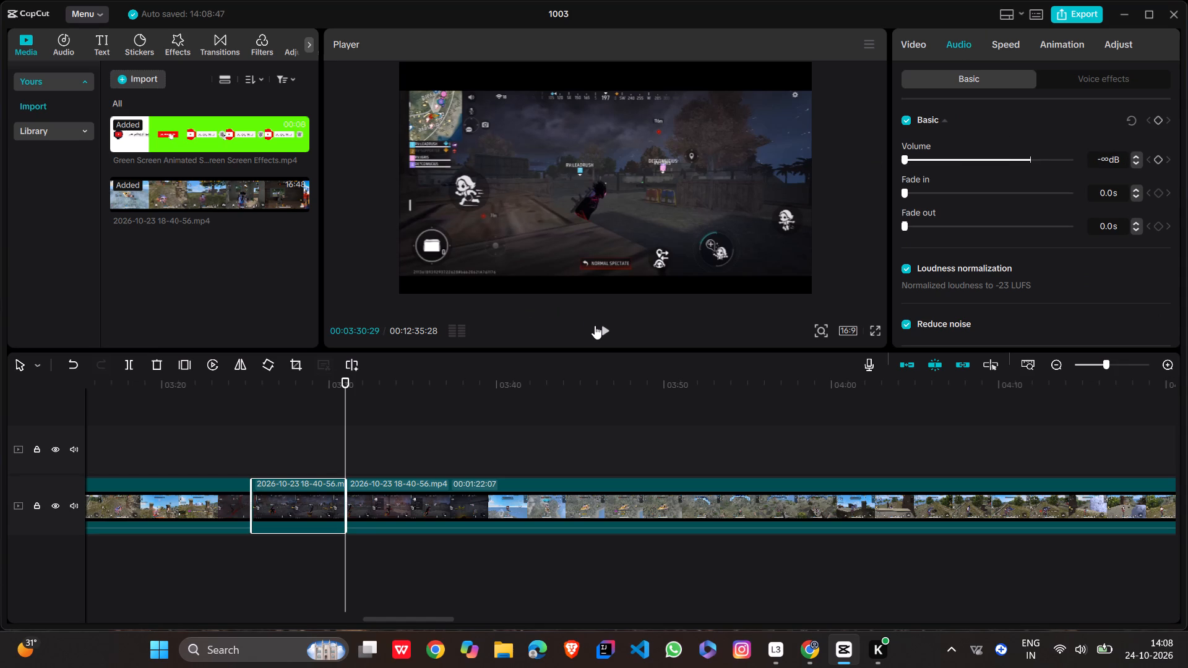
# Replay from 00:03:25:03 to check the newly muted segment and listen on to 00:03:37:13.
pyautogui.click(595, 325)
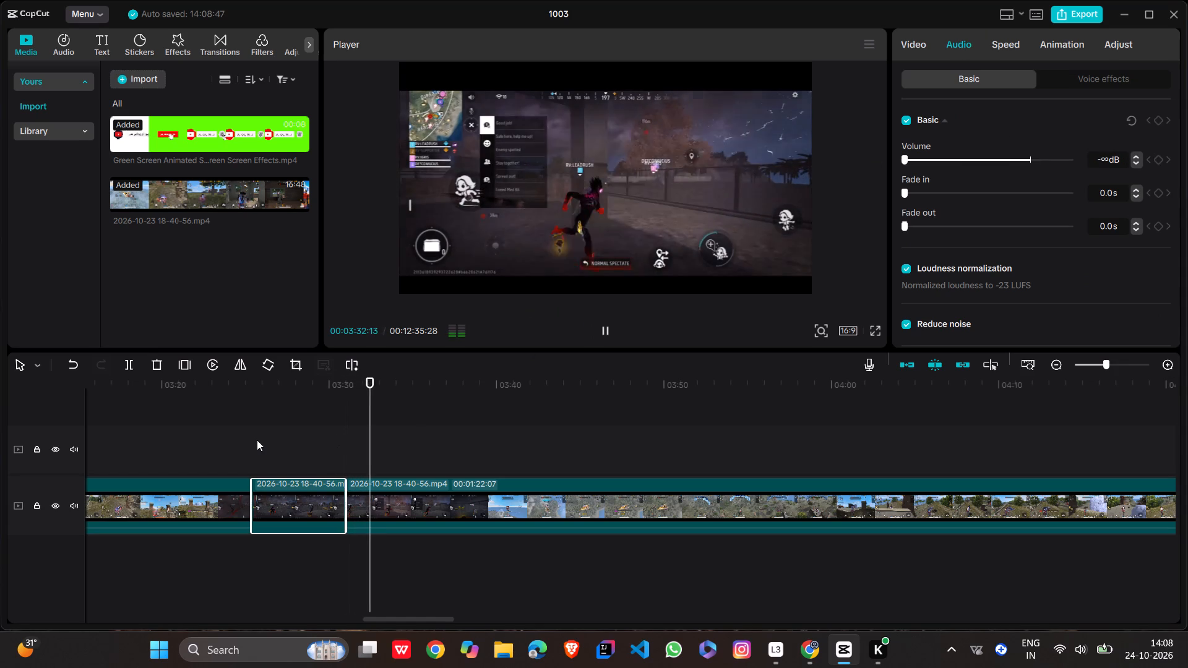
pyautogui.click(257, 440)
pyautogui.click(247, 439)
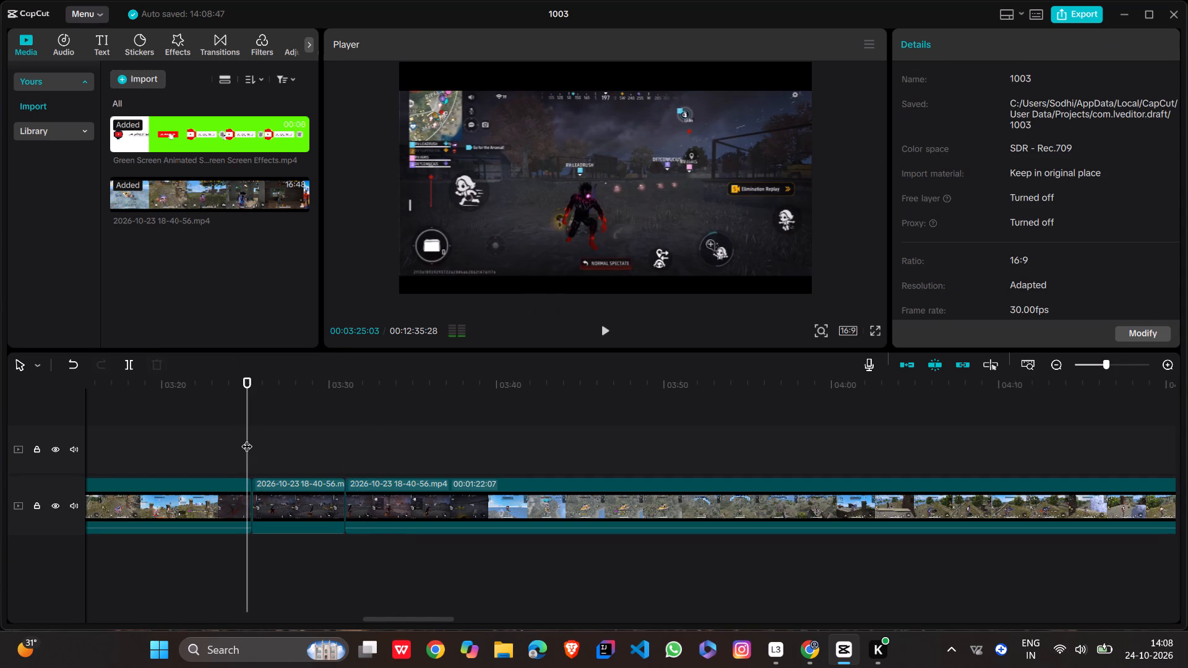
pyautogui.click(604, 327)
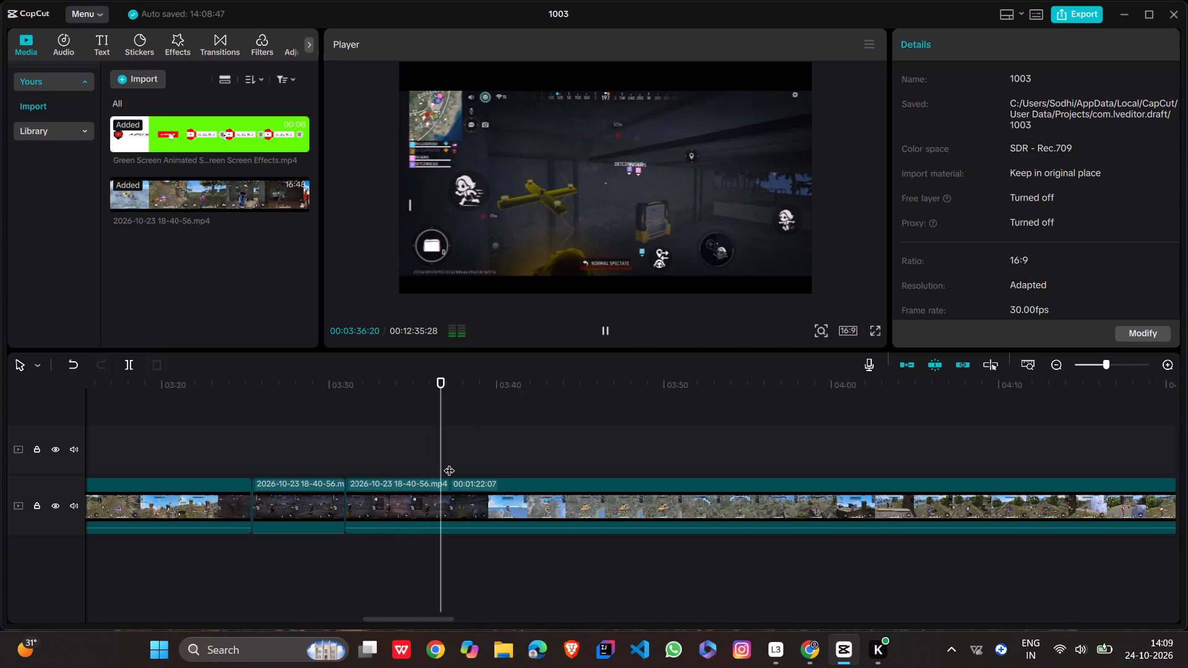
pyautogui.press('space')
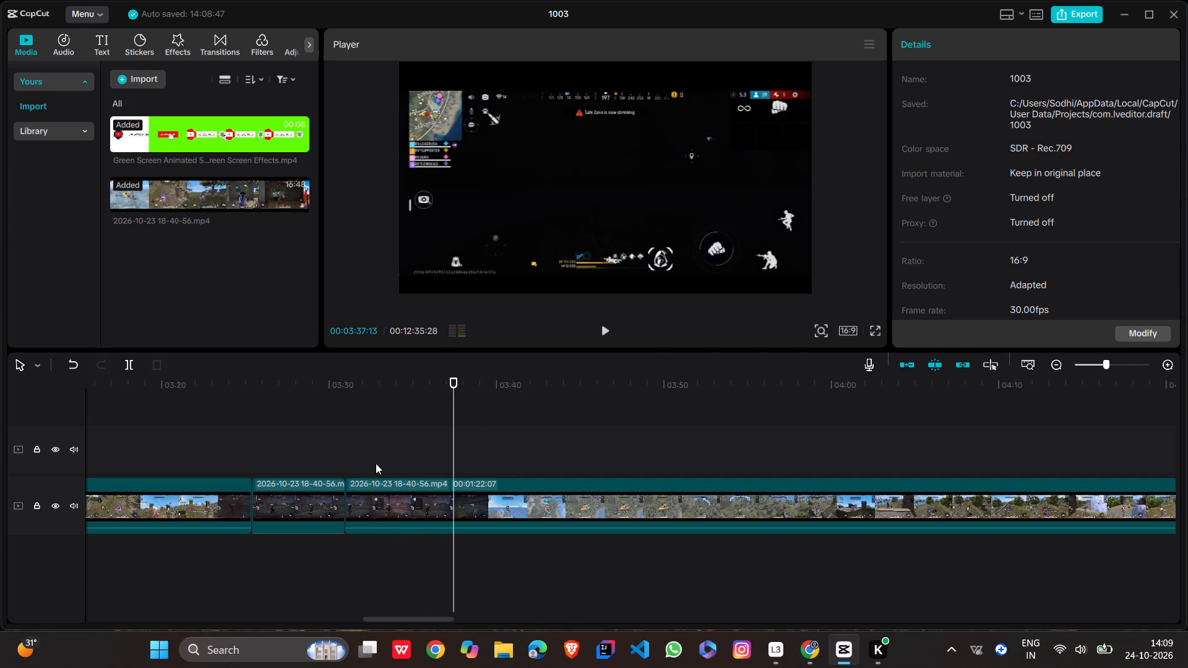
# Play from 00:03:36:12 and listen for more unwanted audio up to 00:03:55:02.
pyautogui.click(376, 463)
pyautogui.click(445, 458)
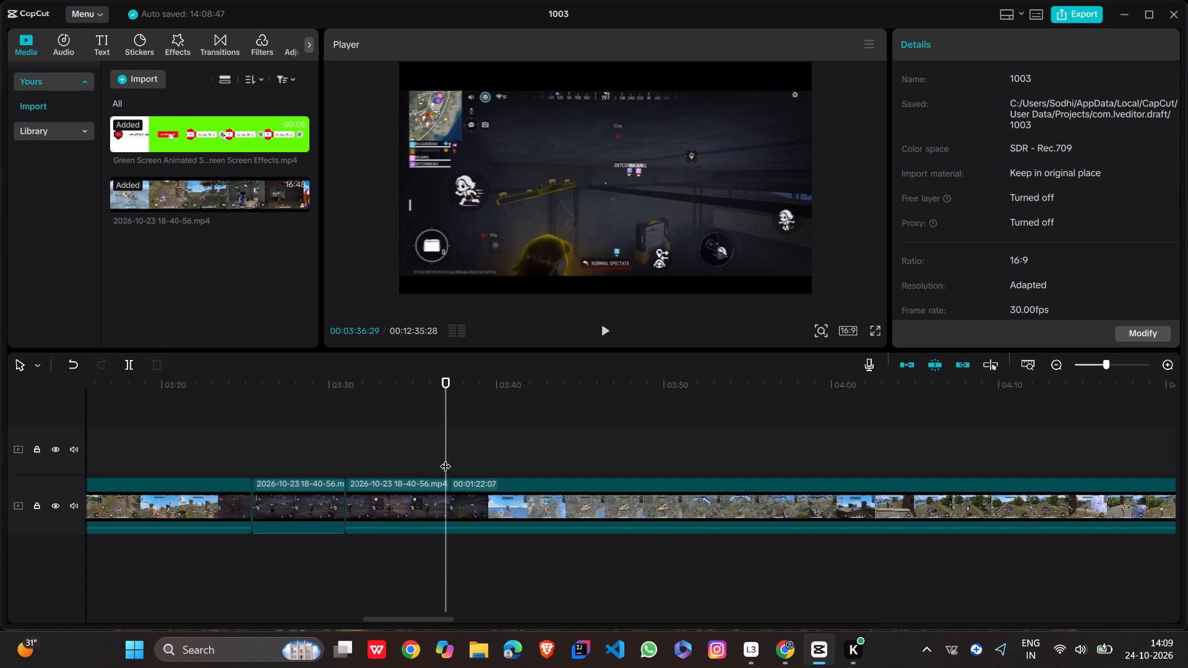
pyautogui.click(436, 459)
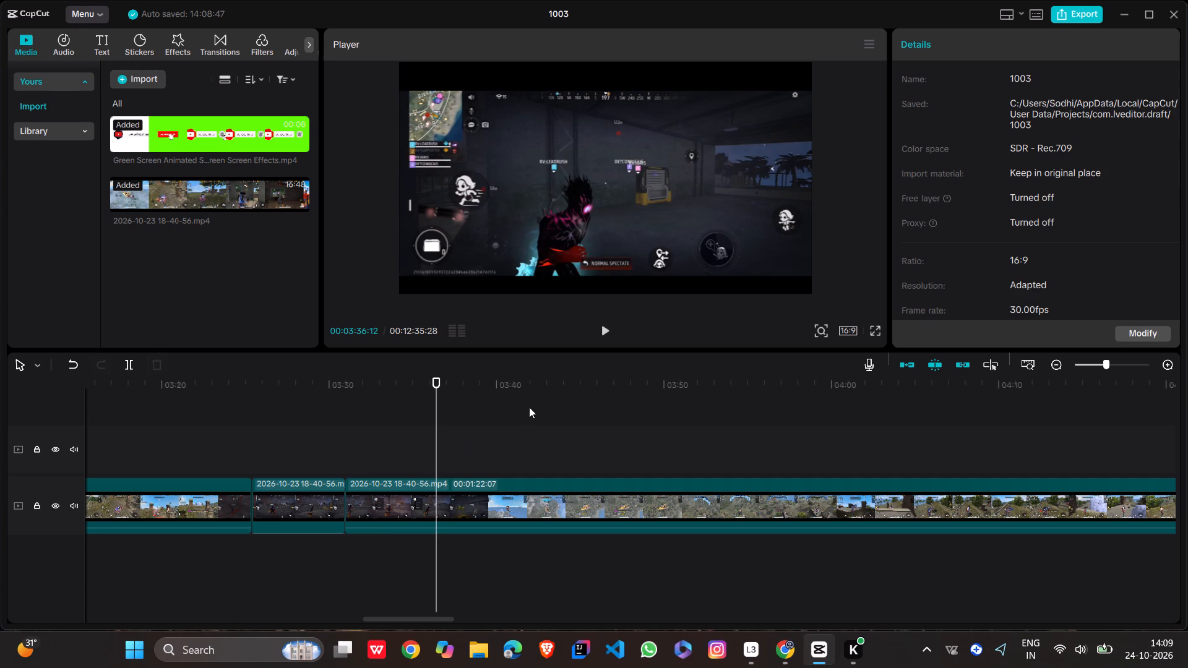
pyautogui.click(605, 334)
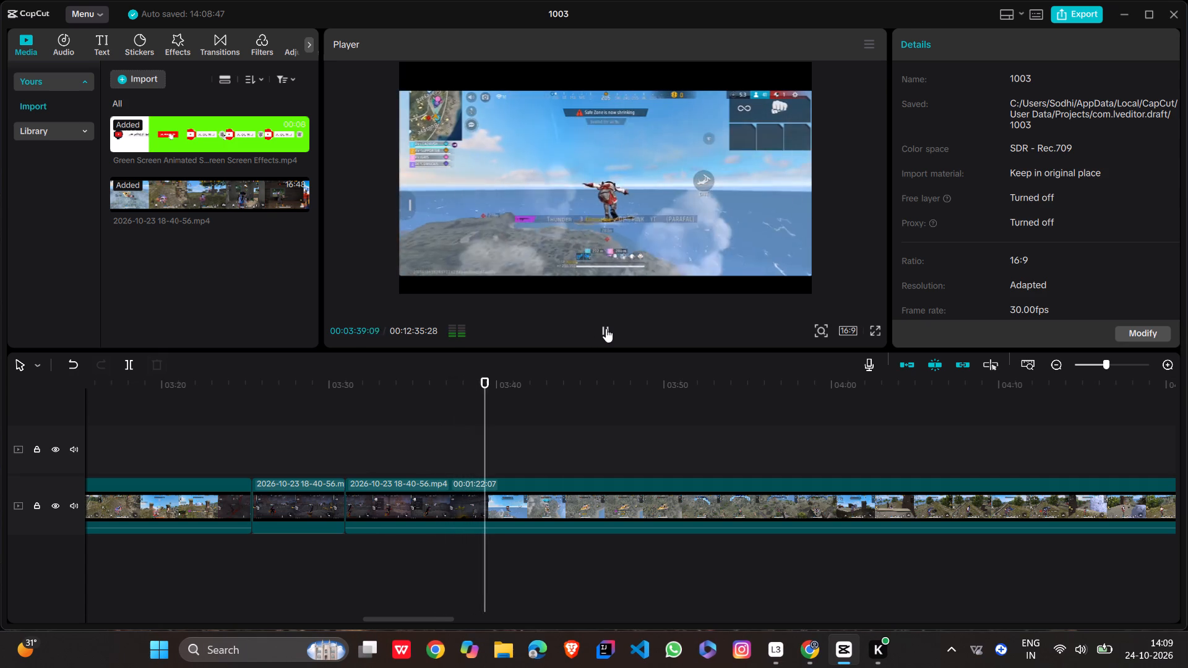
pyautogui.keyDown('ctrl'); pyautogui.scroll(-3, 450, 417); pyautogui.keyUp('ctrl')
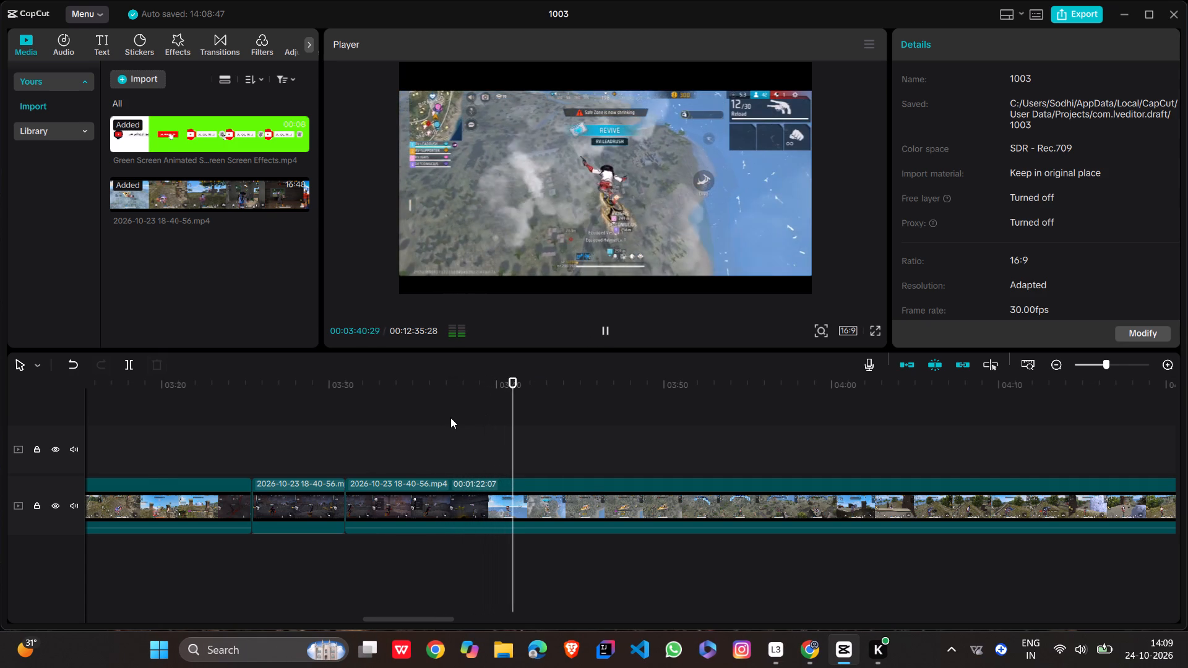
pyautogui.keyDown('ctrl'); pyautogui.scroll(-7, 450, 417); pyautogui.keyUp('ctrl')
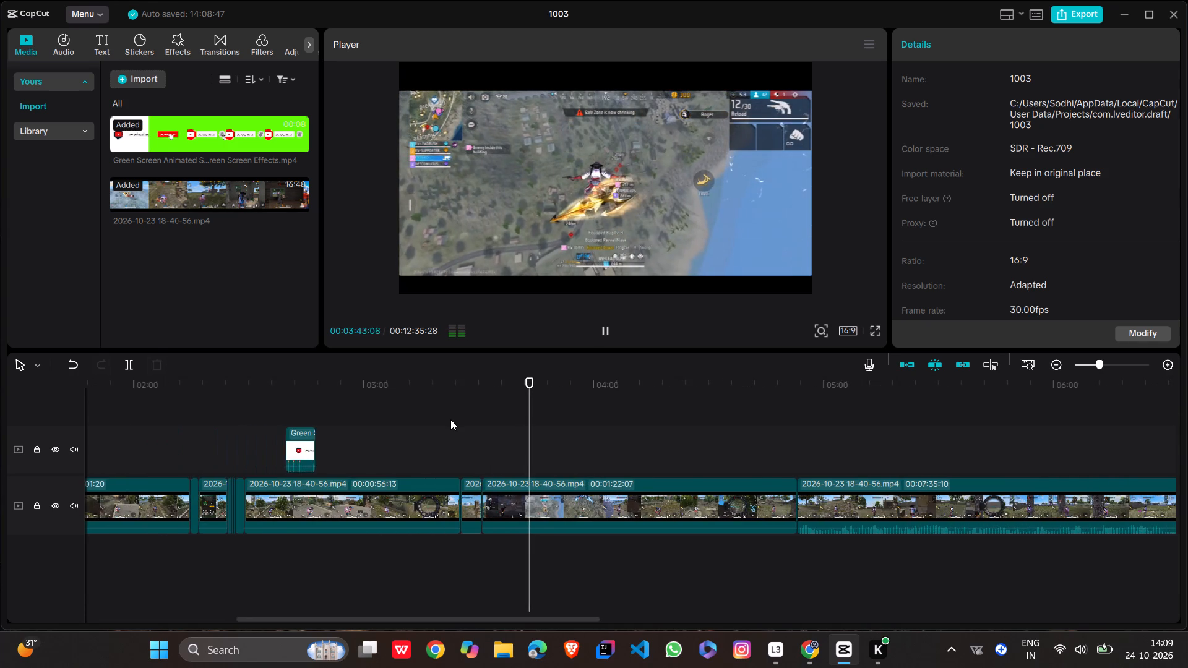
pyautogui.keyDown('ctrl'); pyautogui.scroll(-5, 450, 419); pyautogui.keyUp('ctrl')
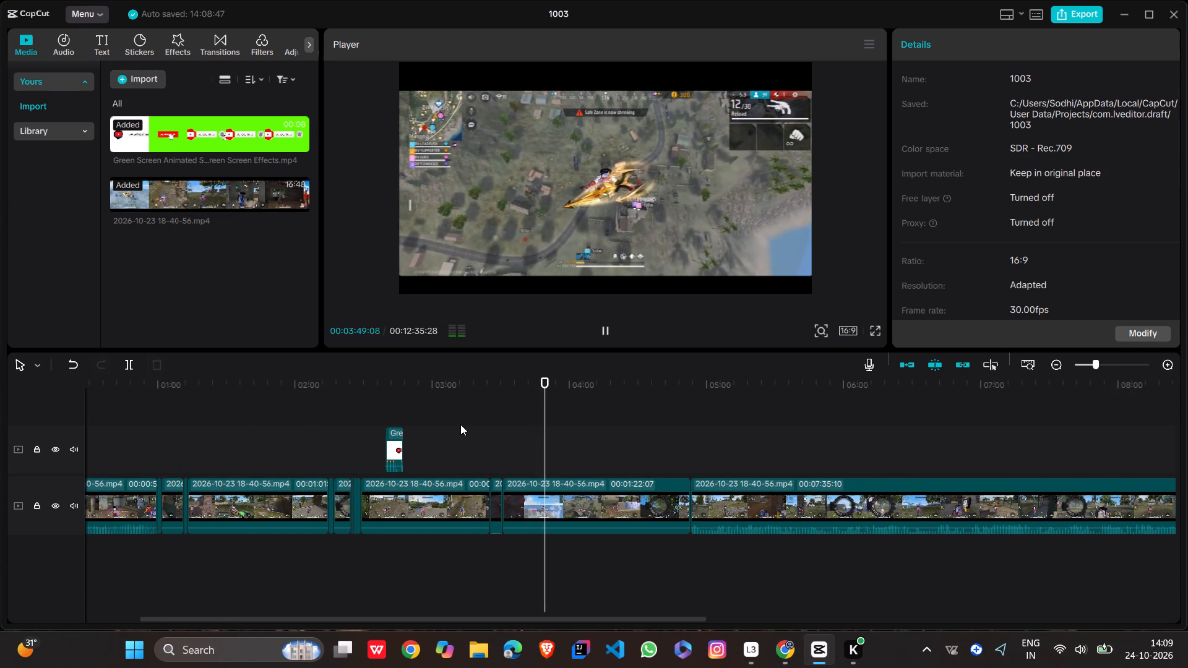
pyautogui.click(606, 328)
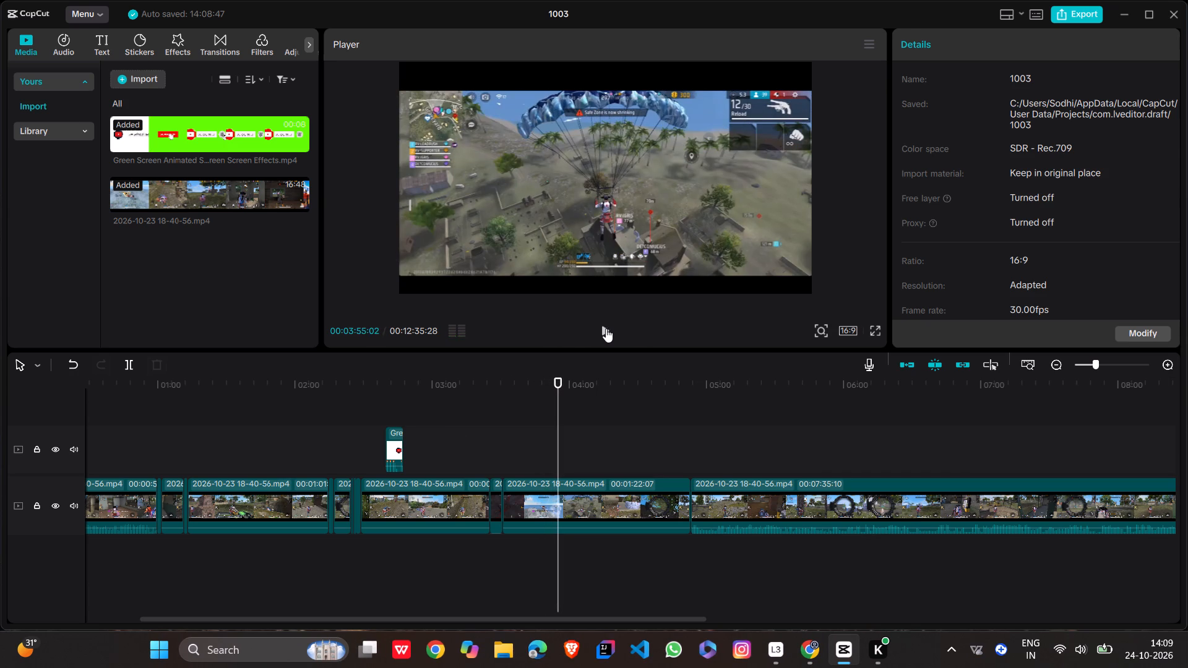
# In Chrome, search YouTube for "how to cut the sound of teammate in video editing capcut only cut teammate audio not game sound".
pyautogui.click(809, 648)
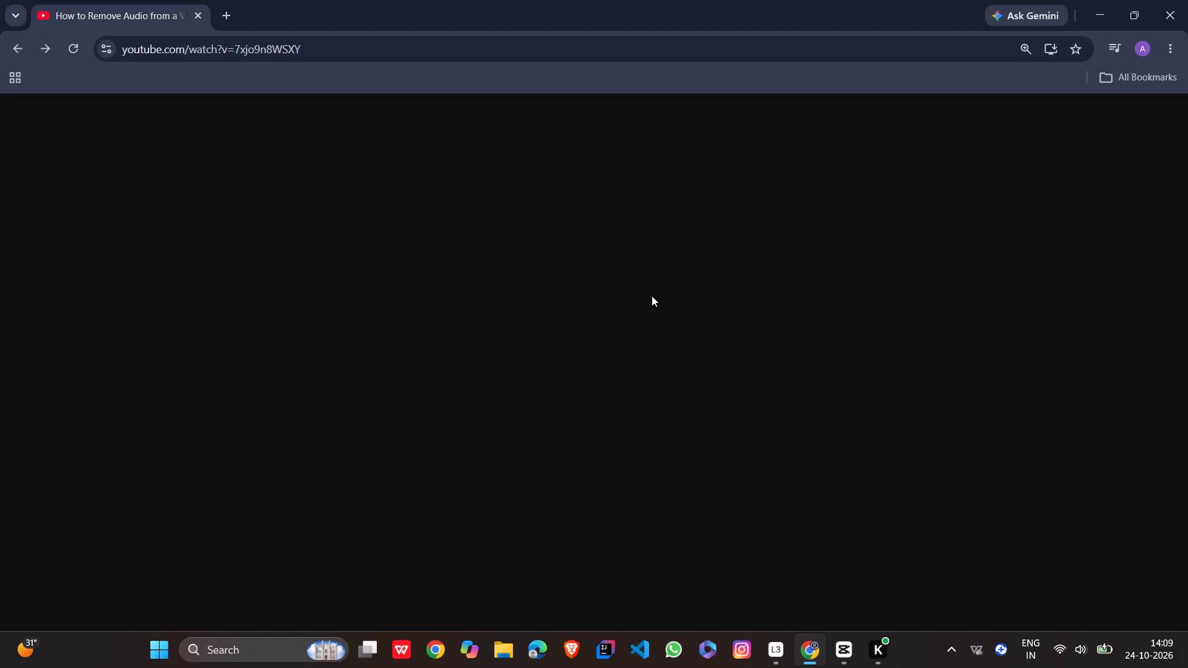
pyautogui.scroll(2, 651, 296)
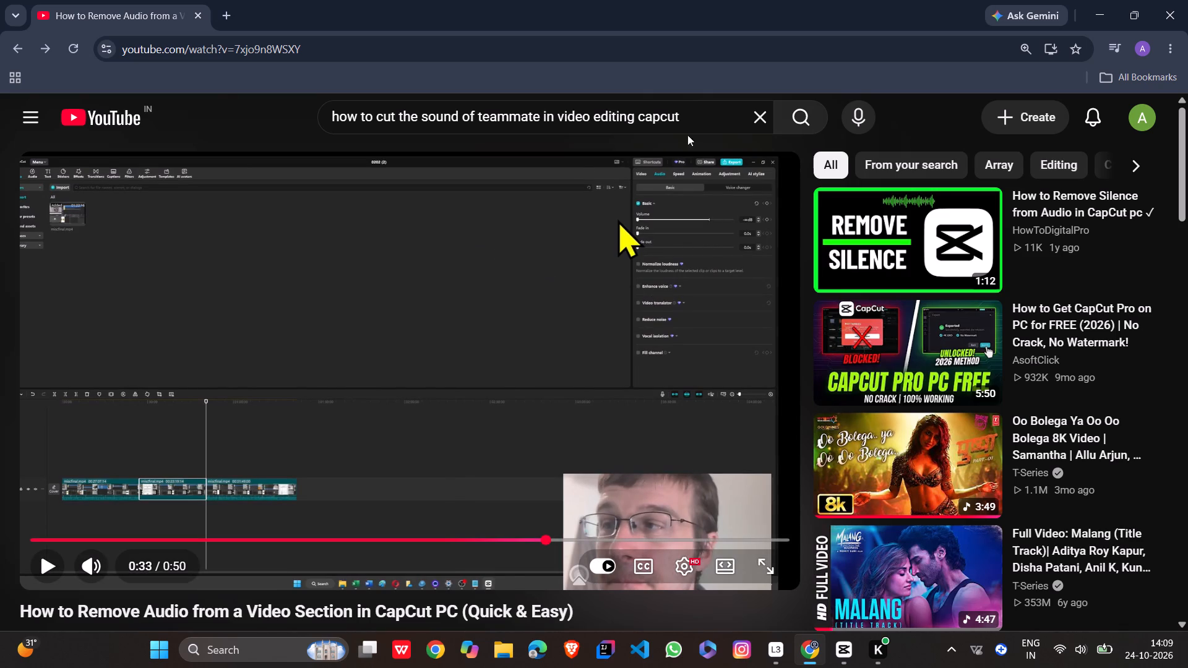
pyautogui.click(696, 126)
pyautogui.press('space')
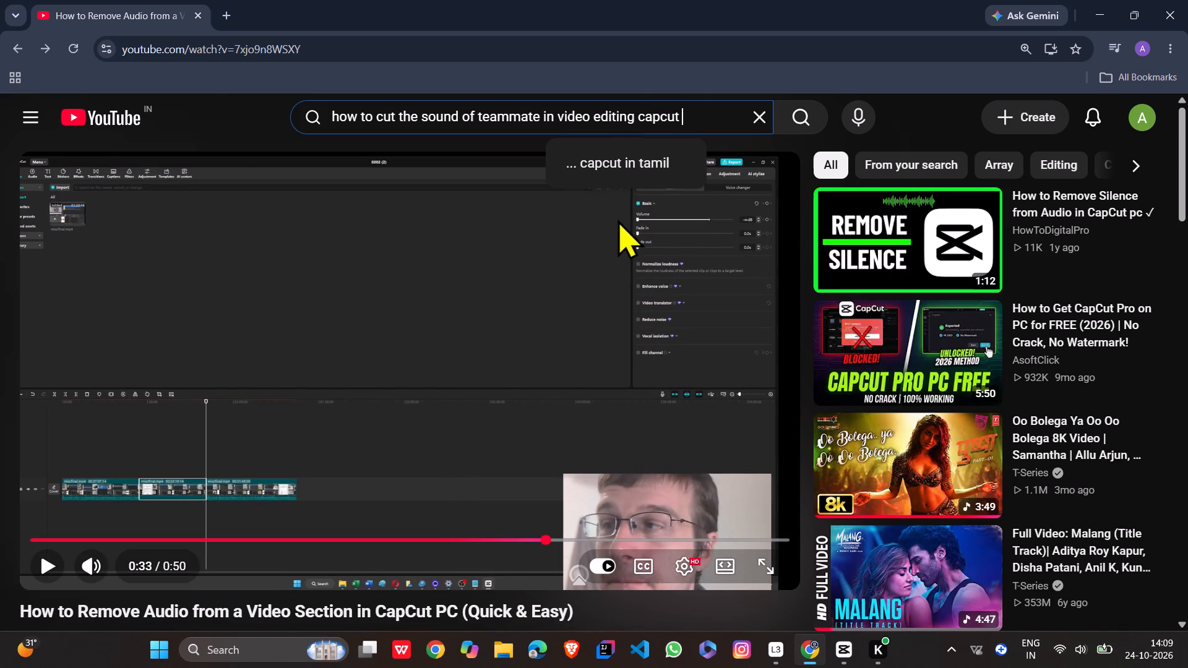
pyautogui.write('only ci')
pyautogui.press('BackSpace')
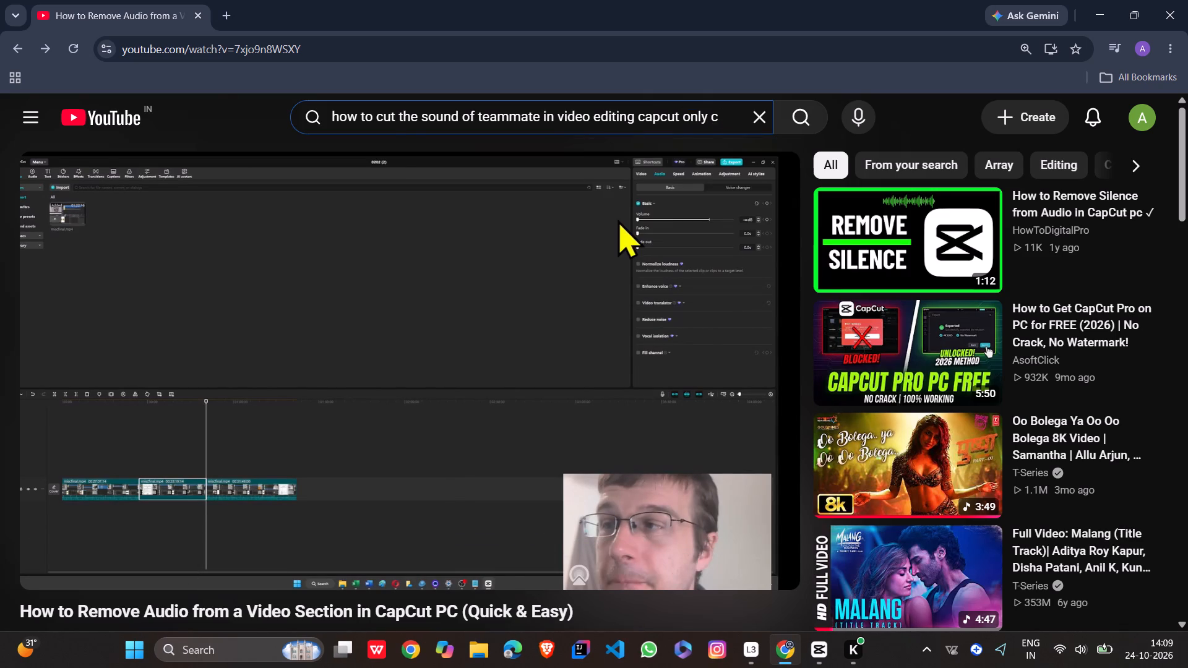
pyautogui.write('ut teammate a')
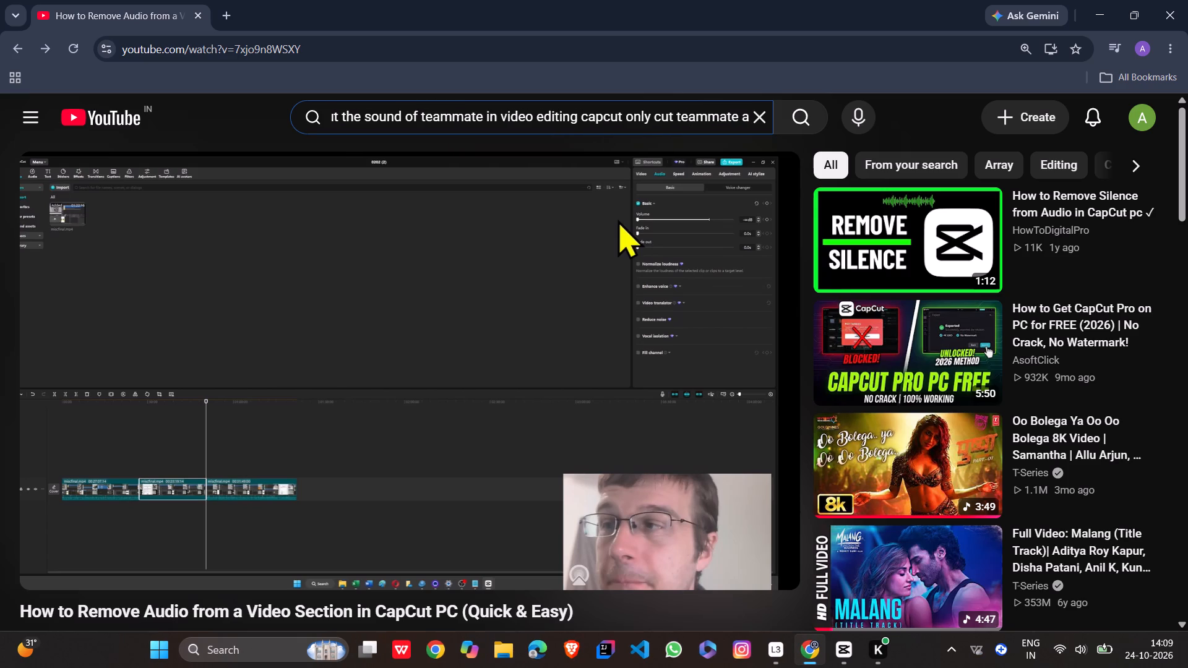
pyautogui.write('udio not gm')
pyautogui.press('BackSpace')
pyautogui.write('am')
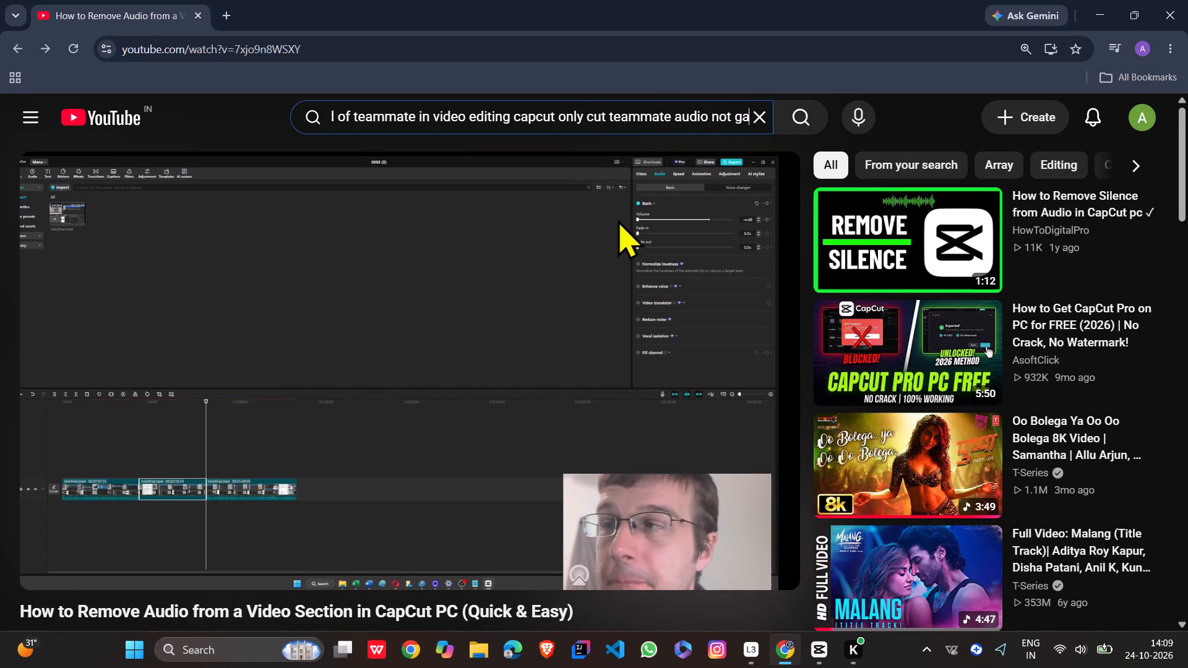
pyautogui.press('space')
pyautogui.press('BackSpace')
pyautogui.write('e sound')
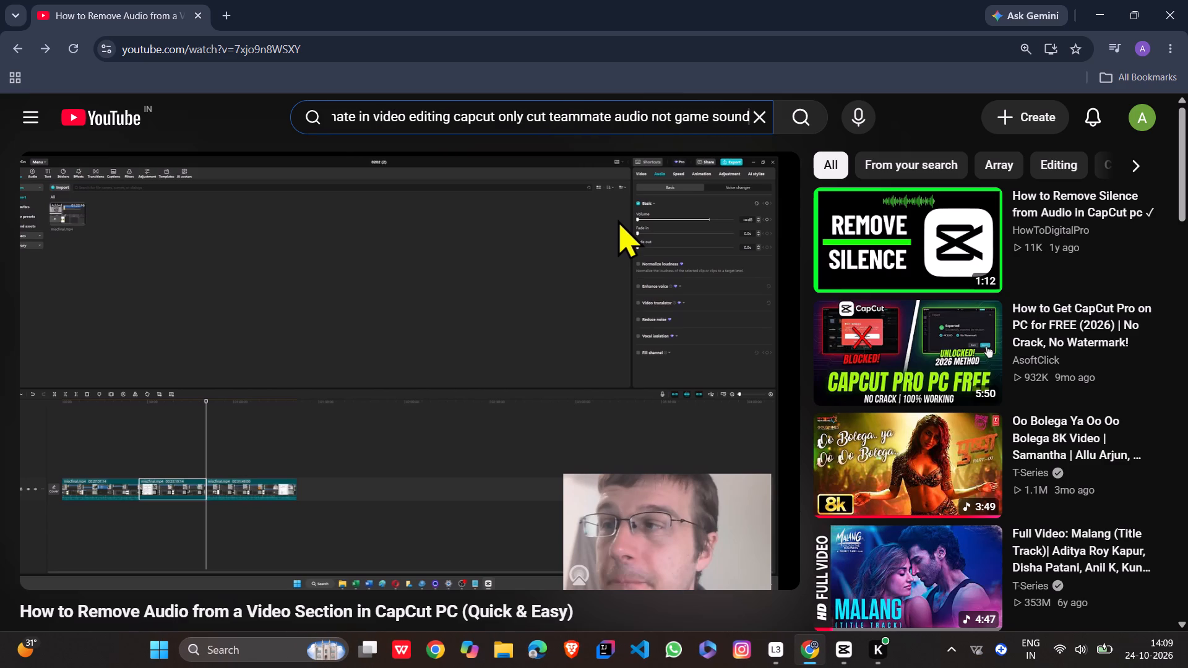
pyautogui.press('Return')
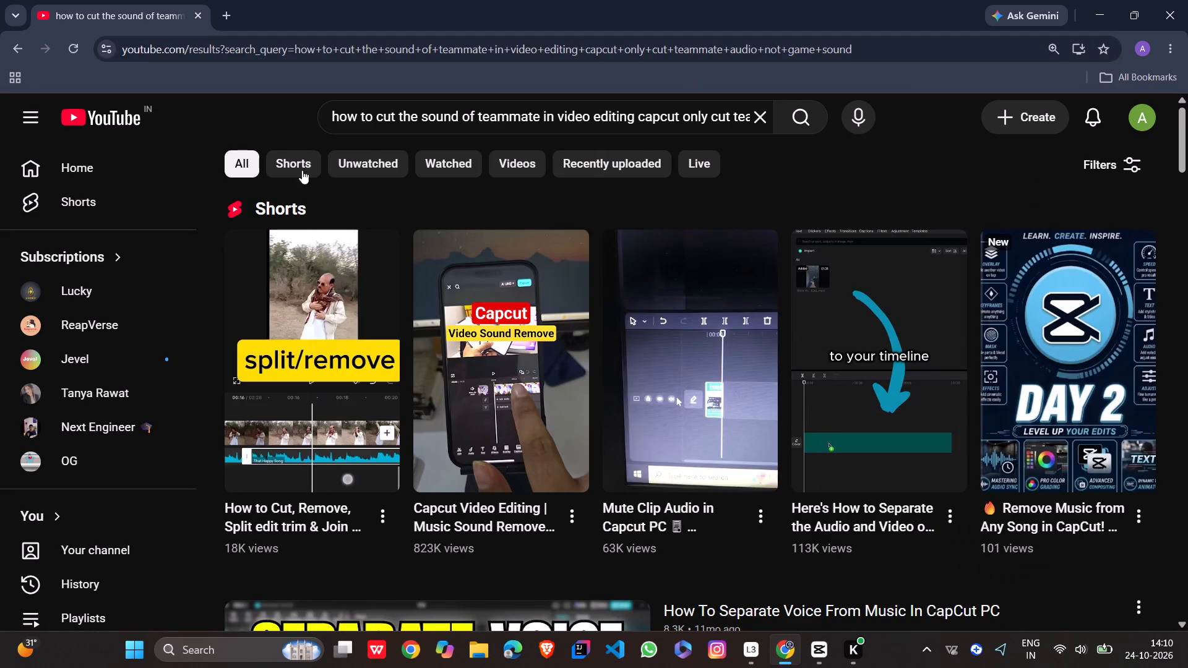
# Look through the search results and open the video "How To Separate Voice From Music In CapCut PC".
pyautogui.scroll(-3, 279, 135)
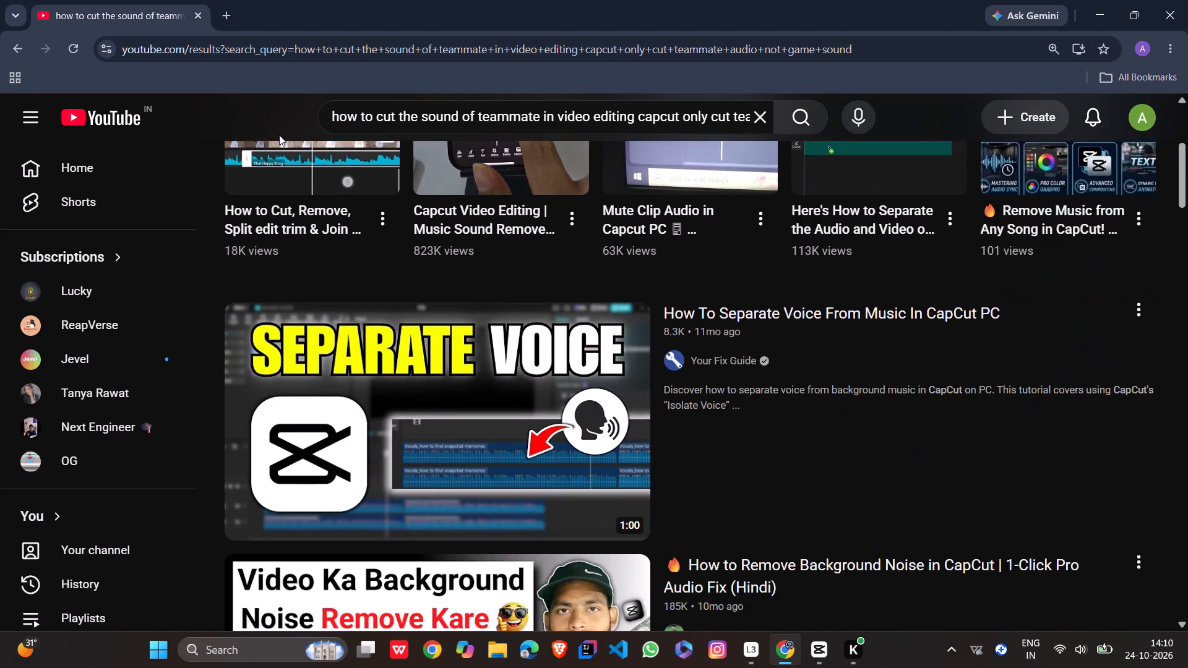
pyautogui.scroll(-1, 279, 135)
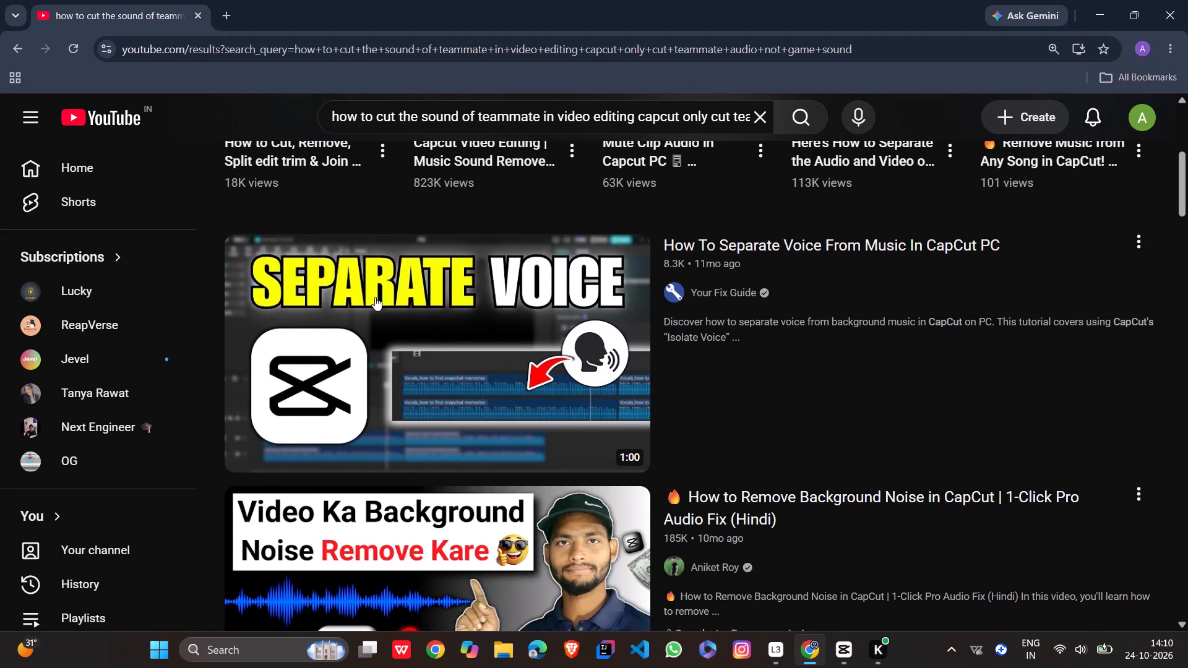
pyautogui.scroll(-1, 375, 320)
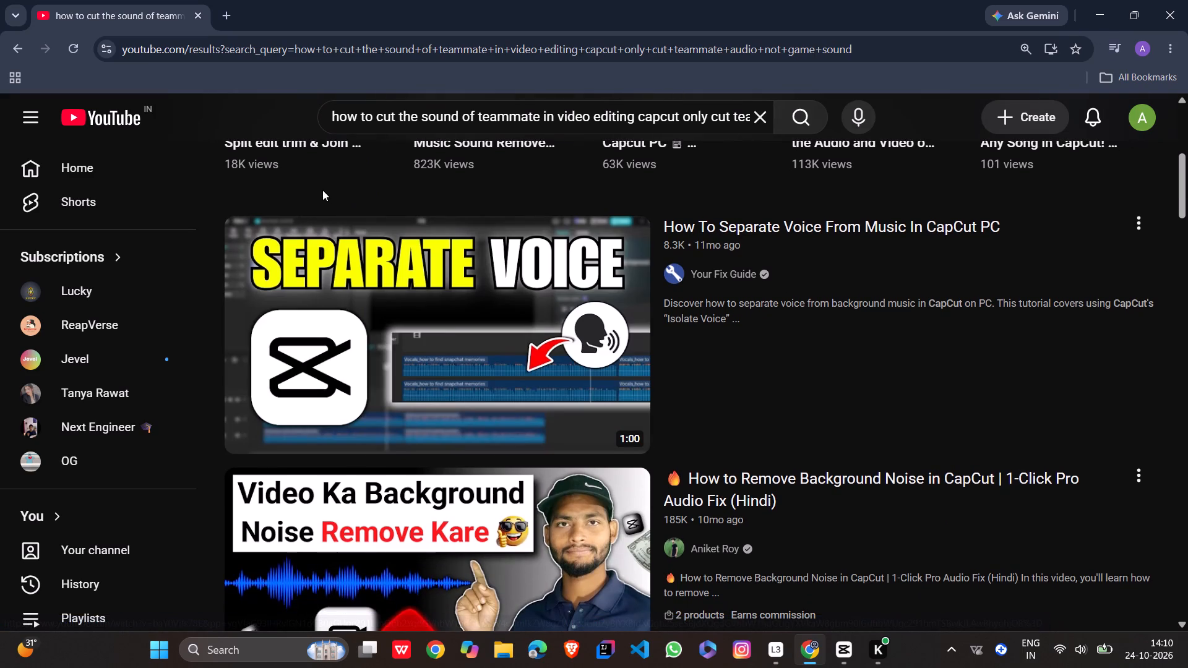
pyautogui.scroll(-2, 322, 190)
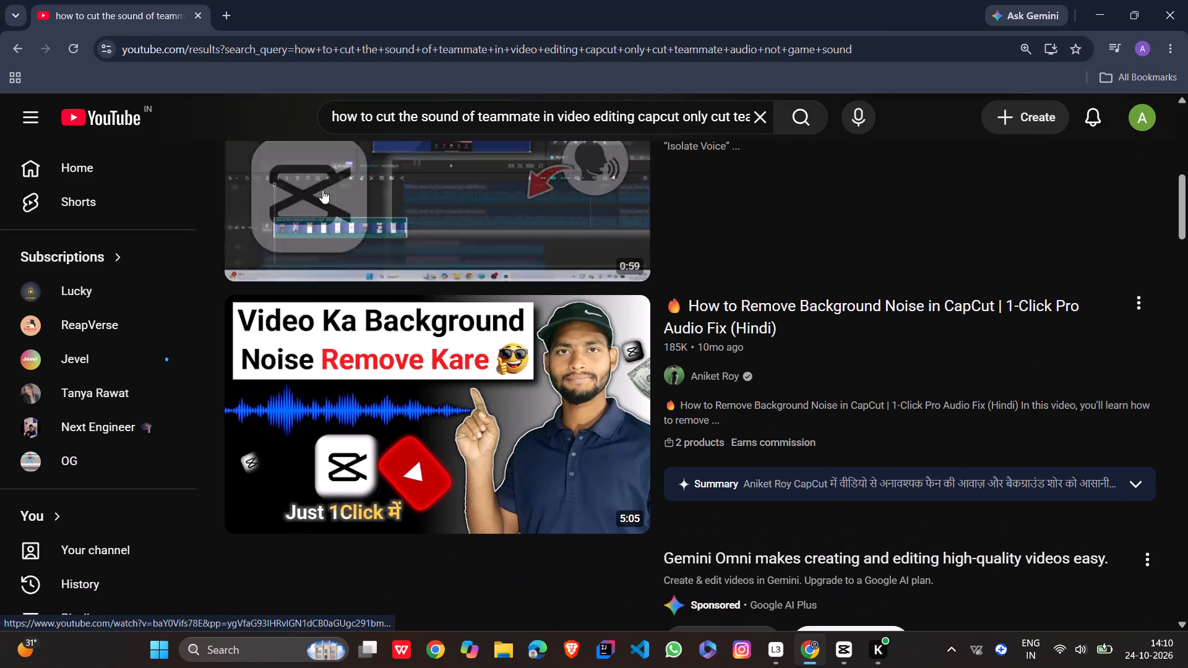
pyautogui.scroll(-1, 322, 190)
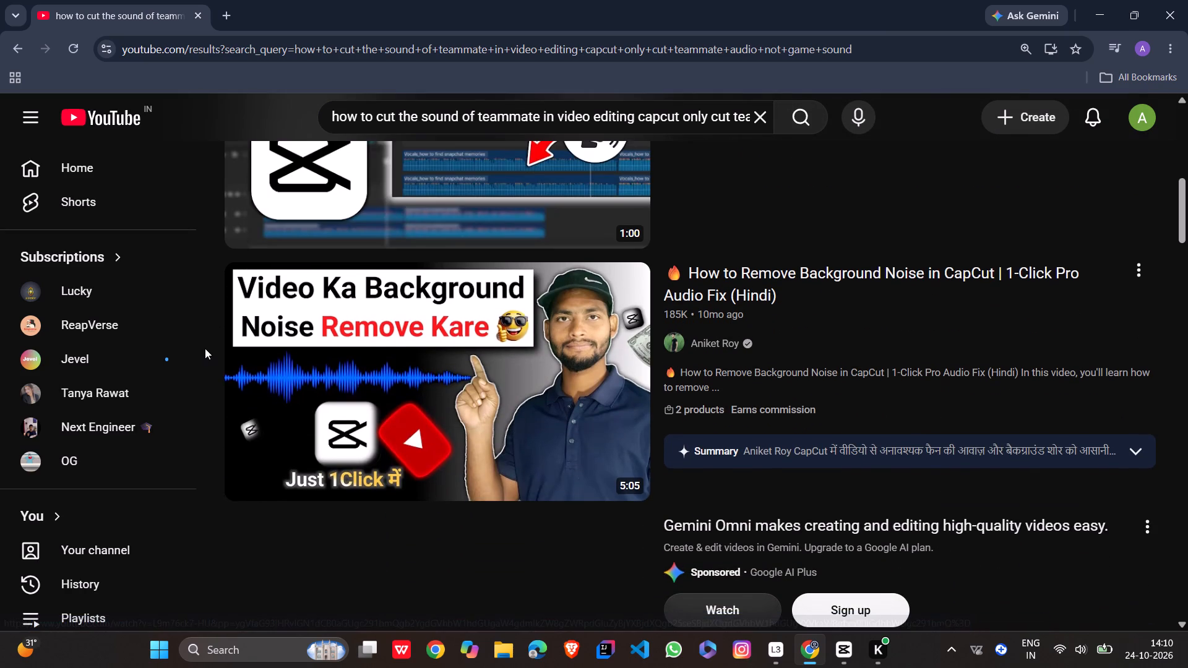
pyautogui.scroll(1, 205, 348)
pyautogui.click(314, 270)
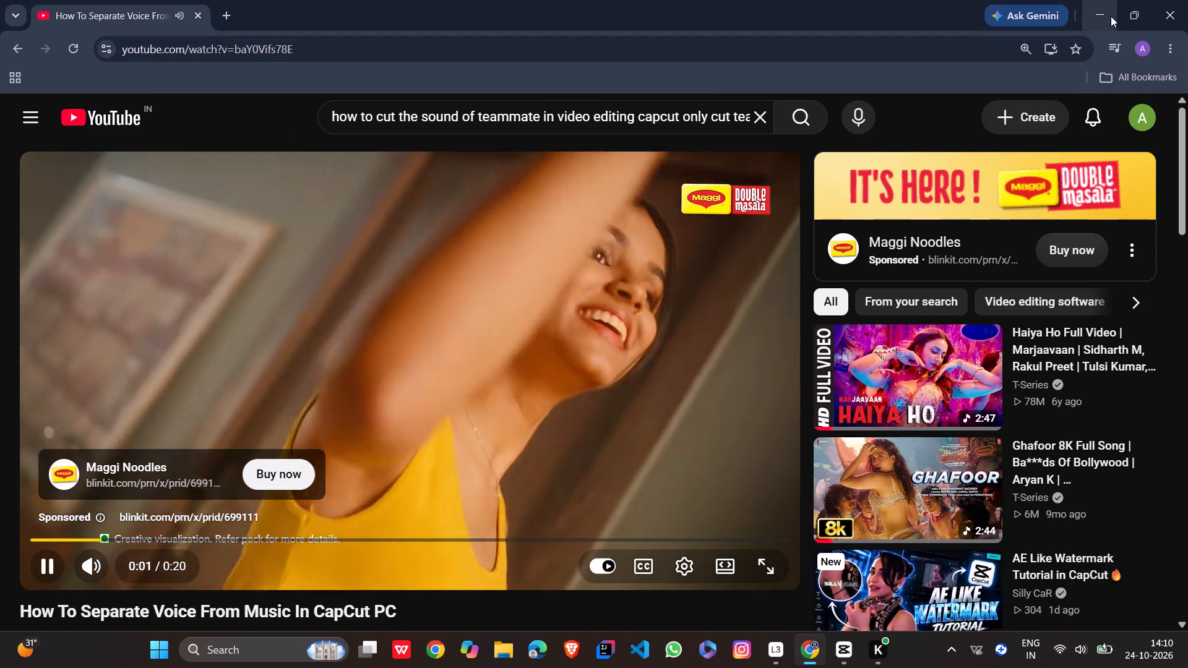
# Mute the YouTube player and return to the CapCut project.
pyautogui.click(1111, 16)
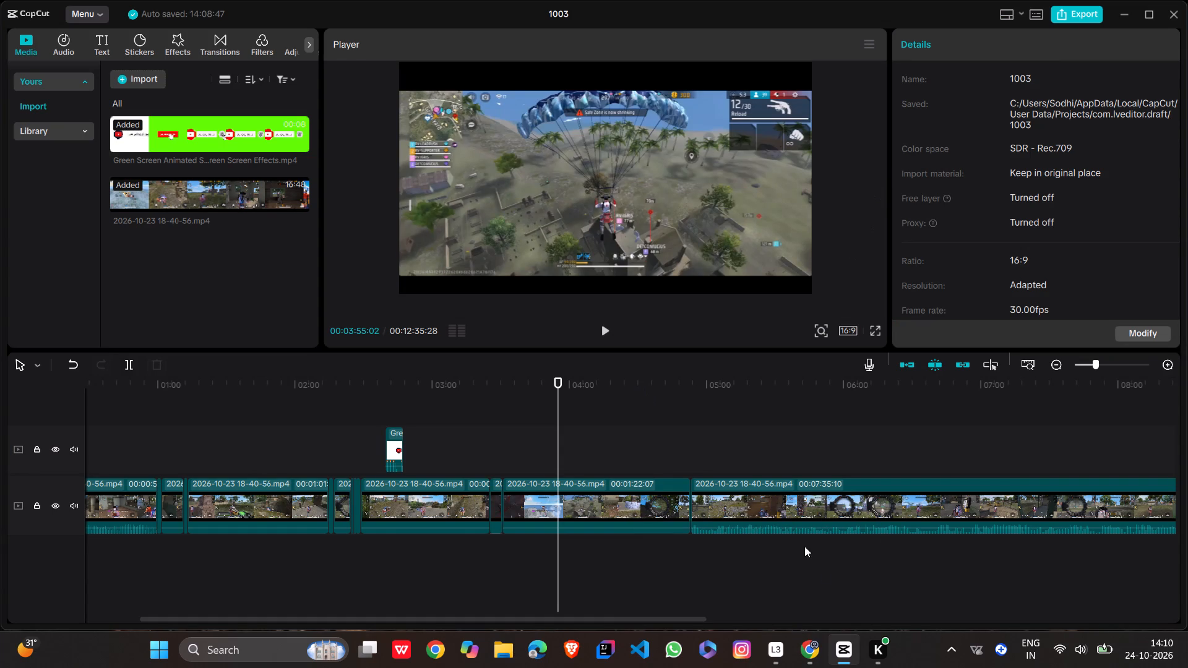
pyautogui.click(813, 652)
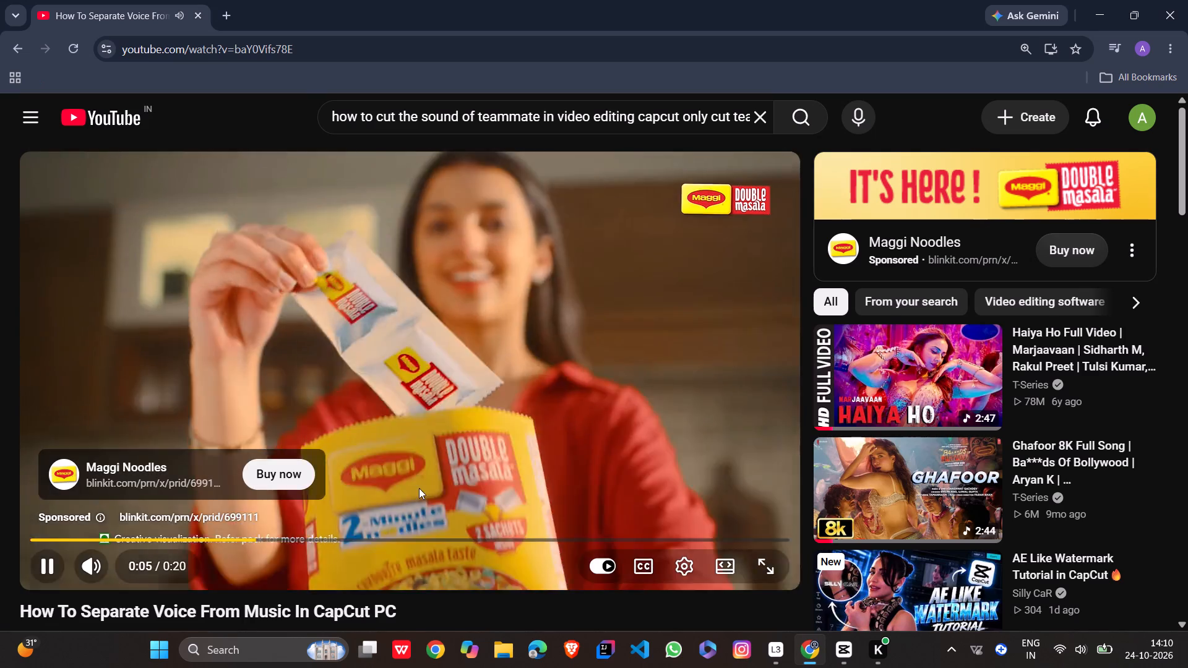
pyautogui.click(95, 567)
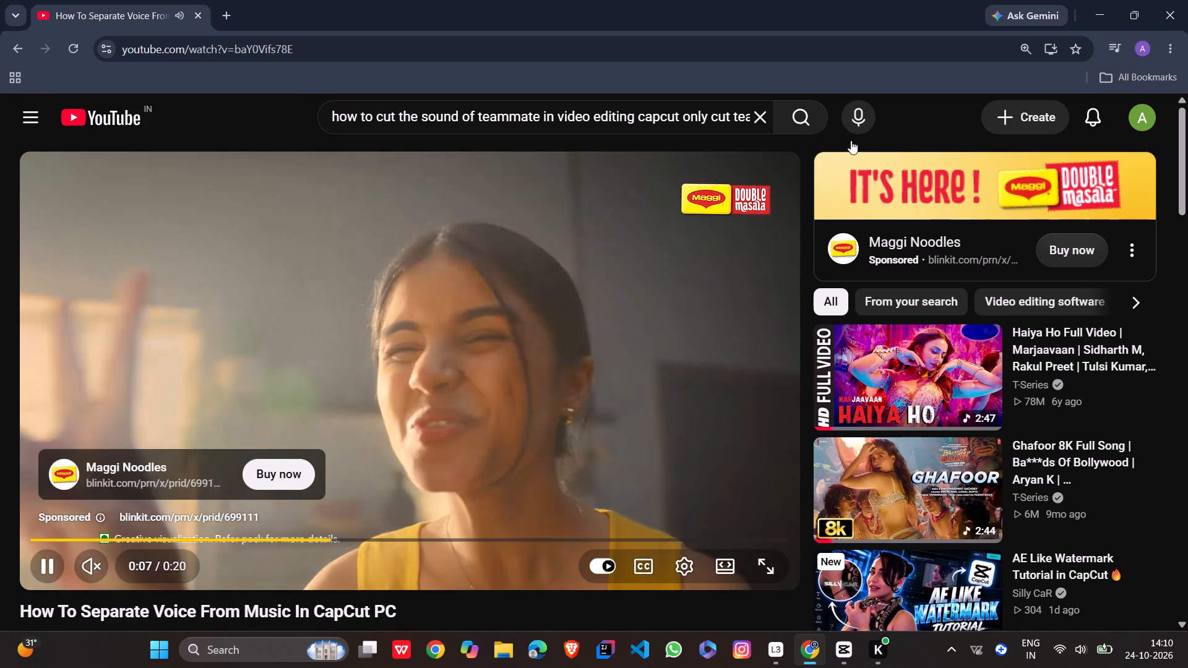
pyautogui.click(1103, 12)
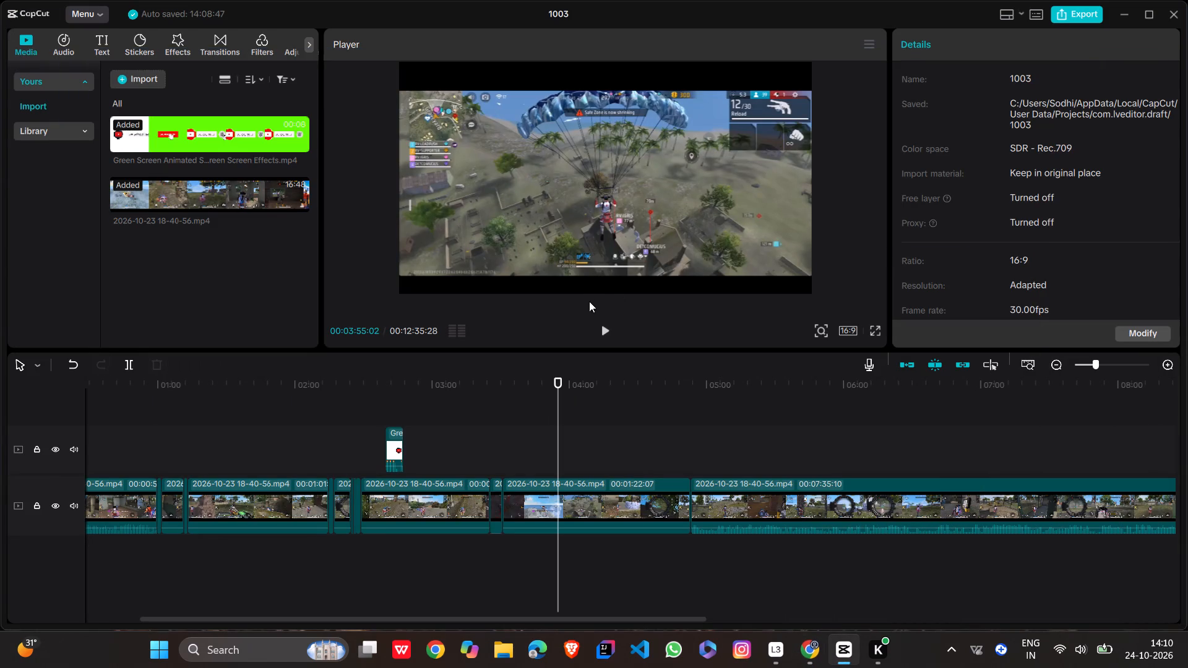
# Listen on from 00:03:55:02, skip ahead to 00:05:27:29, and check the audio up to 00:05:30:27.
pyautogui.click(602, 328)
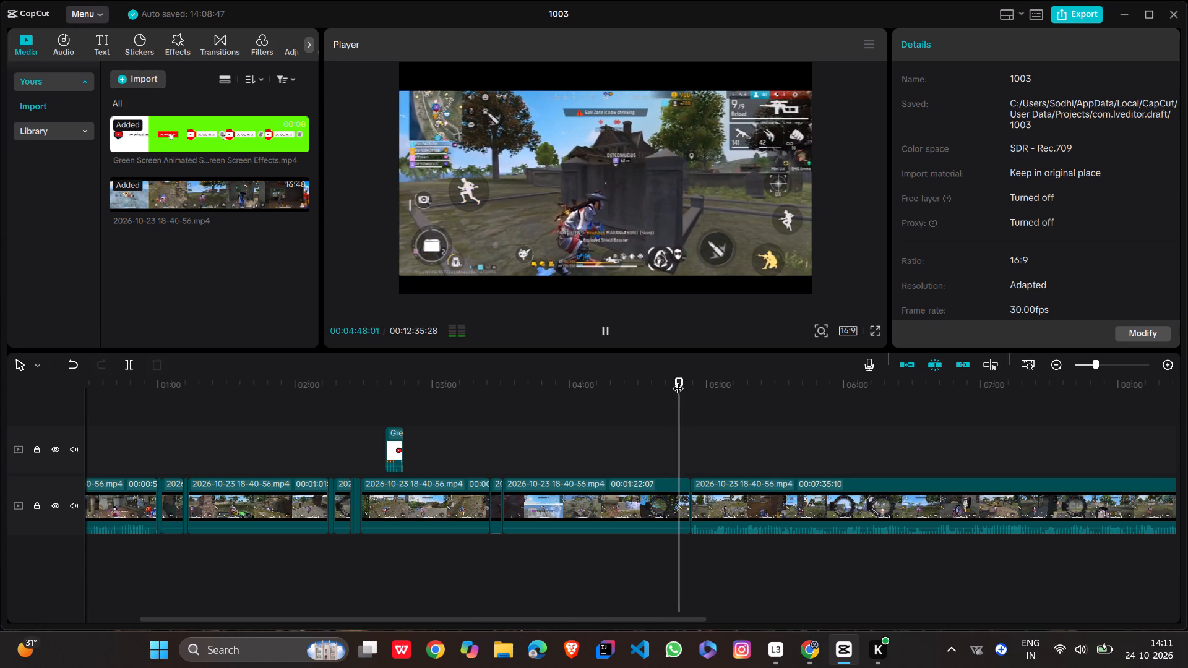
pyautogui.moveTo(678, 380); pyautogui.dragTo(721, 375)
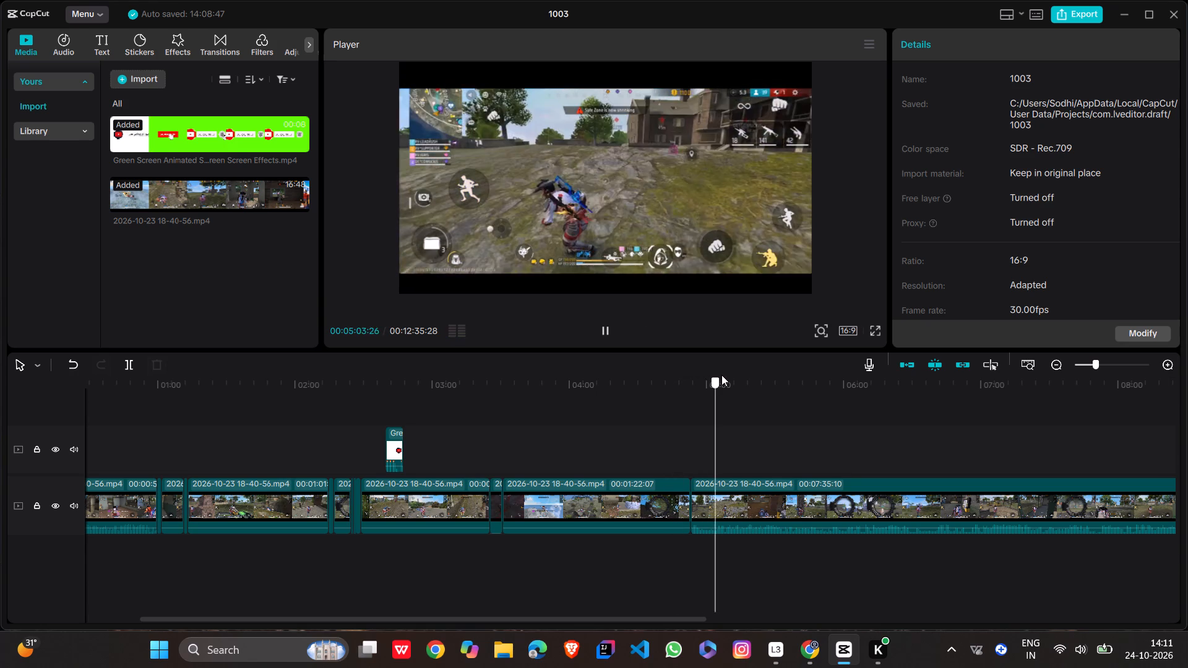
pyautogui.moveTo(721, 375); pyautogui.dragTo(770, 374)
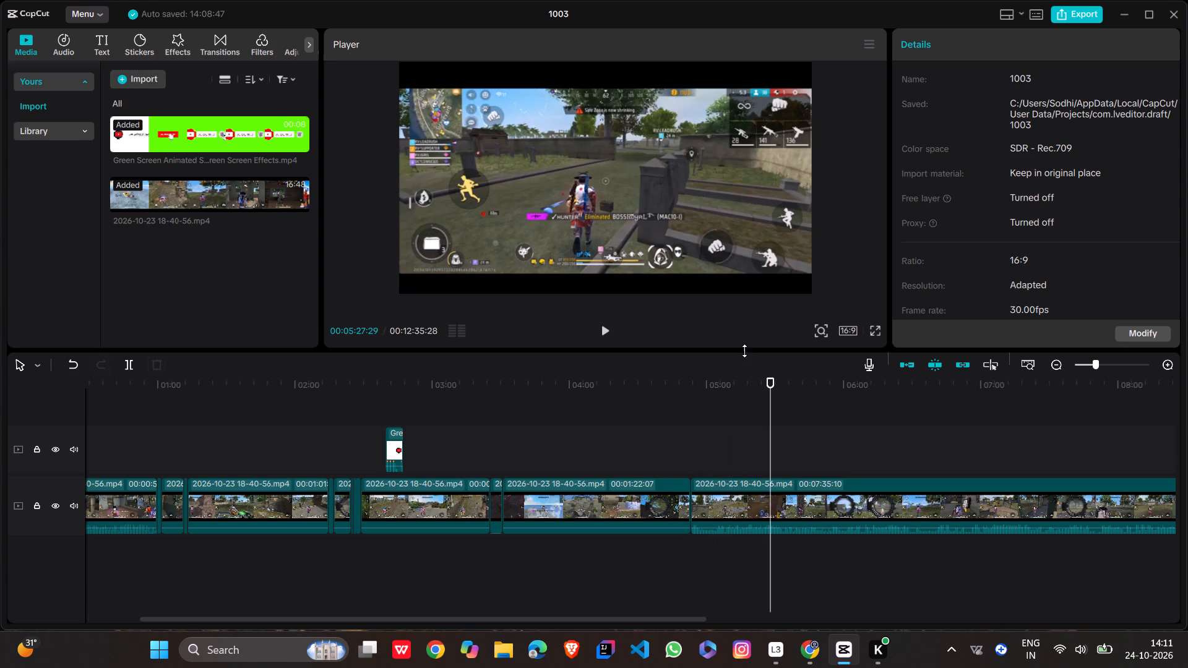
pyautogui.click(606, 328)
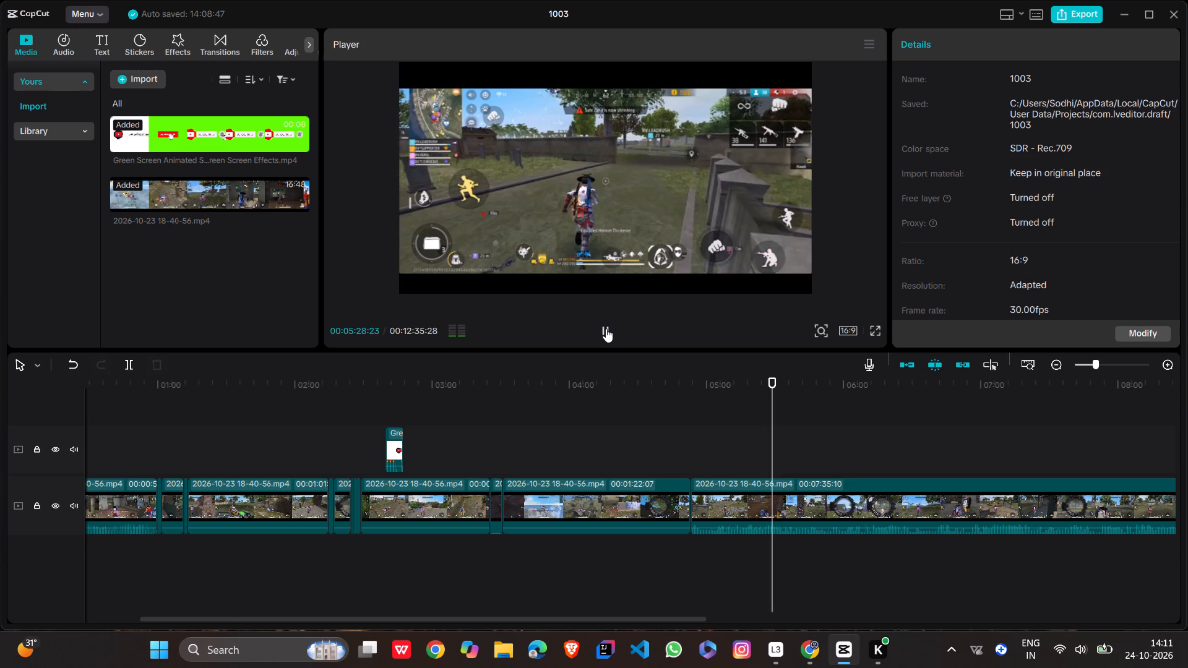
pyautogui.click(598, 325)
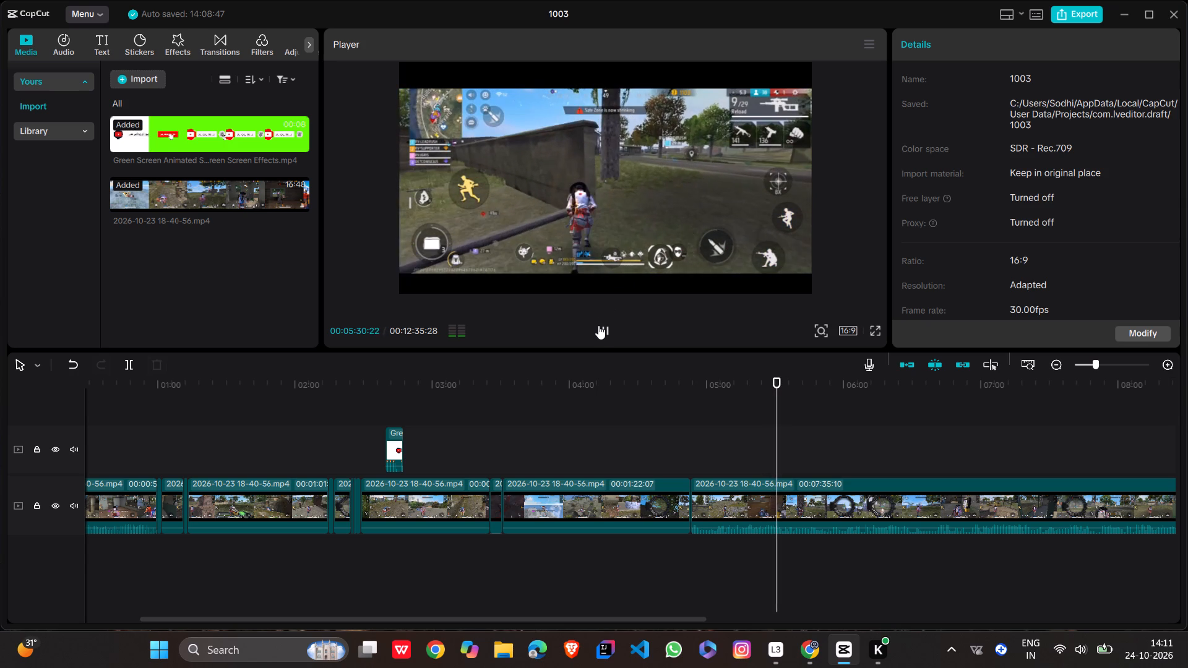
pyautogui.scroll(1, 598, 325)
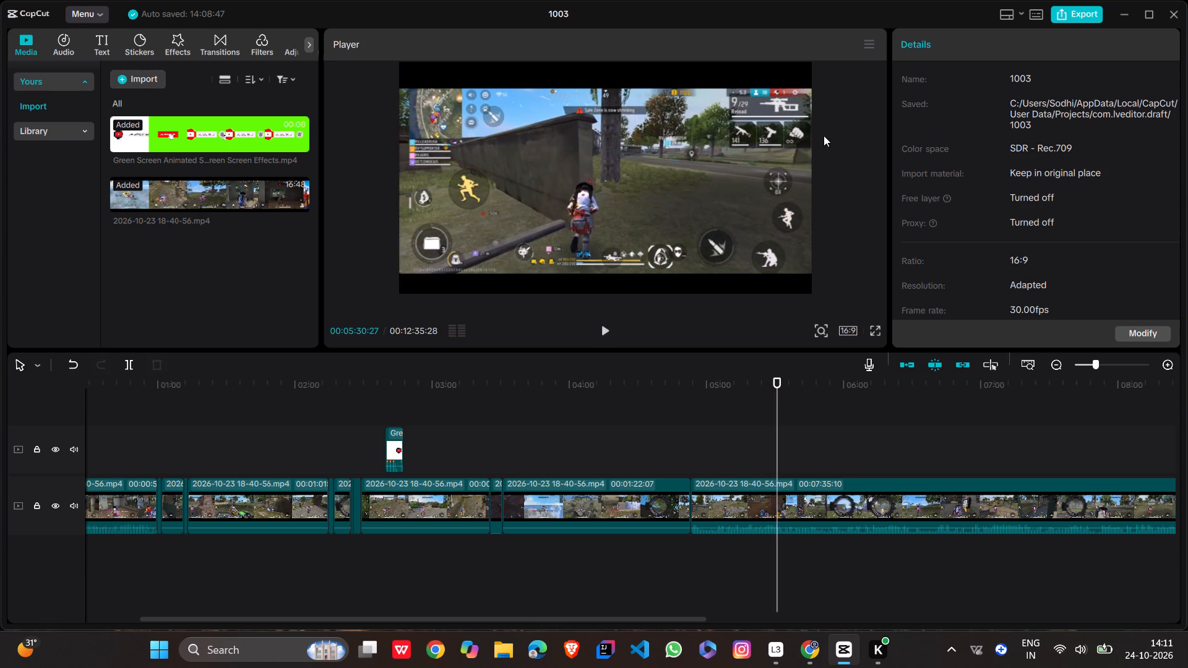
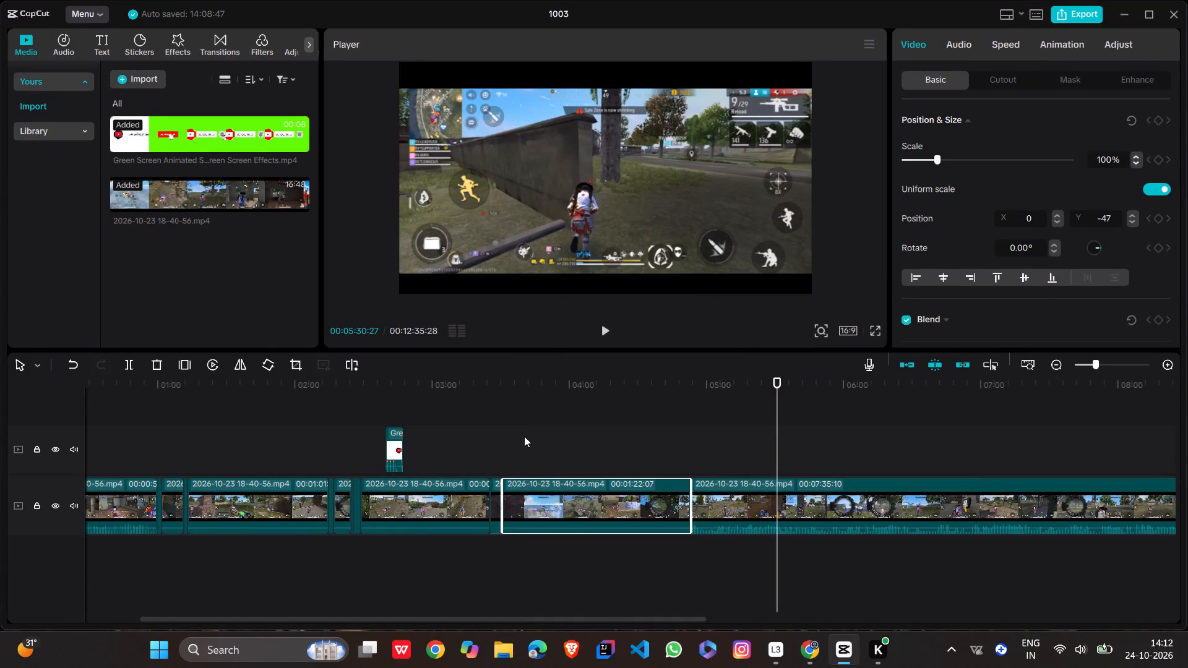
# Extract the audio from the short gameplay clip starting at 00:00:59:25, just before the 00:00:09:26 clip.
pyautogui.hscroll(7, 342, 443)
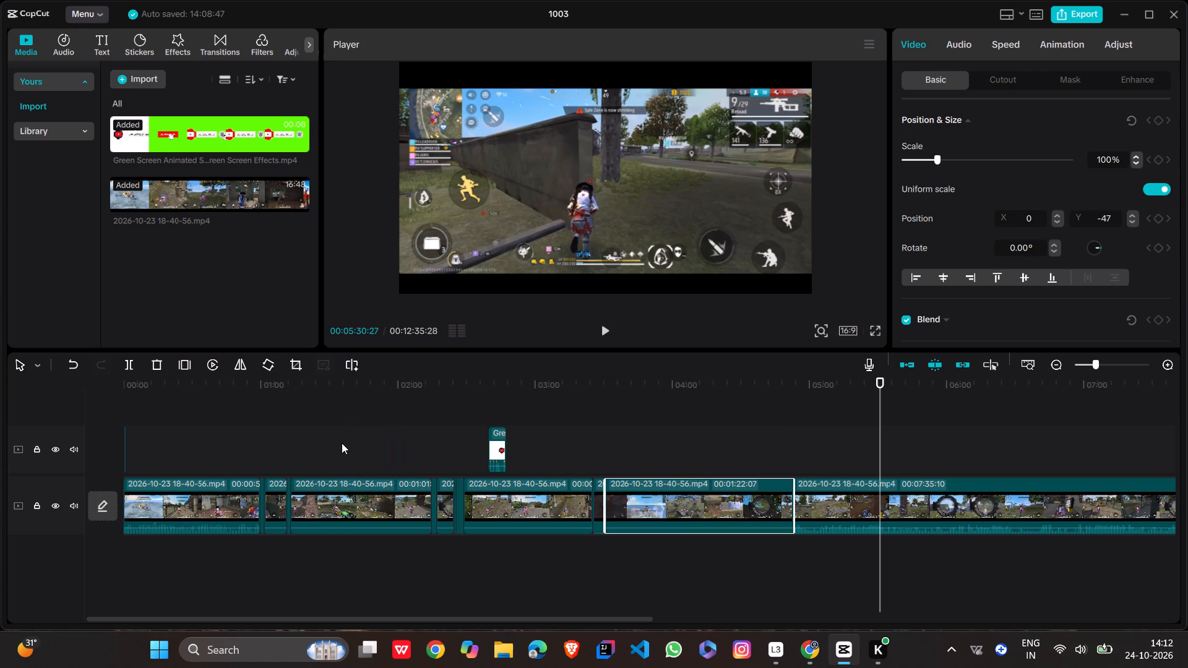
pyautogui.hscroll(2, 342, 443)
pyautogui.keyDown('ctrl'); pyautogui.scroll(2, 270, 450); pyautogui.keyUp('ctrl')
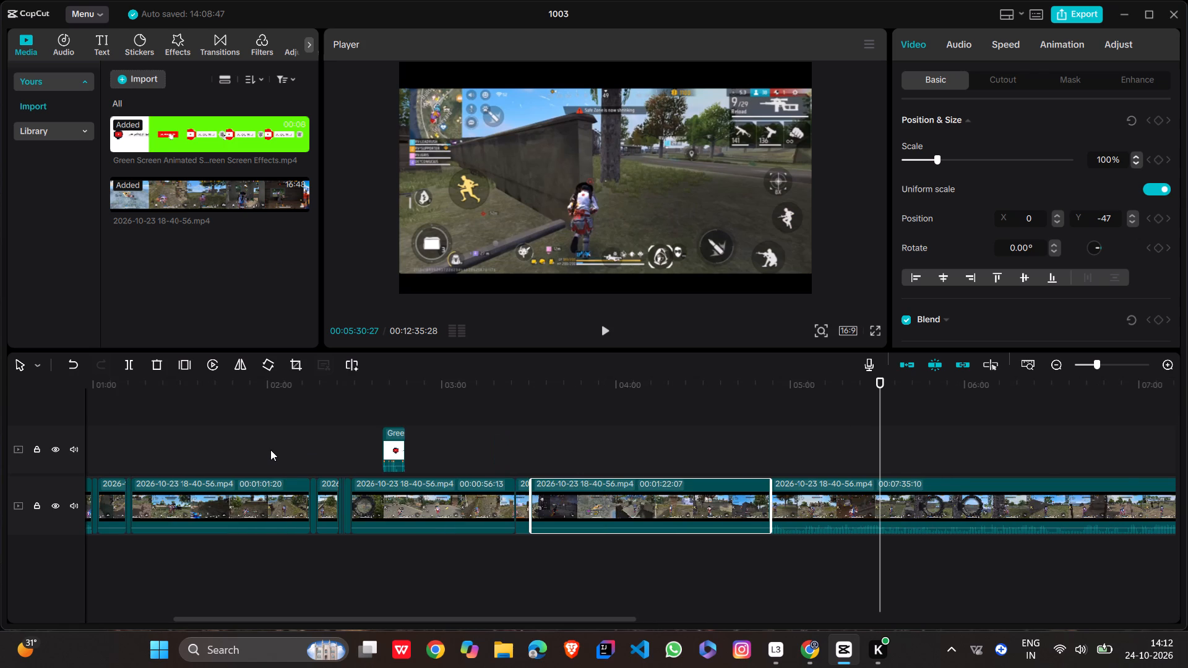
pyautogui.hscroll(4, 270, 450)
pyautogui.click(288, 446)
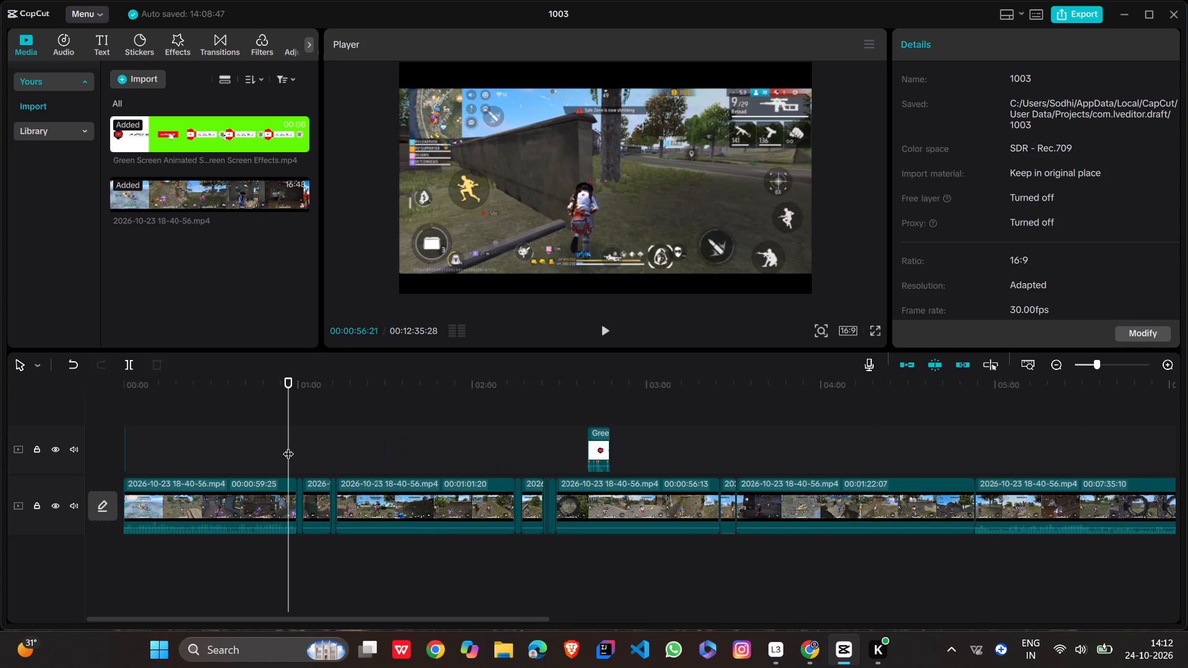
pyautogui.keyDown('ctrl'); pyautogui.scroll(3, 325, 442); pyautogui.keyUp('ctrl')
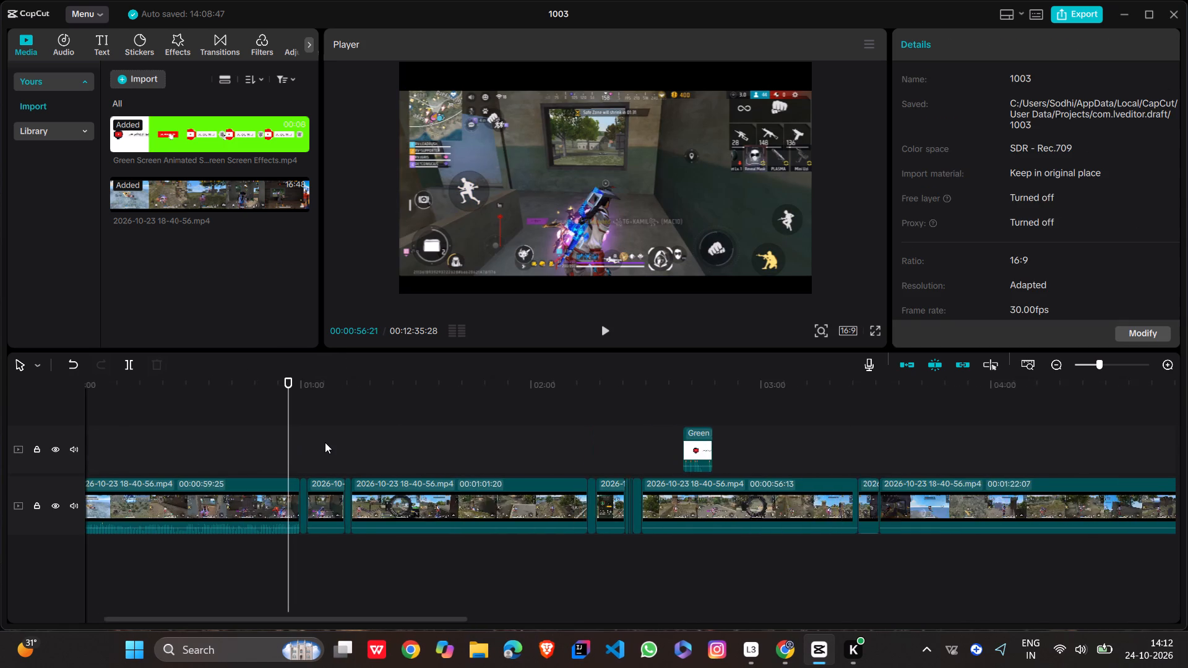
pyautogui.keyDown('ctrl'); pyautogui.scroll(13, 325, 442); pyautogui.keyUp('ctrl')
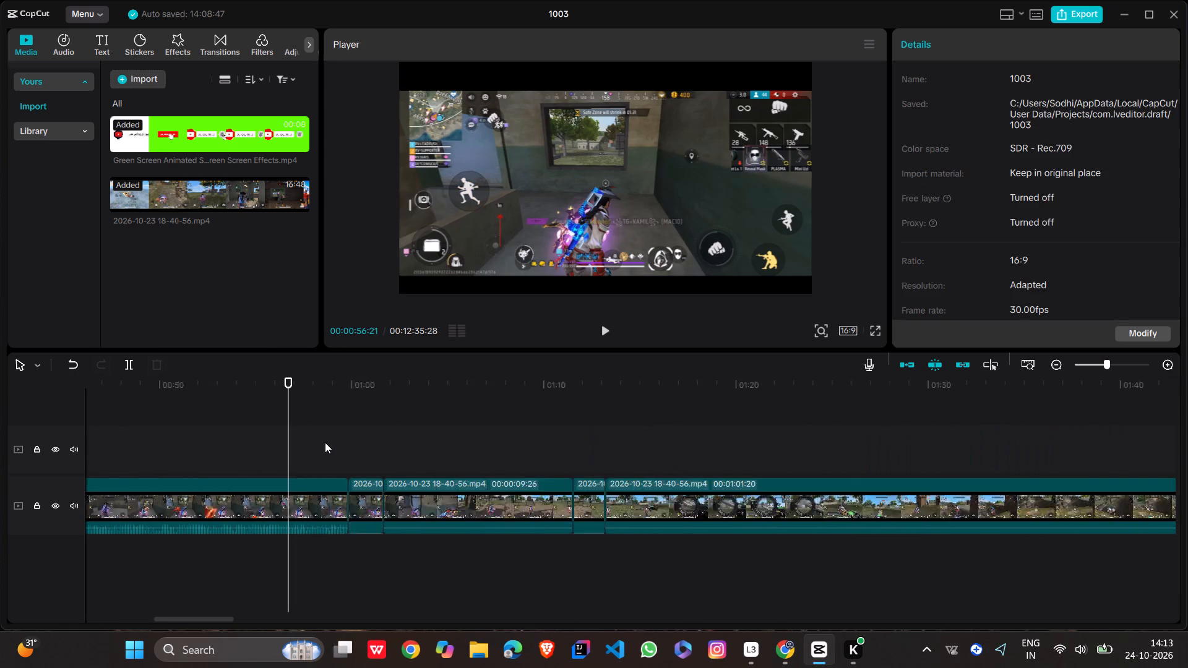
pyautogui.keyDown('ctrl'); pyautogui.scroll(7, 325, 442); pyautogui.keyUp('ctrl')
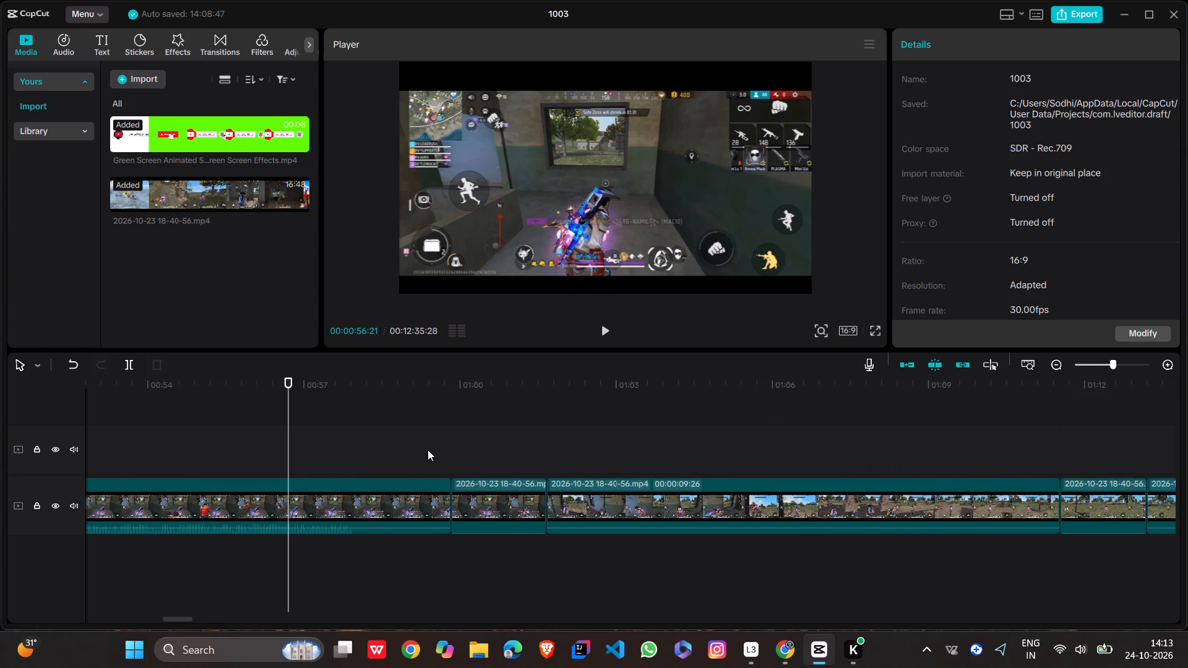
pyautogui.click(428, 450)
pyautogui.click(480, 498)
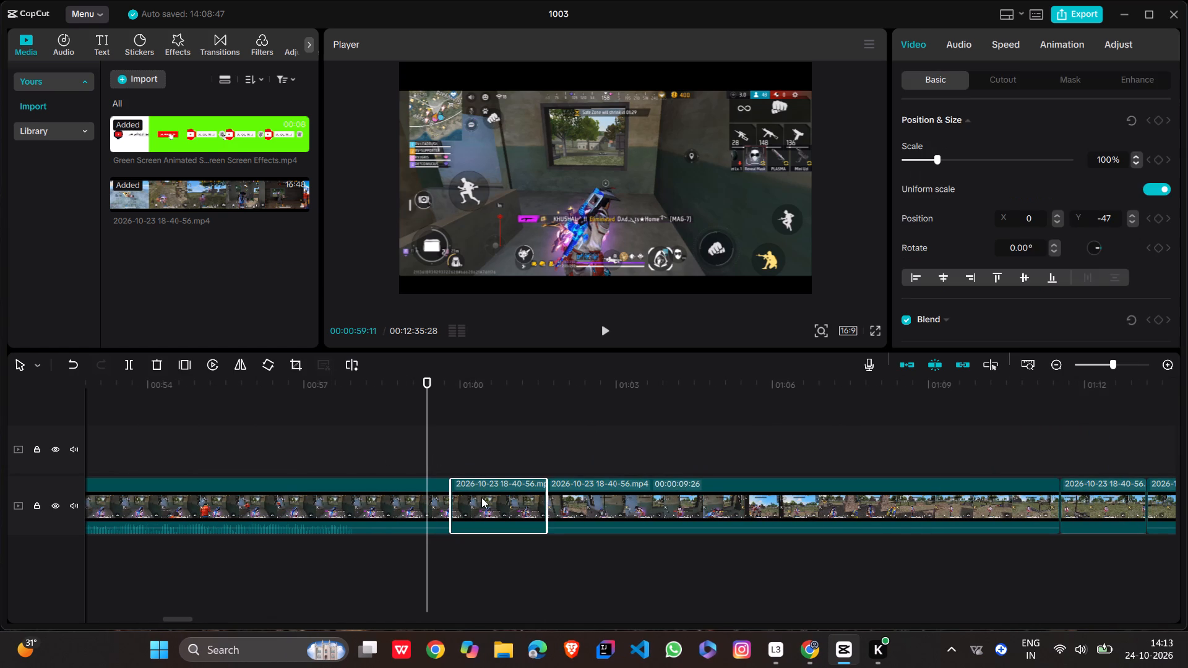
pyautogui.rightClick(481, 497)
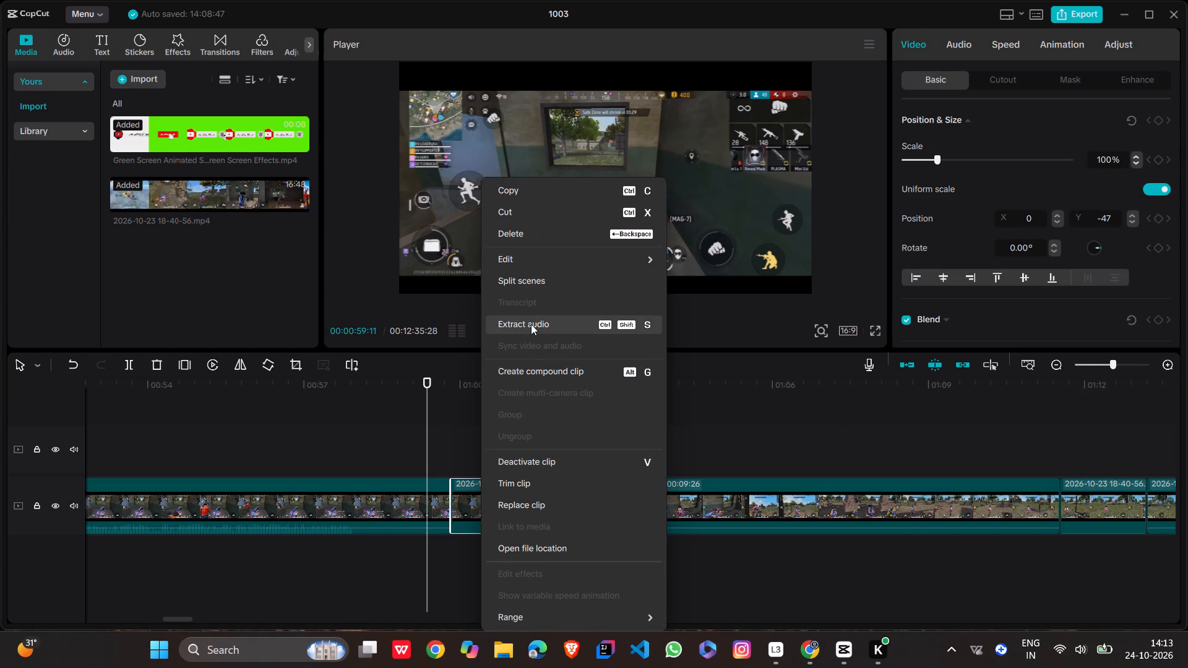
pyautogui.click(531, 324)
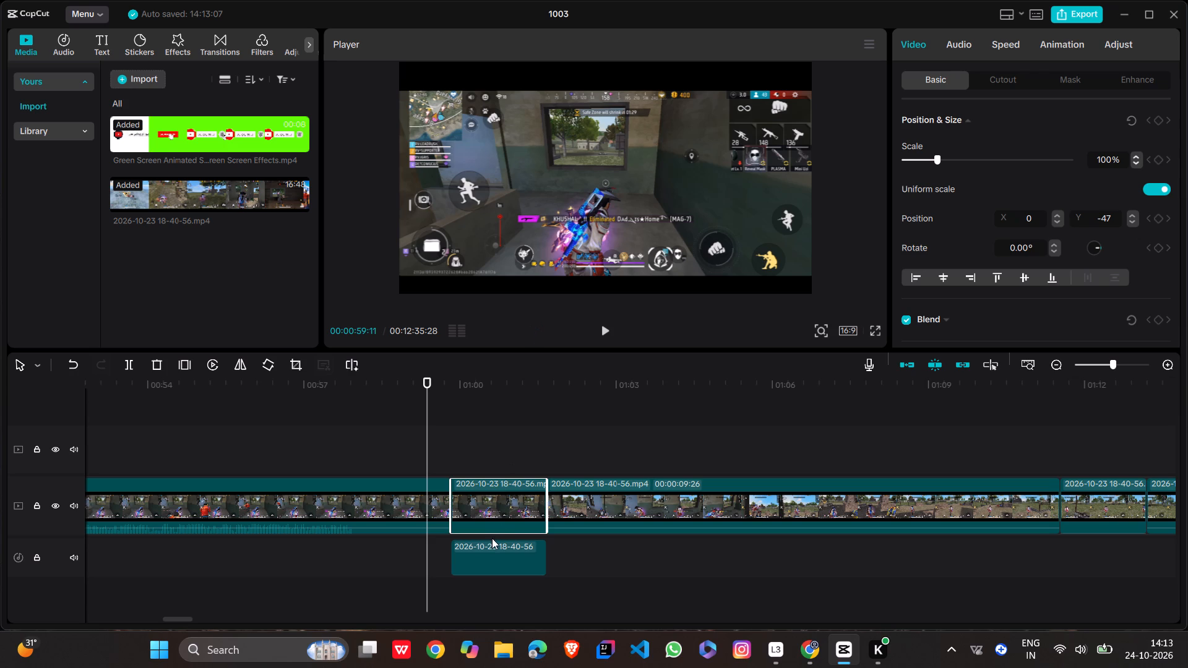
# Switch to Chrome, watch part of the voice separation tutorial, pause it and return to the CapCut project.
pyautogui.click(814, 651)
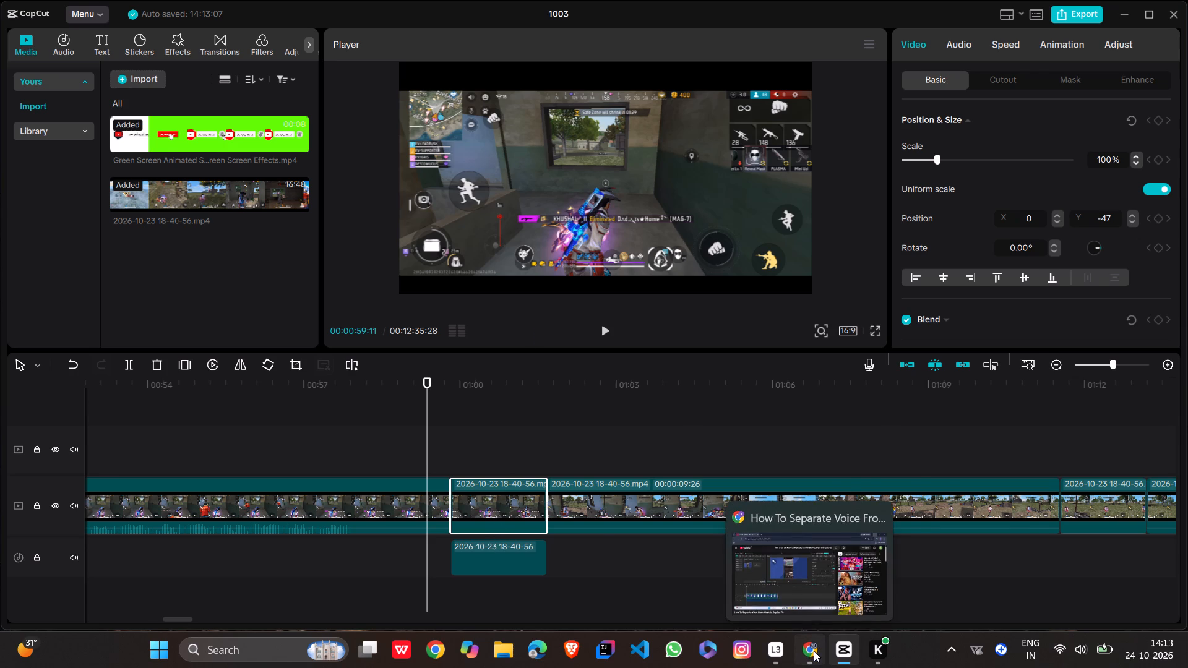
pyautogui.click(571, 409)
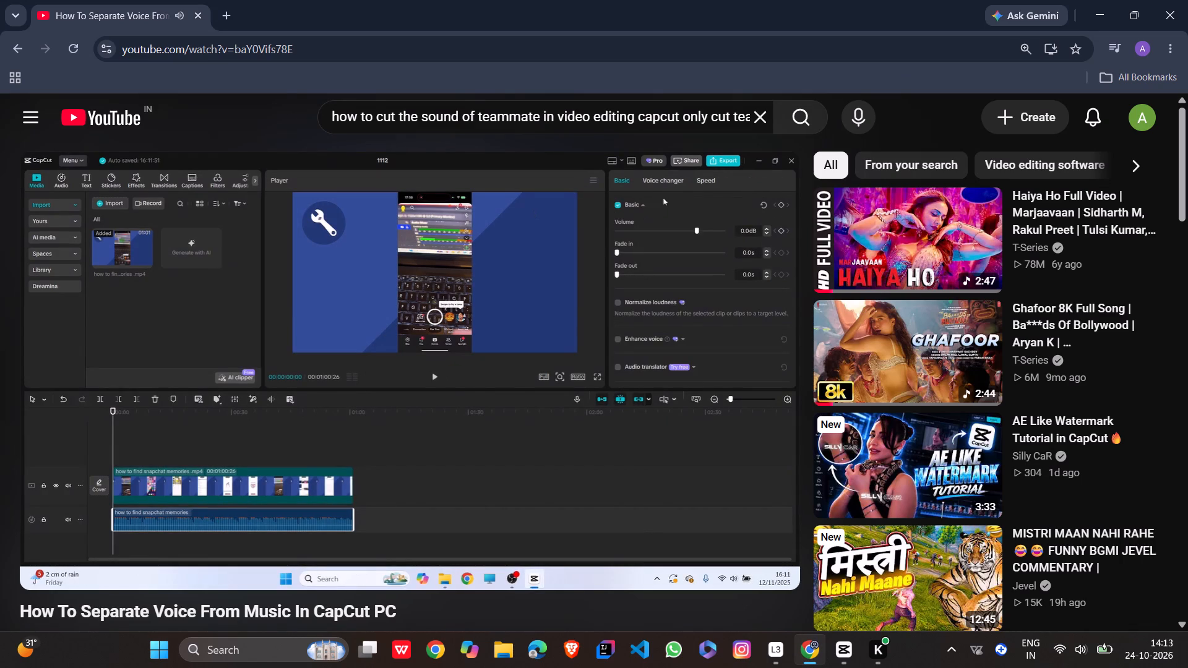
pyautogui.click(571, 409)
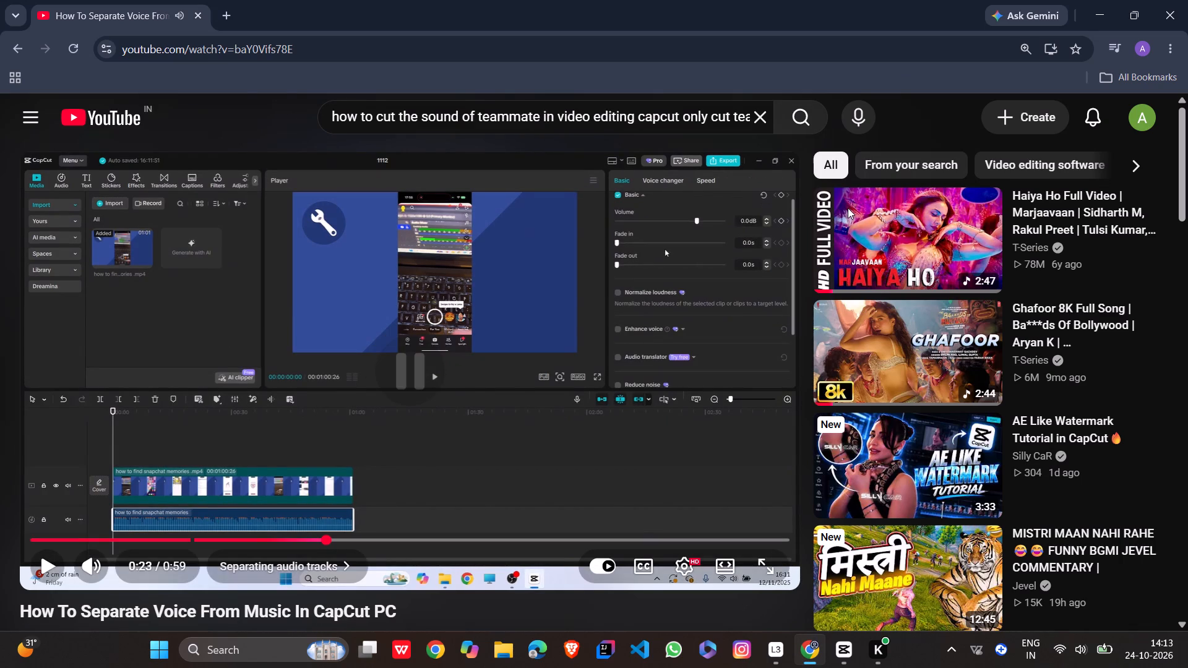
pyautogui.click(1093, 19)
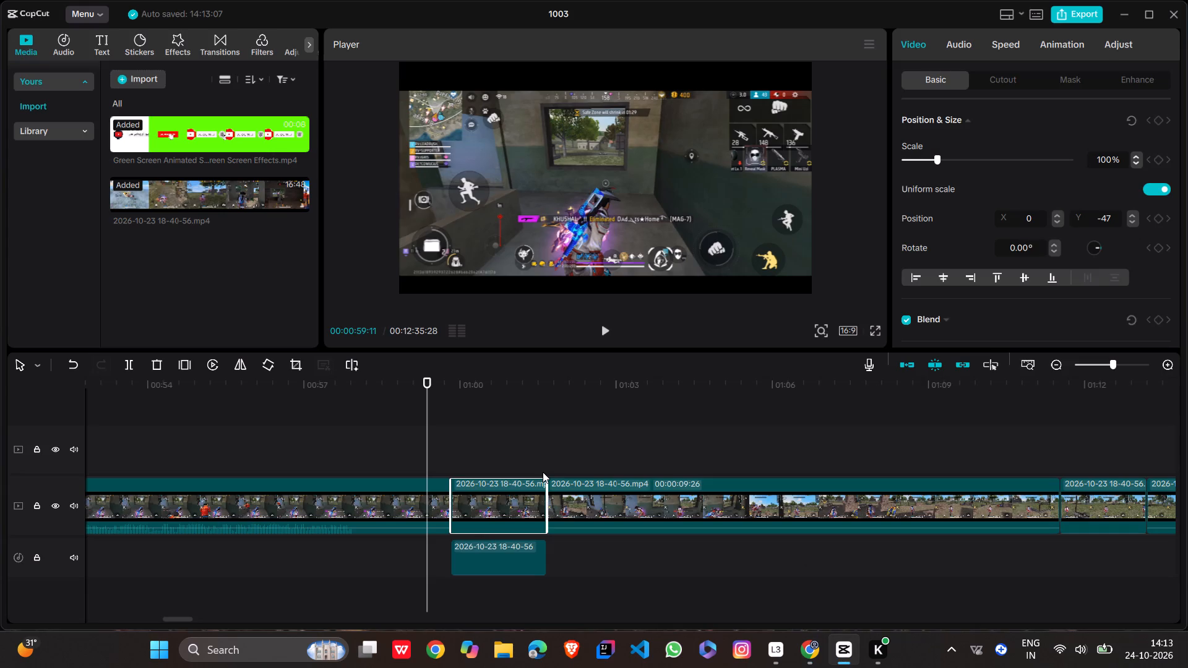
# Select the extracted audio clip, play across it from 00:00:59:11, and return the playhead to 00:00:59:25.
pyautogui.click(503, 548)
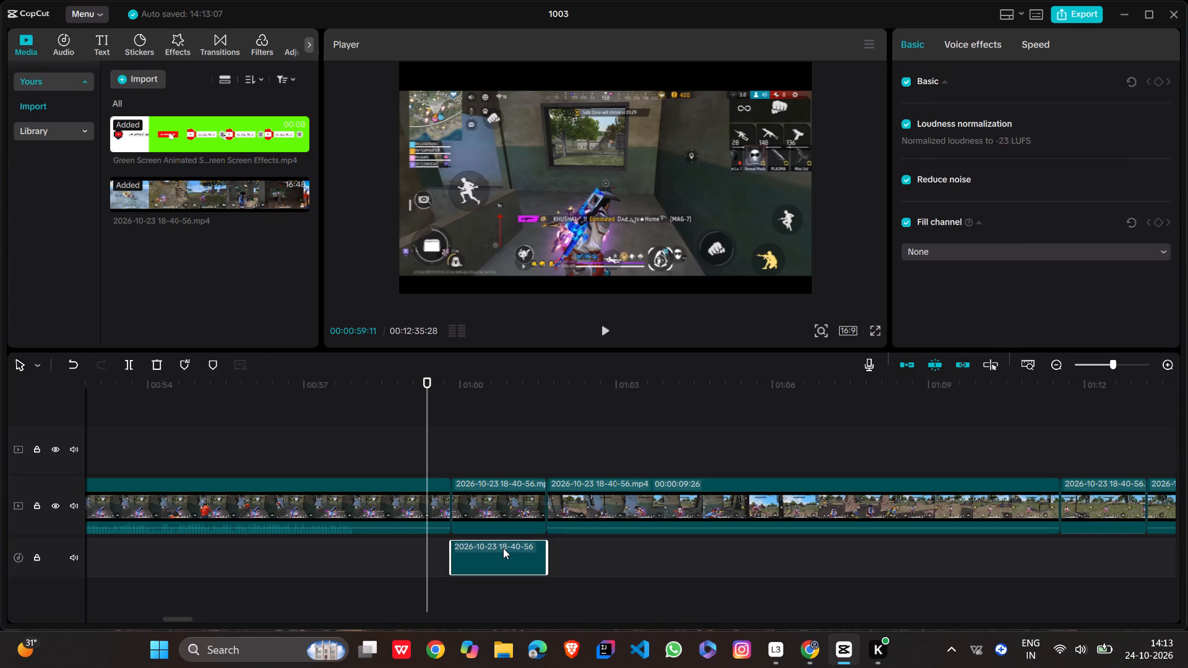
pyautogui.click(603, 330)
pyautogui.click(603, 330)
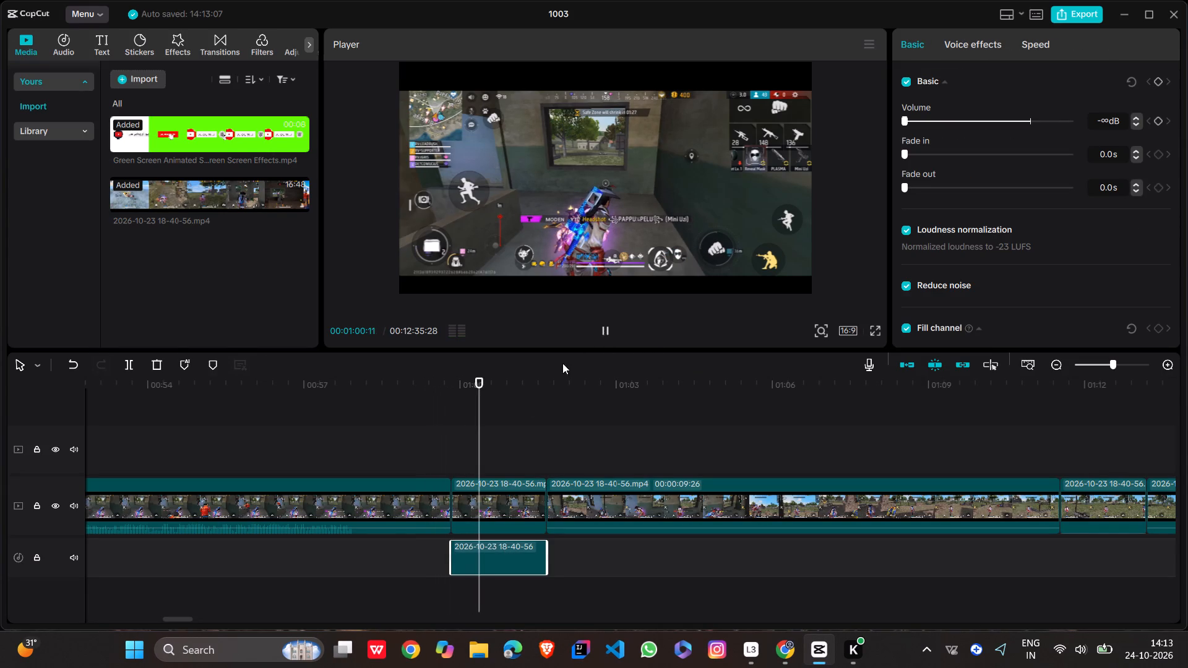
pyautogui.moveTo(481, 443); pyautogui.dragTo(449, 456)
# Recover the original audio of the short video clip at 00:00:59:25 and set its volume to 0.0 dB.
pyautogui.click(489, 517)
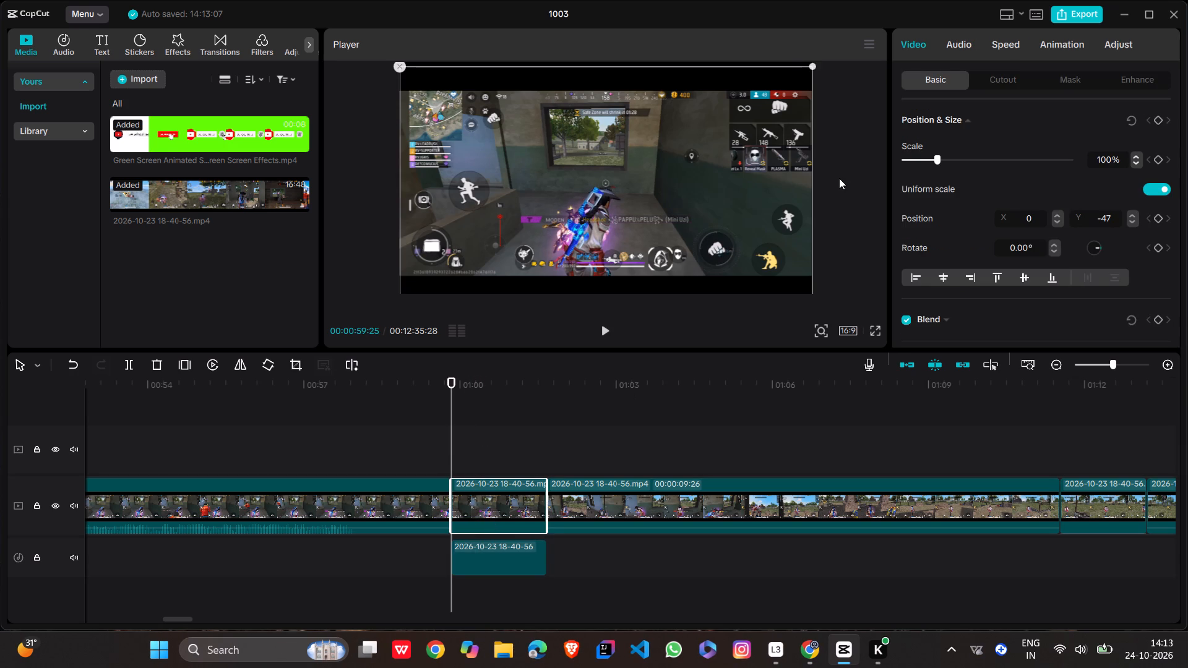
pyautogui.click(961, 47)
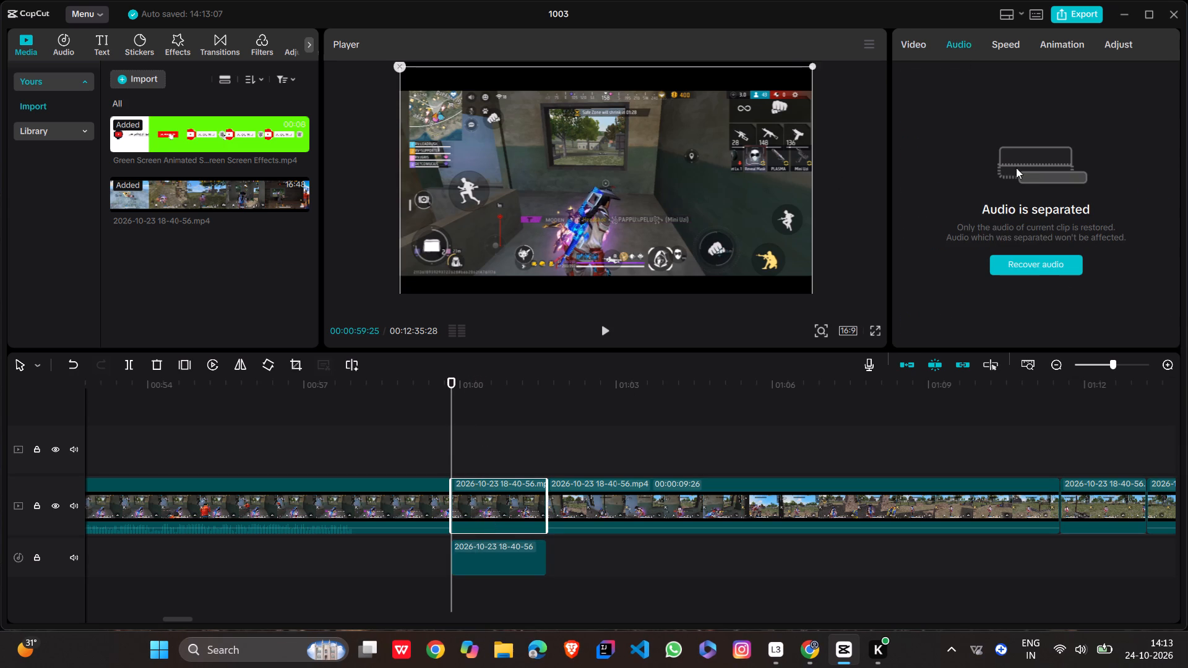
pyautogui.click(1028, 260)
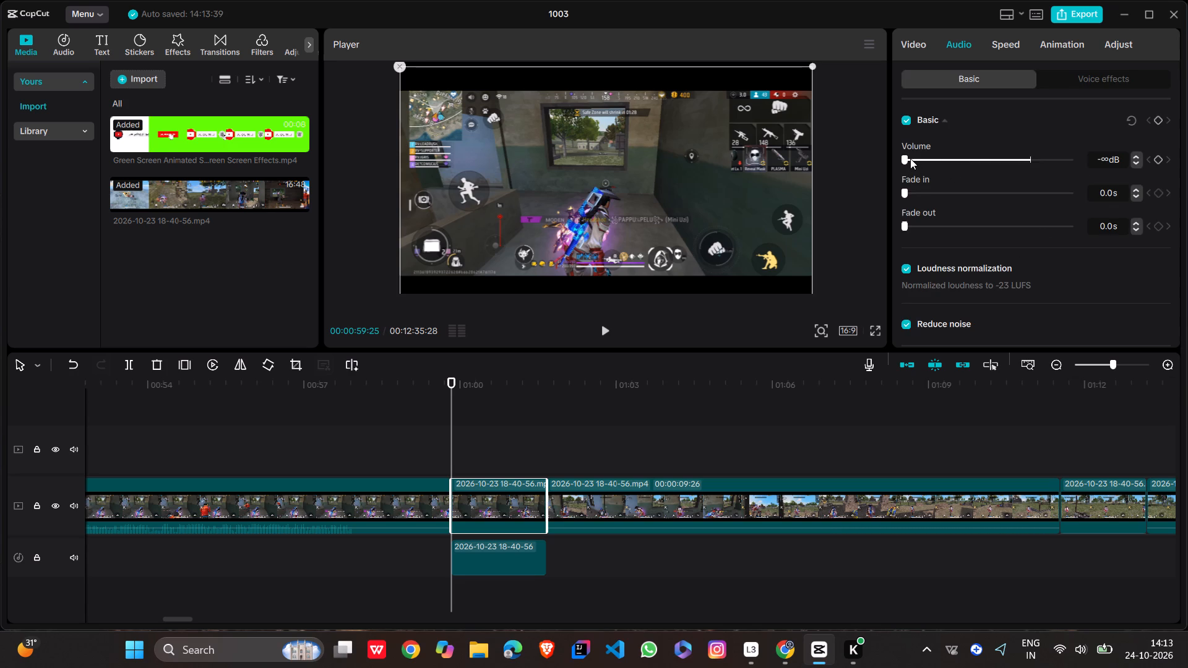
pyautogui.moveTo(910, 158); pyautogui.dragTo(1028, 153)
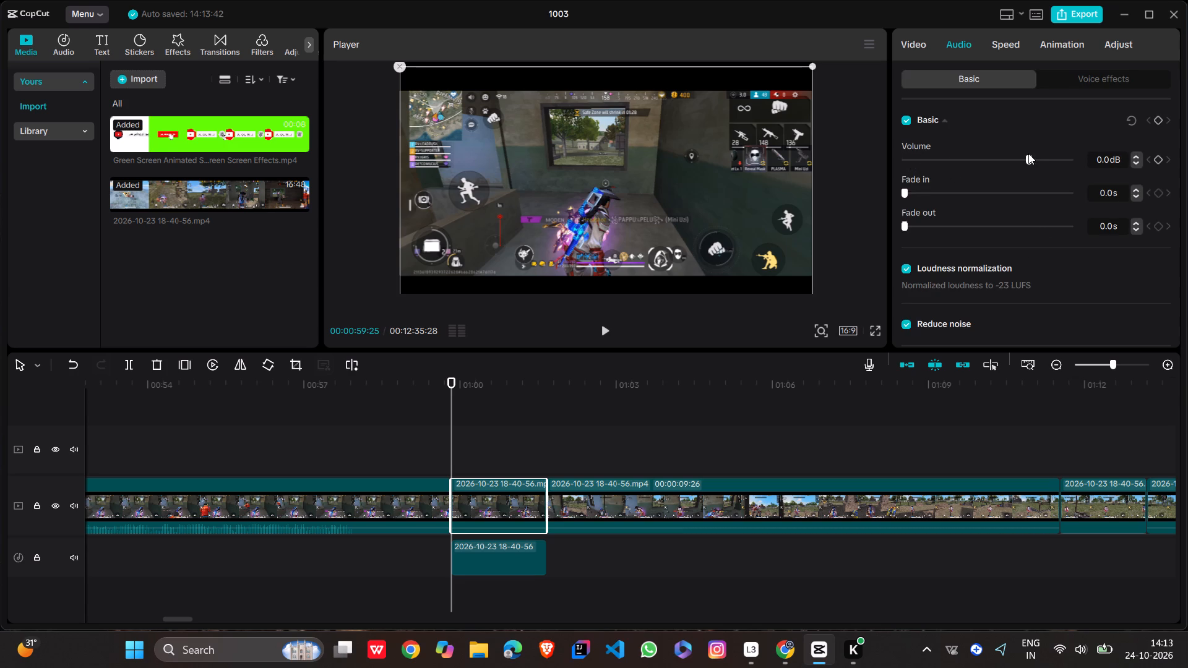
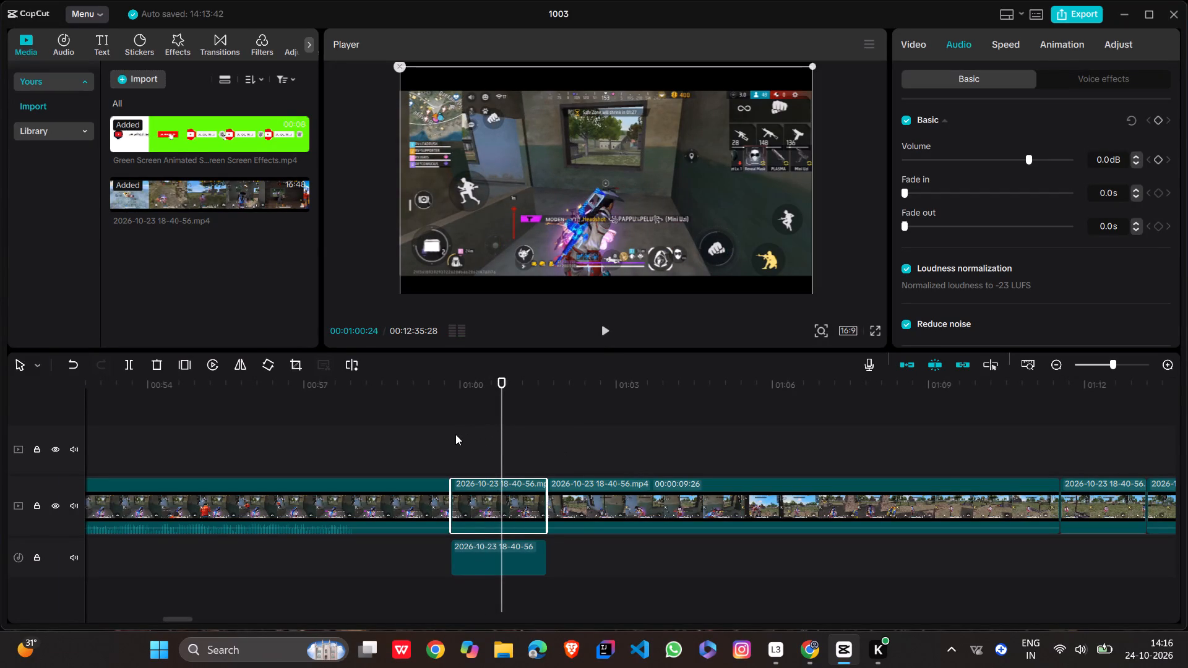
# Return the playhead to 00:00:59:25 and select the extracted audio clip below the short video clip.
pyautogui.moveTo(501, 383); pyautogui.dragTo(450, 385)
pyautogui.click(477, 557)
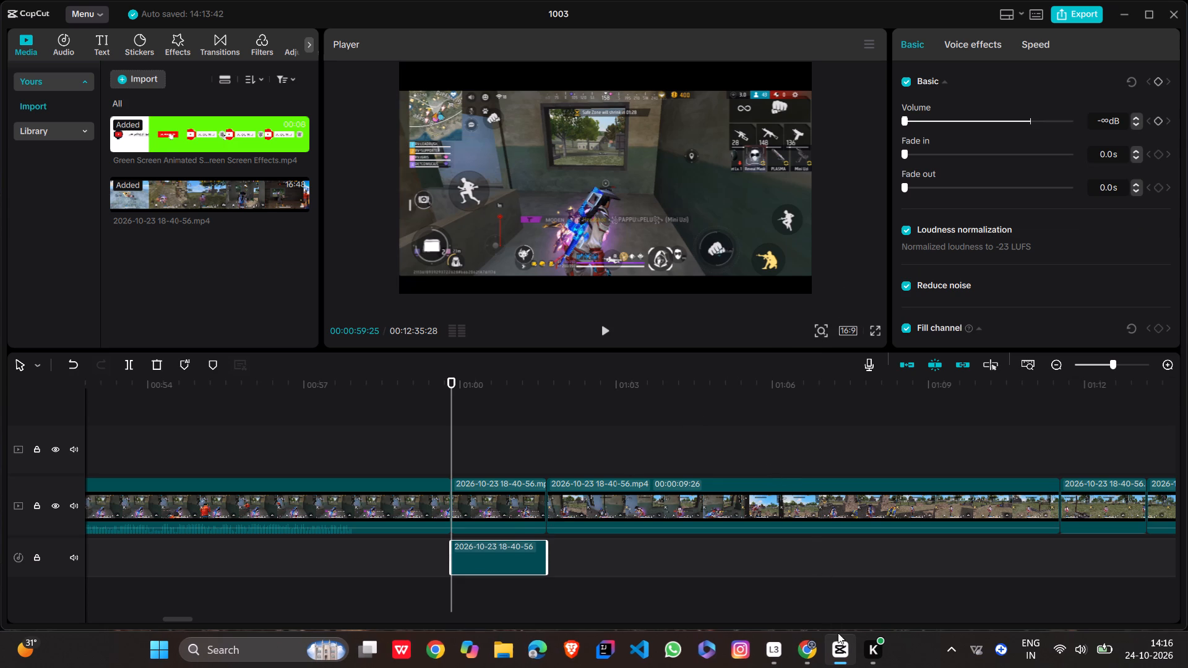
# Switch to Chrome, watch the tutorial's part on separating audio tracks, pause it and return to the CapCut project.
pyautogui.click(815, 651)
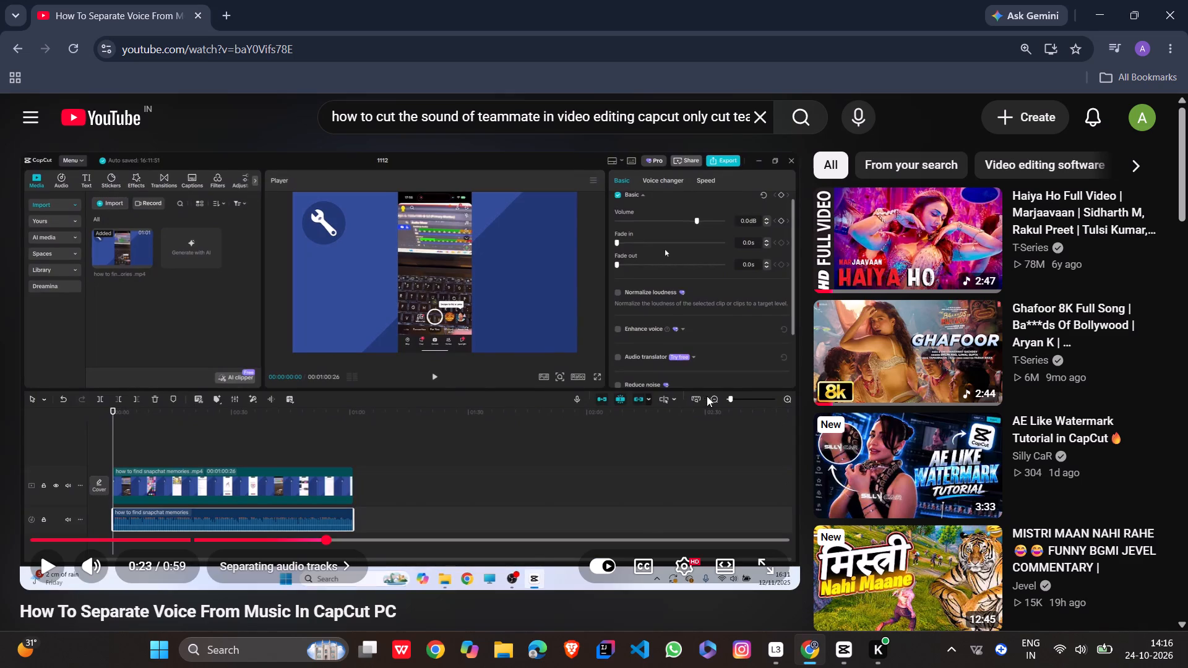
pyautogui.click(598, 412)
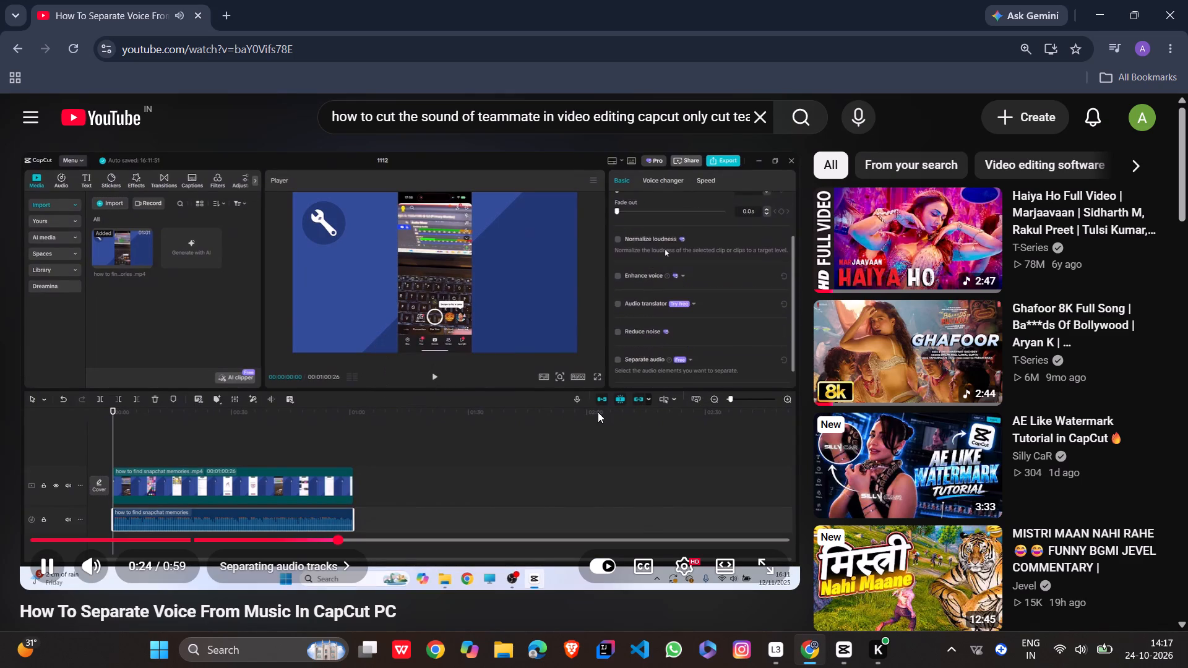
pyautogui.click(592, 428)
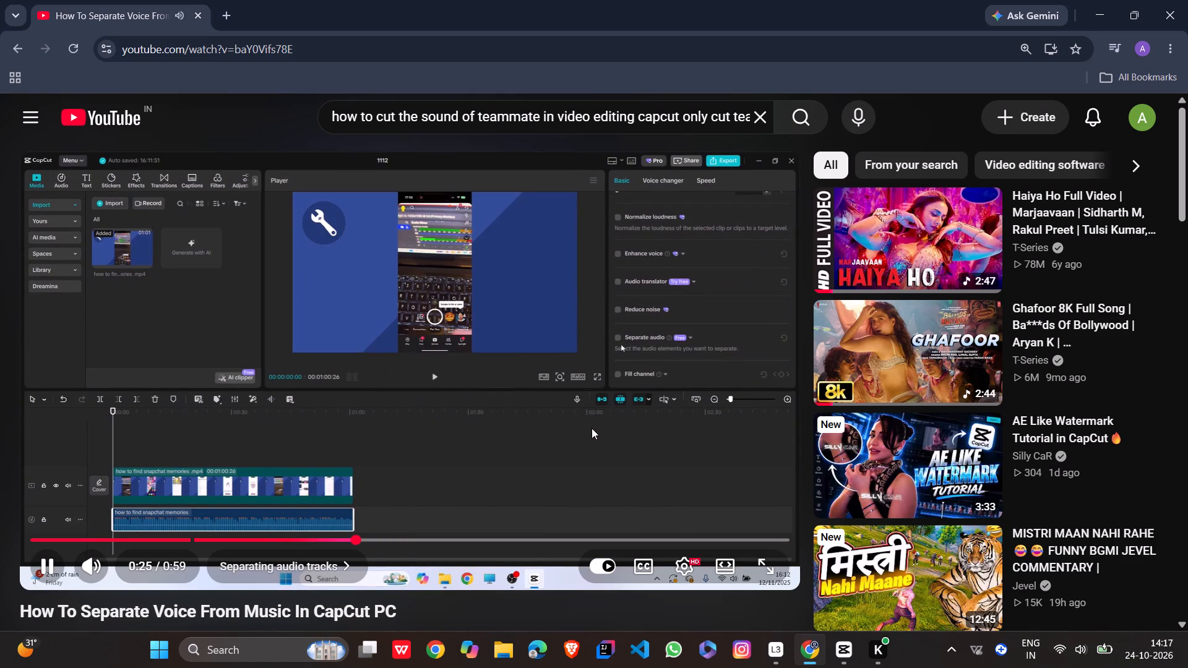
pyautogui.click(1096, 24)
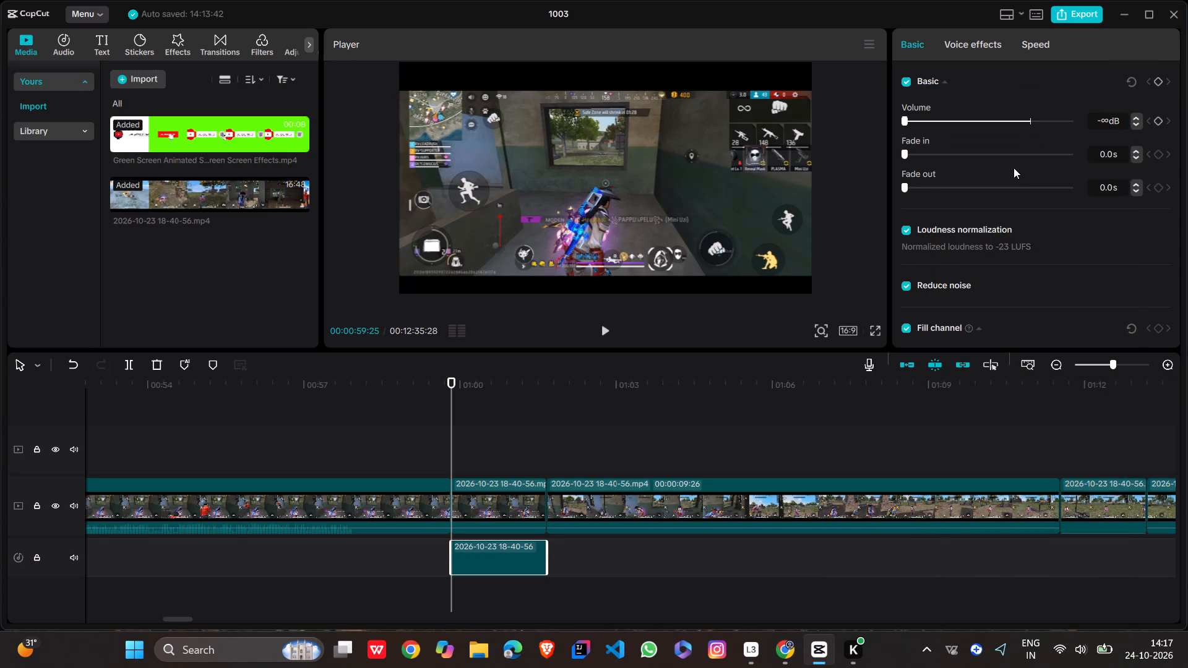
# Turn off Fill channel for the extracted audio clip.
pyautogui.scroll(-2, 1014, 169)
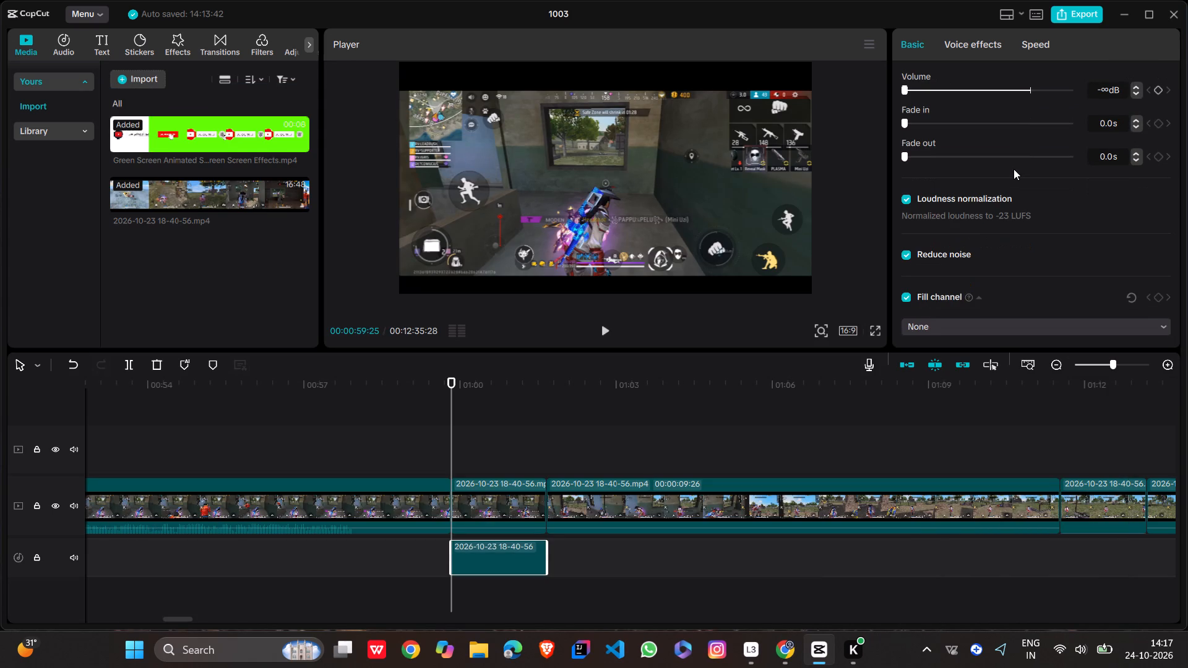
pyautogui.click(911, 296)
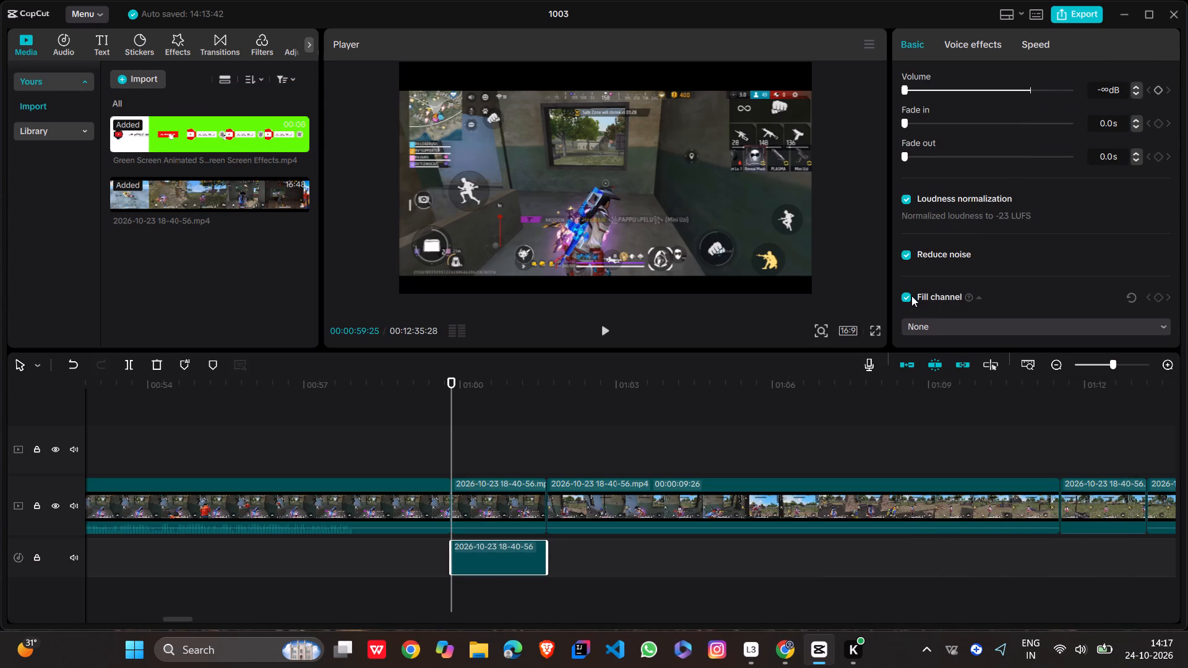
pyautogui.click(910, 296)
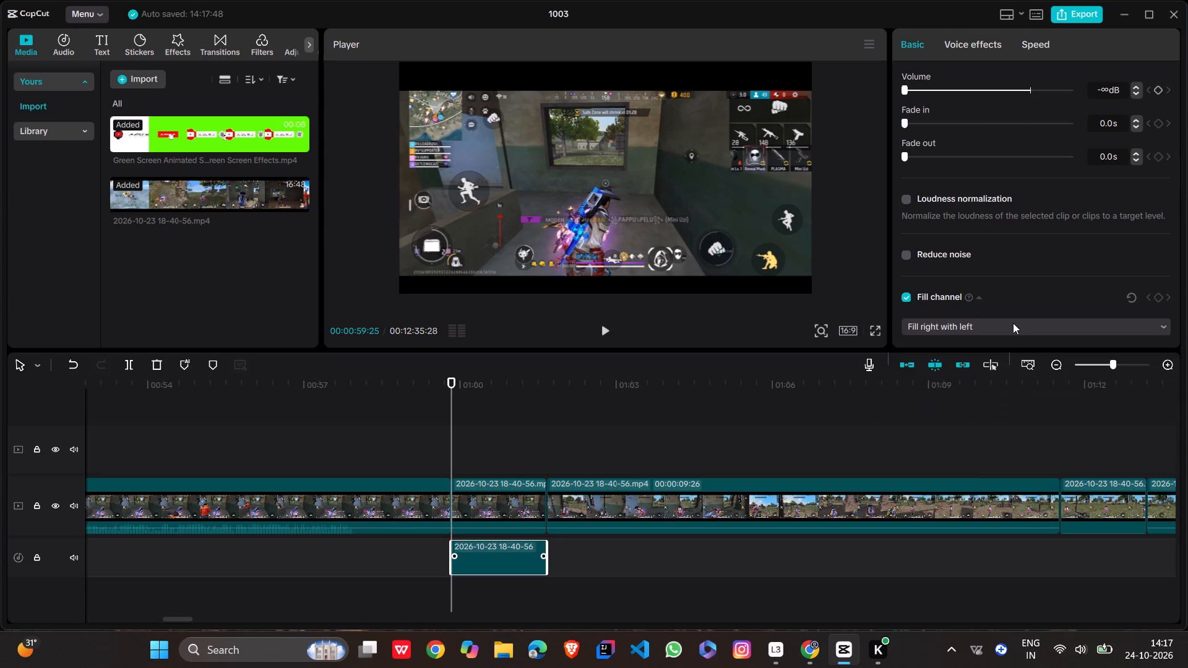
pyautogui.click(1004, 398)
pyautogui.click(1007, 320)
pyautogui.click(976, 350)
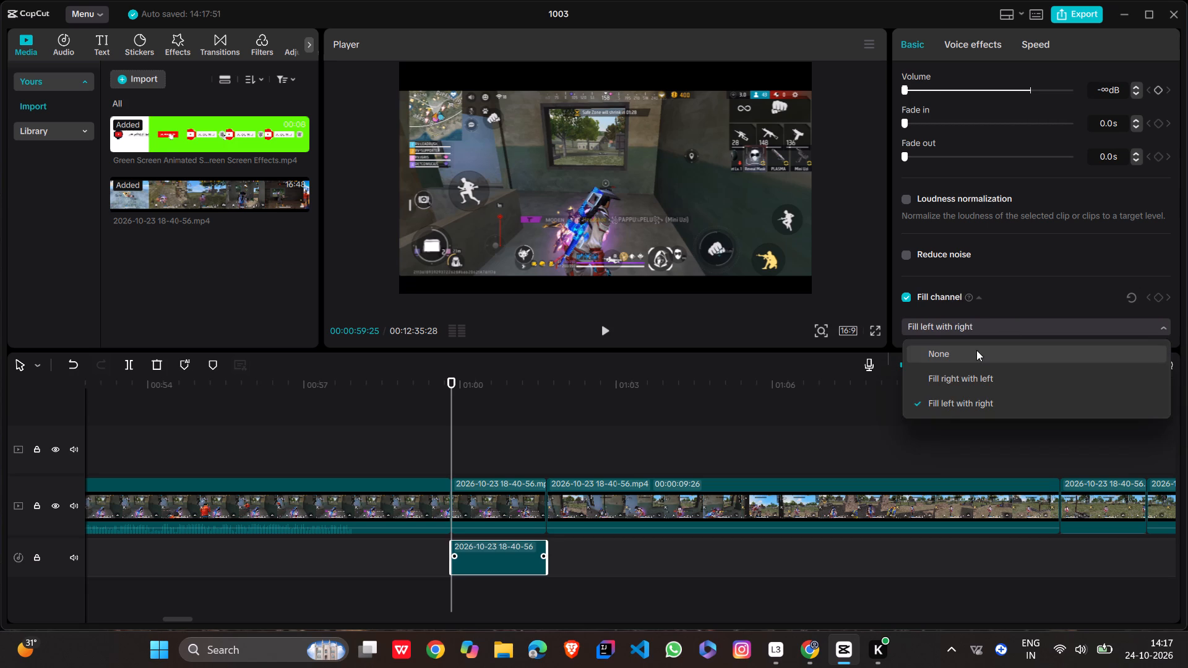
# Check the extracted audio clip's voice effects under Voice filters, Voice characters and Speech to song.
pyautogui.scroll(-1, 997, 291)
pyautogui.scroll(2, 997, 291)
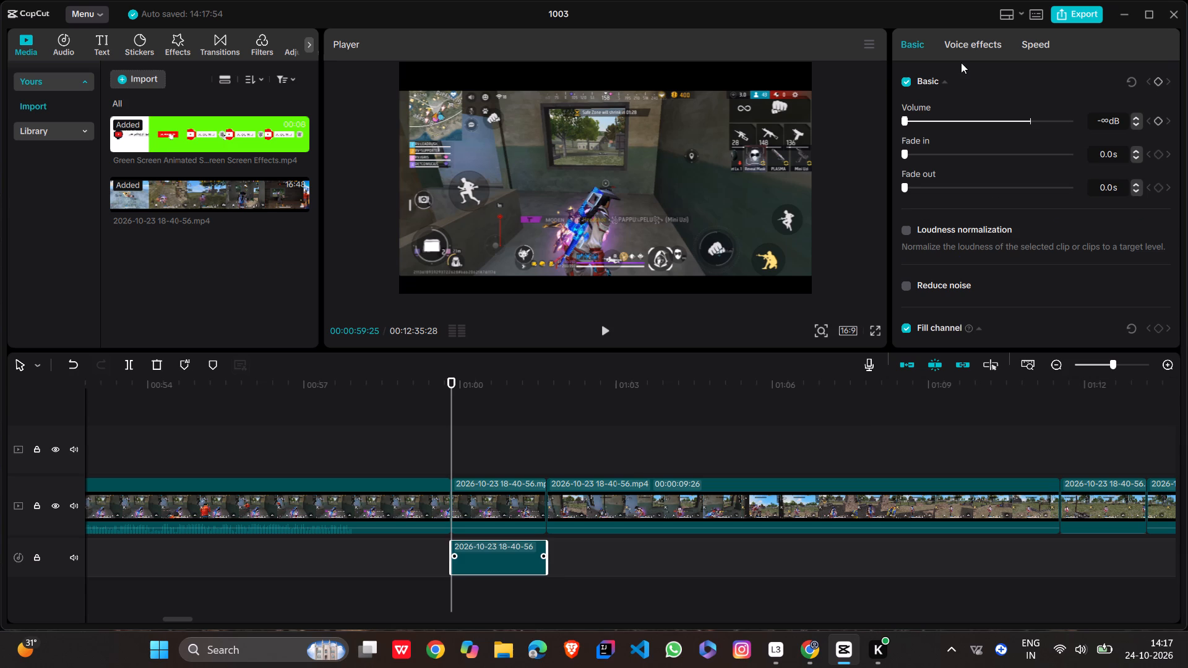
pyautogui.click(978, 49)
pyautogui.click(978, 49)
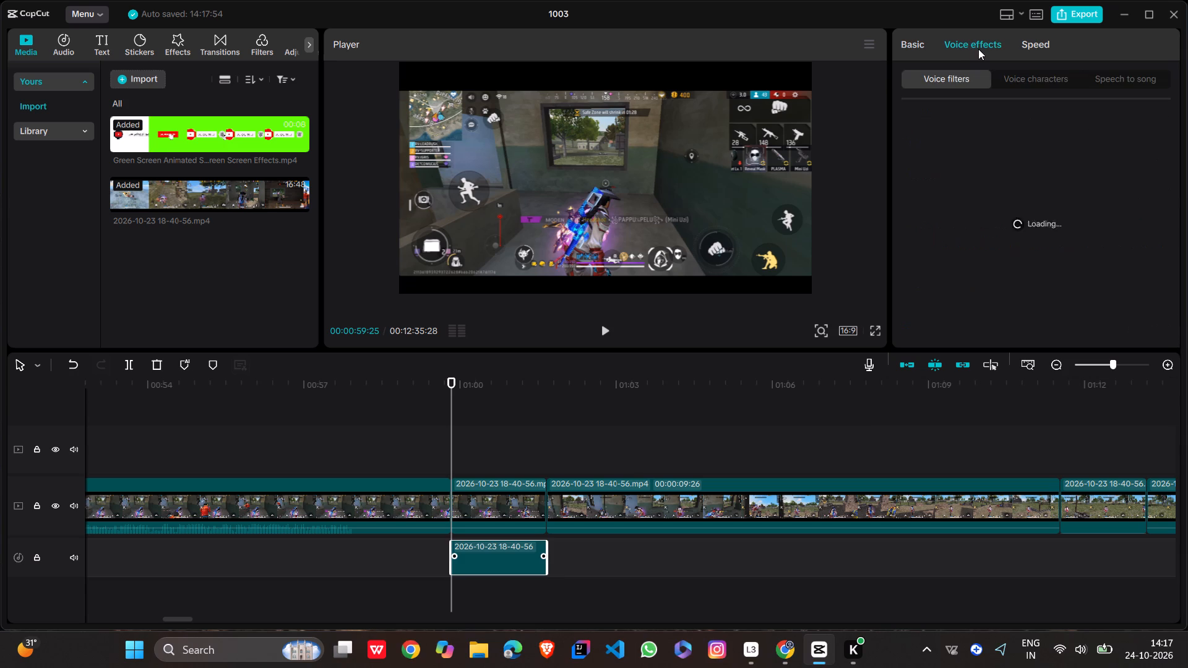
pyautogui.click(1059, 78)
pyautogui.click(1117, 83)
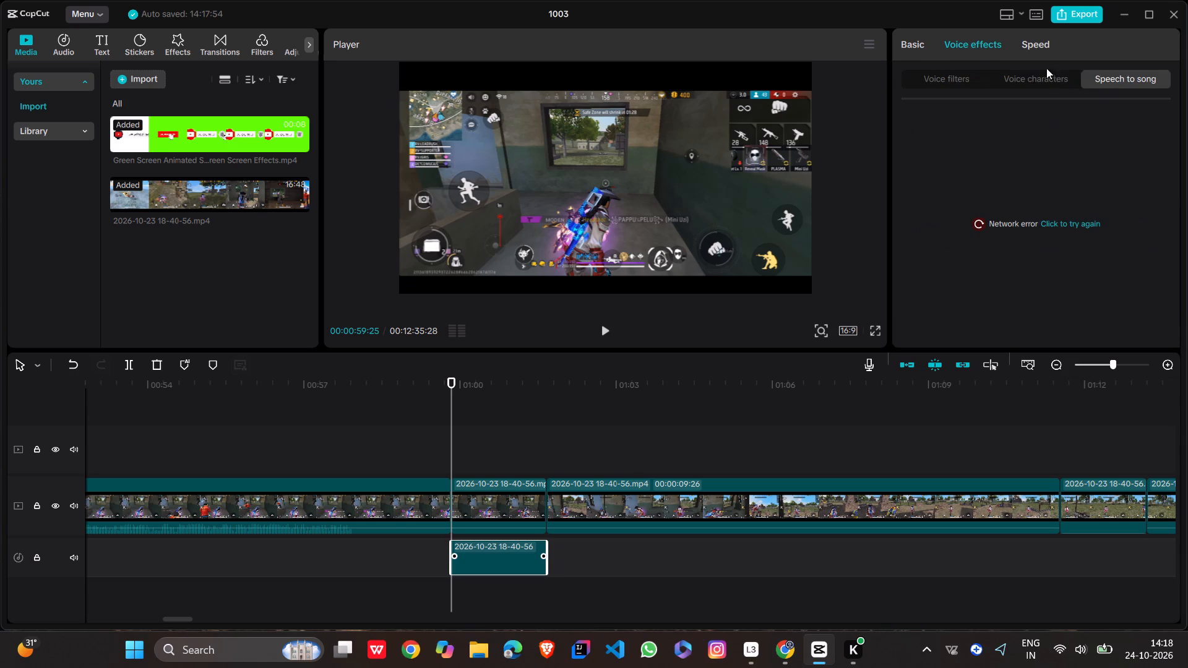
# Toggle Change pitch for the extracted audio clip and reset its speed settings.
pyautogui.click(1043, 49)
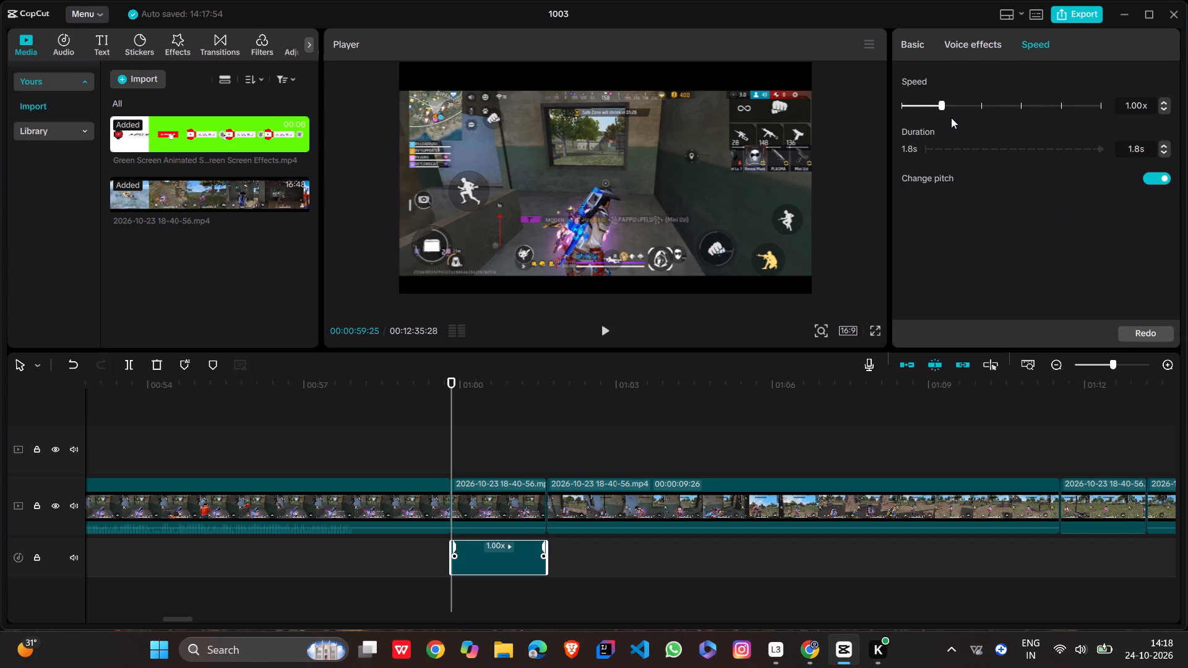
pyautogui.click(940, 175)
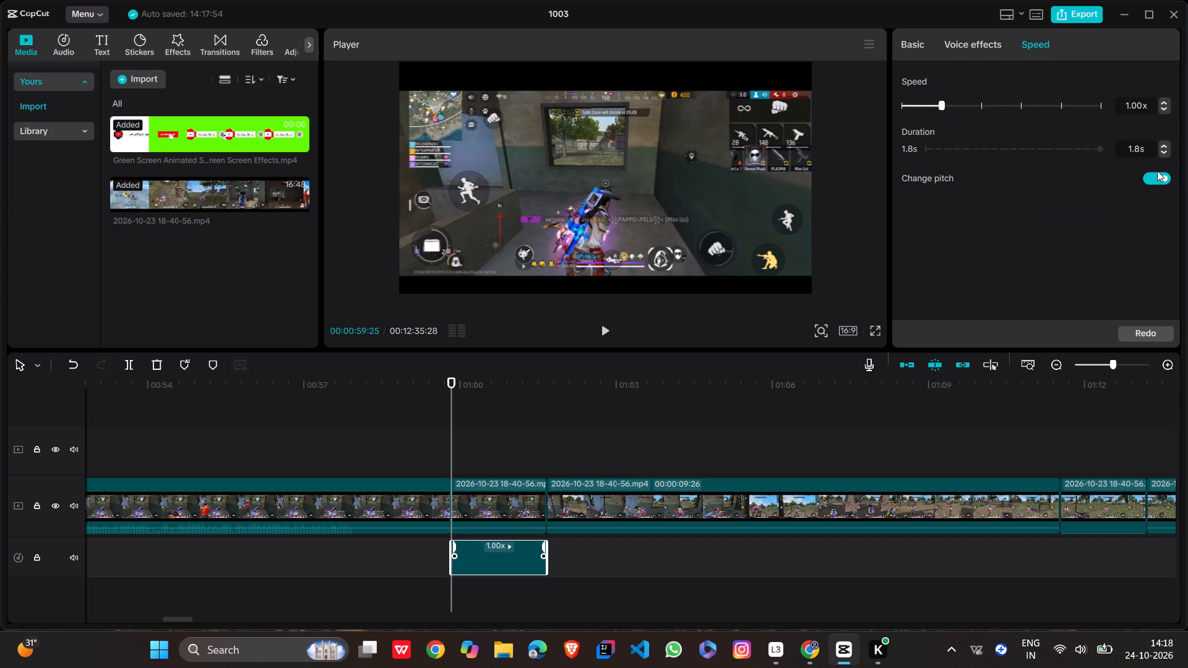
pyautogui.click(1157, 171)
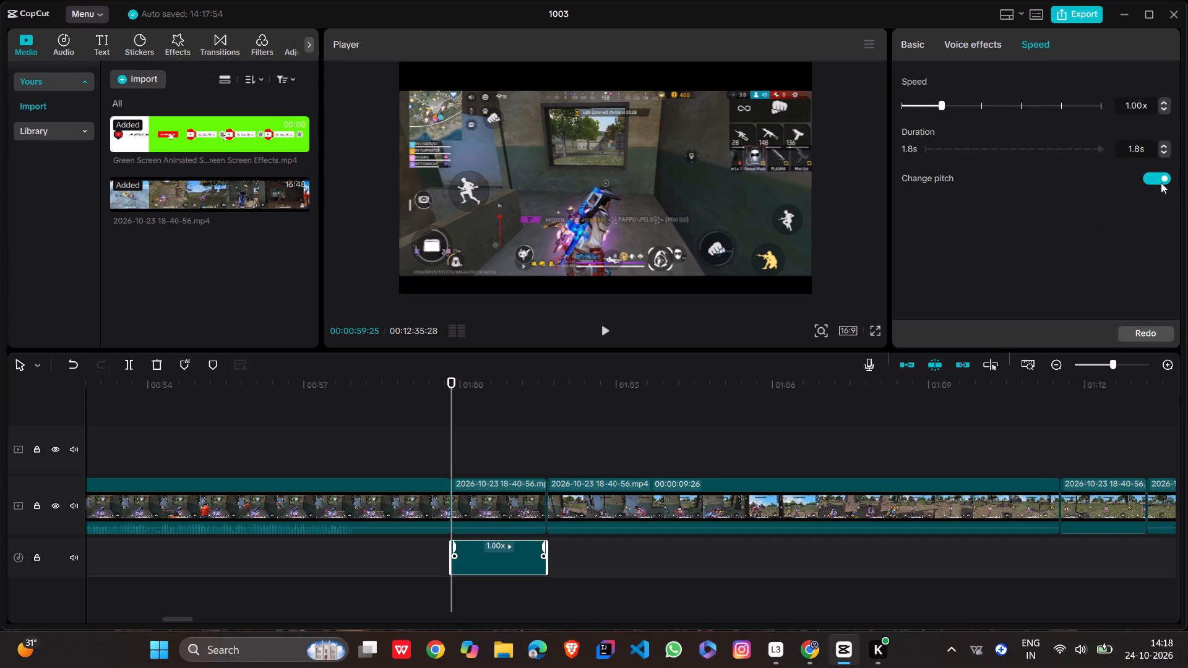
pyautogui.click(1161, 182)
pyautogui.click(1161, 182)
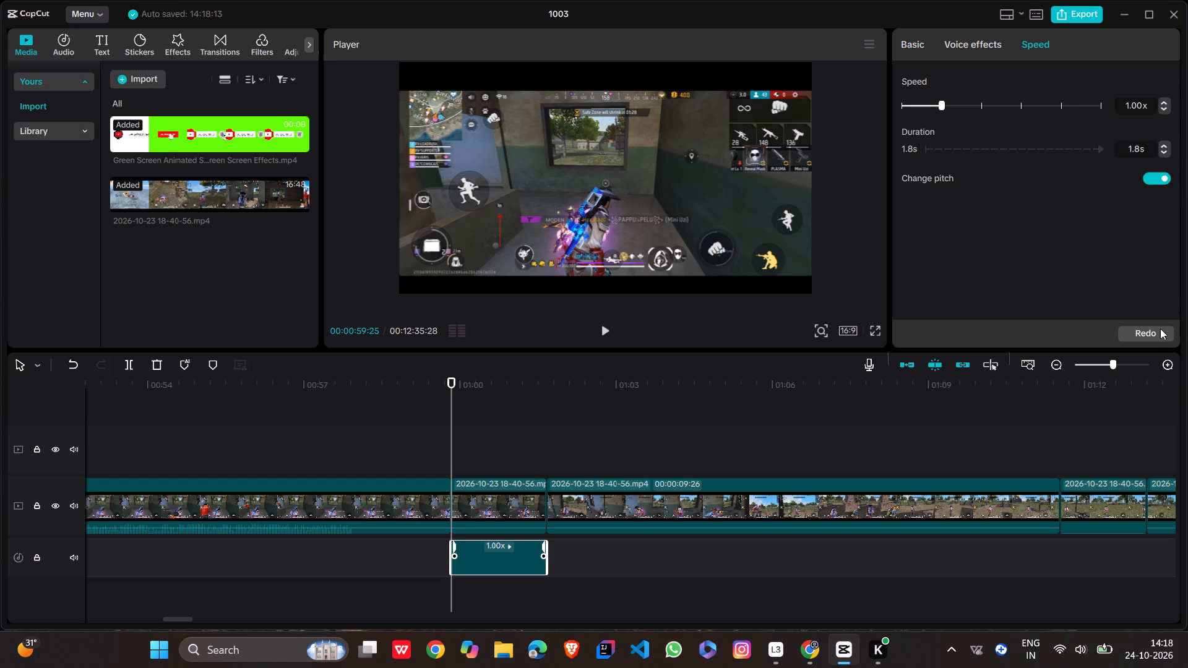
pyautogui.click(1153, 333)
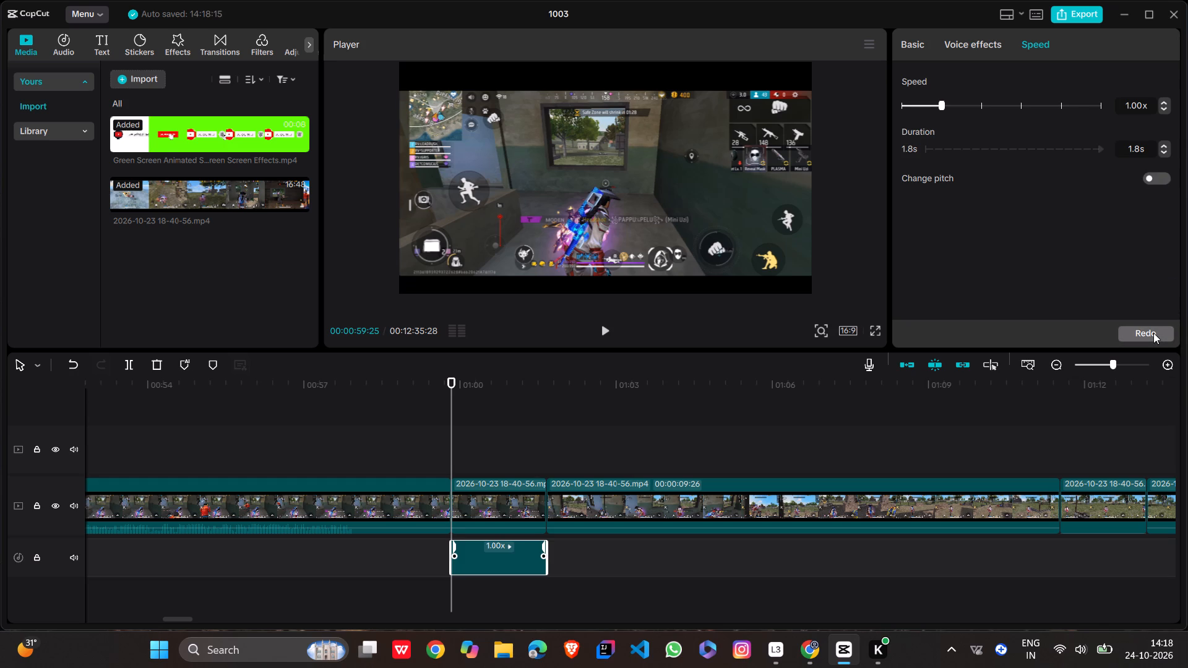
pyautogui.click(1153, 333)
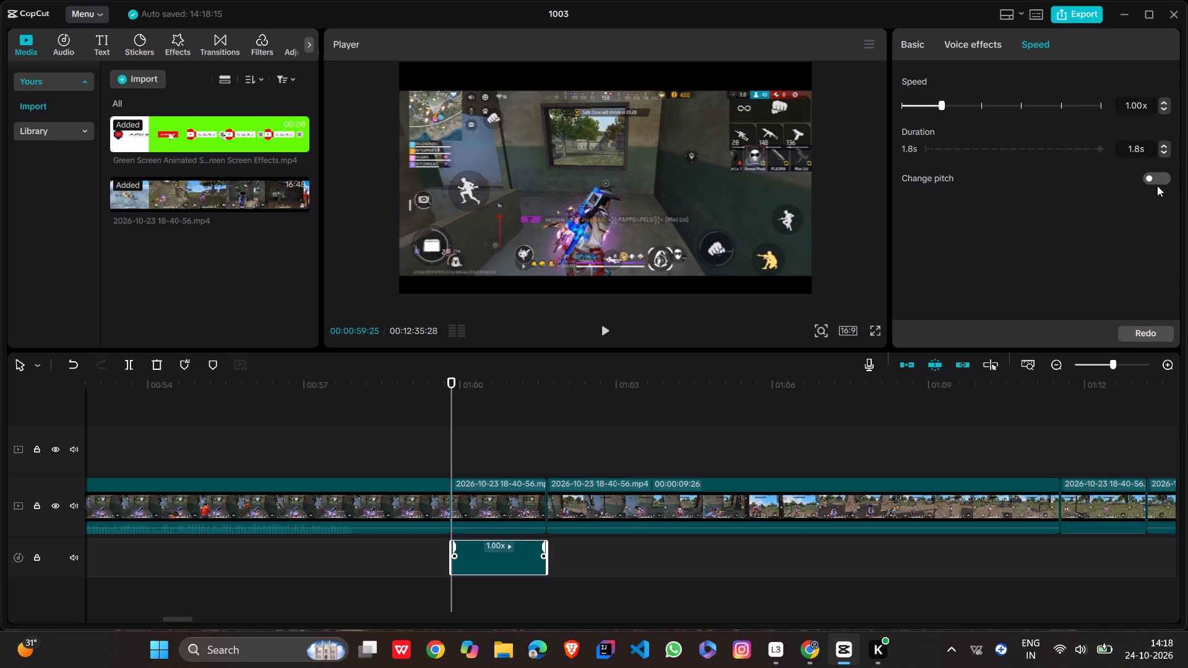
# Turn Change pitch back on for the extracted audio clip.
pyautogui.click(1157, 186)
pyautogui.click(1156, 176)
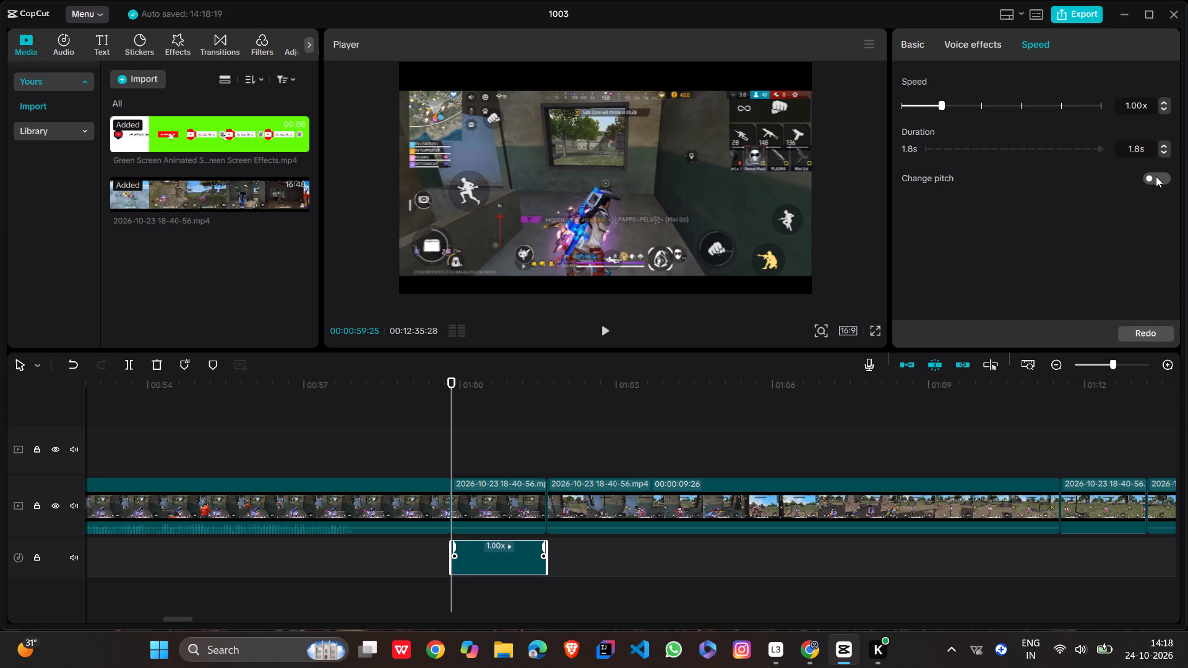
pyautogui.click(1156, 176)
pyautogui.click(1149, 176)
# Turn on Loudness normalization in the extracted audio clip's basic settings.
pyautogui.click(974, 44)
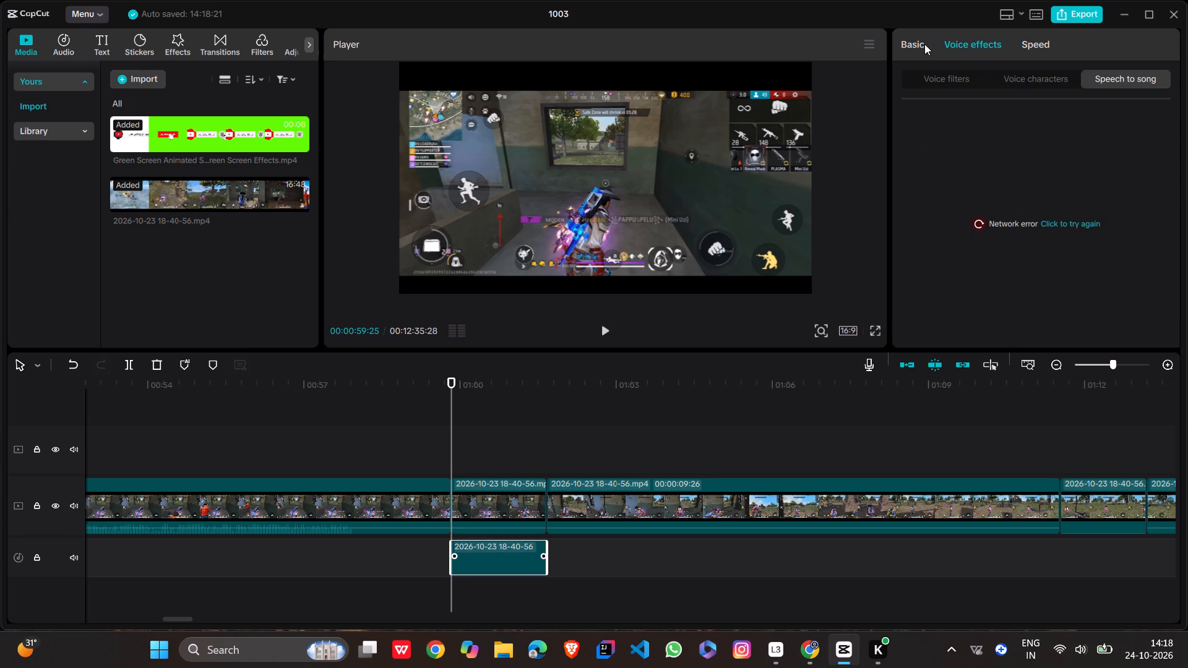
pyautogui.click(924, 44)
pyautogui.scroll(-10, 986, 165)
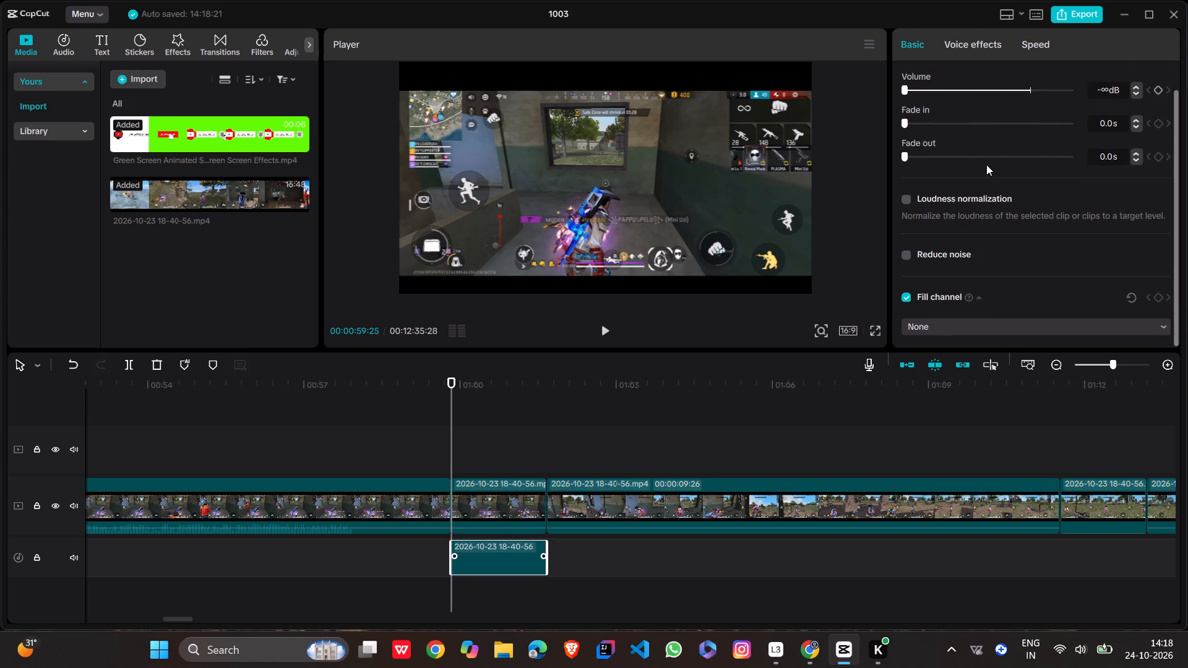
pyautogui.scroll(-4, 986, 165)
pyautogui.click(909, 196)
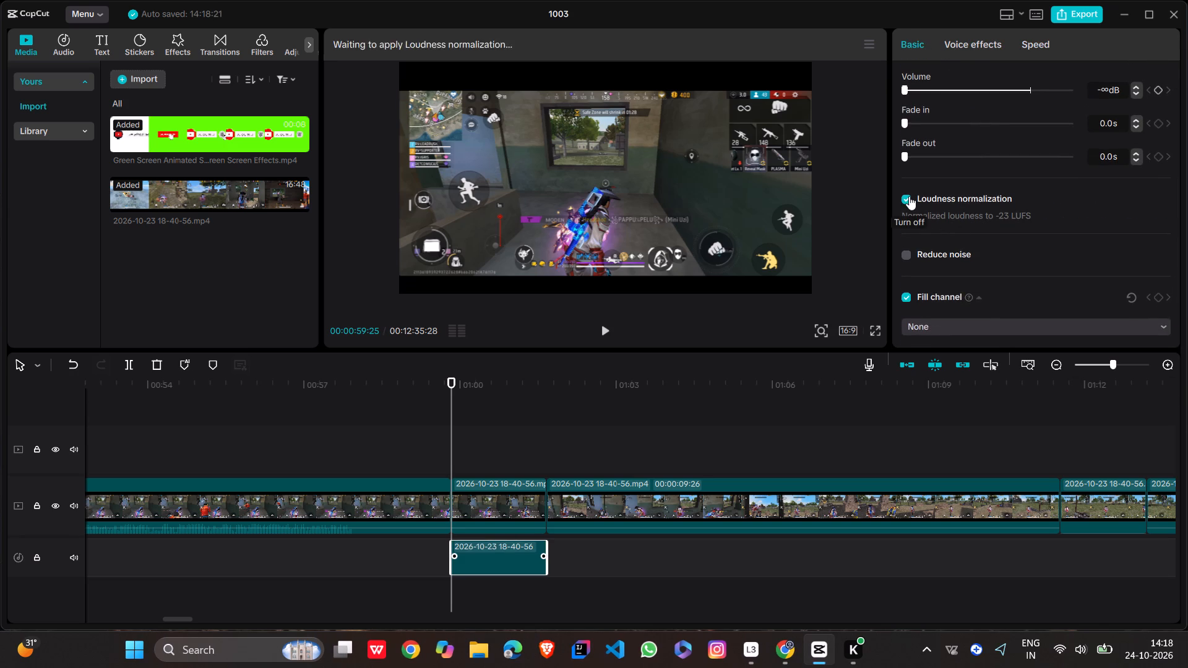
# Look through the extracted audio clip's basic settings for Separate audio and compare them with the YouTube tutorial in Chrome.
pyautogui.scroll(-1, 984, 276)
pyautogui.scroll(5, 984, 276)
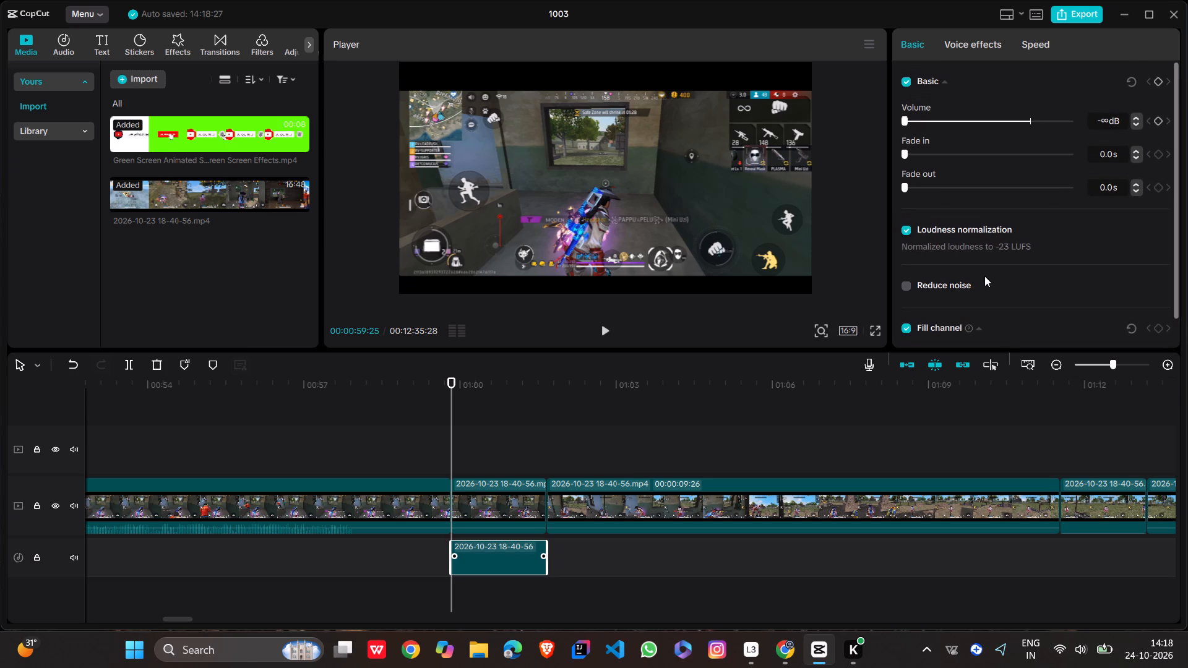
pyautogui.scroll(-3, 984, 276)
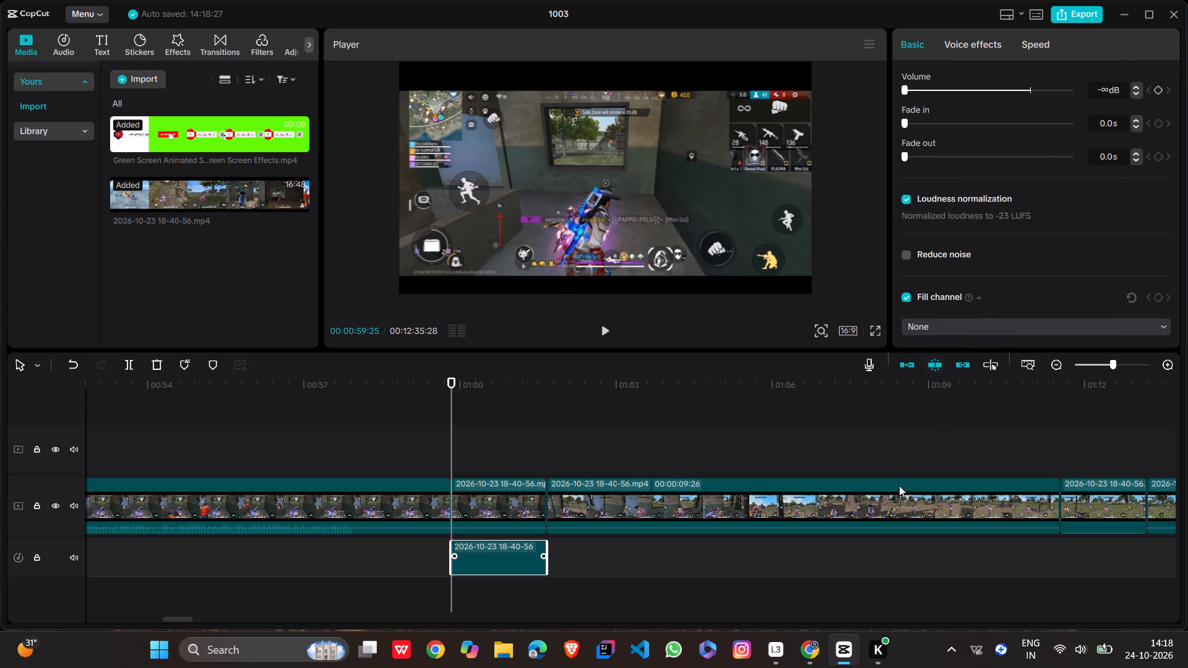
pyautogui.click(811, 651)
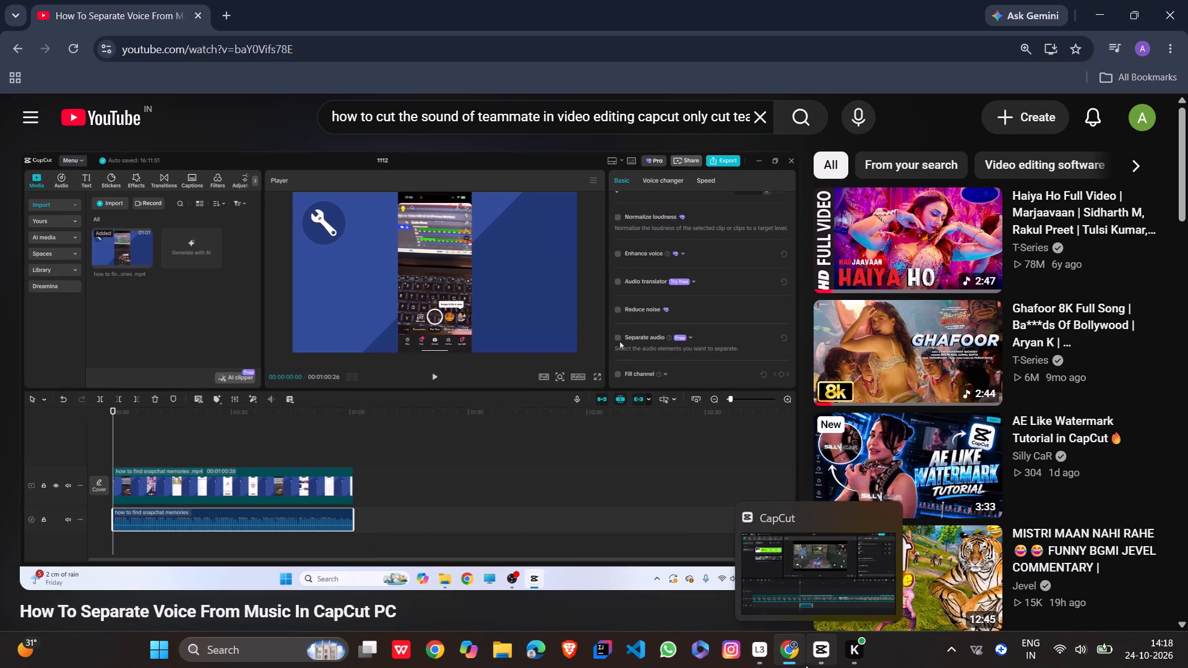
pyautogui.click(839, 659)
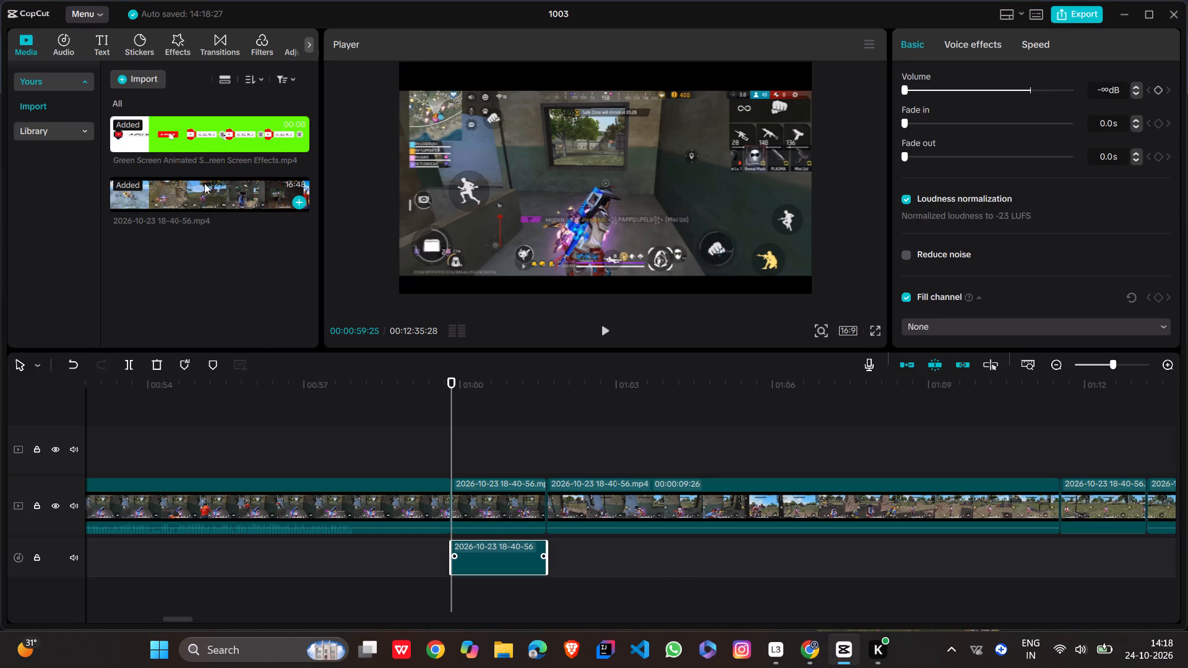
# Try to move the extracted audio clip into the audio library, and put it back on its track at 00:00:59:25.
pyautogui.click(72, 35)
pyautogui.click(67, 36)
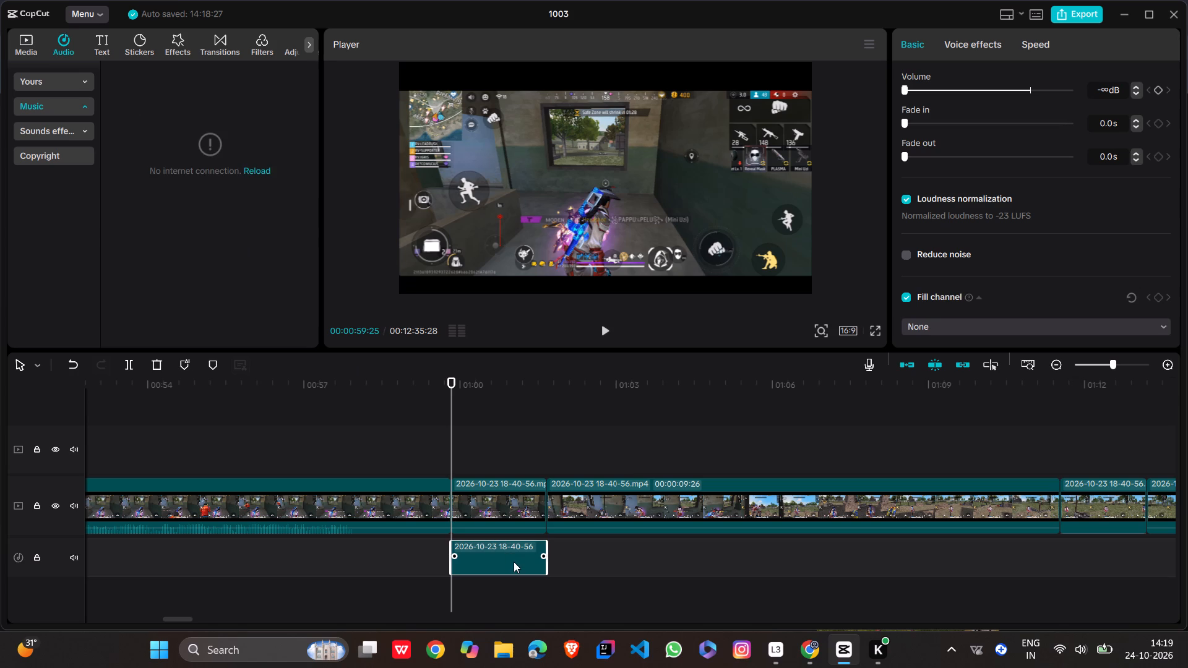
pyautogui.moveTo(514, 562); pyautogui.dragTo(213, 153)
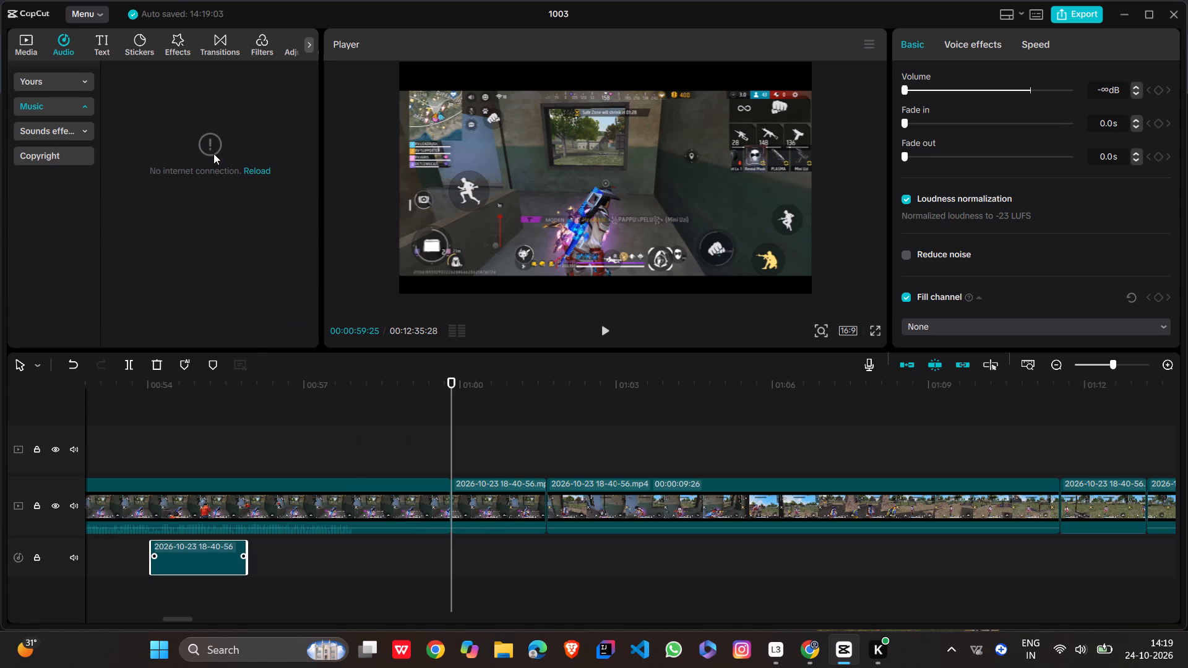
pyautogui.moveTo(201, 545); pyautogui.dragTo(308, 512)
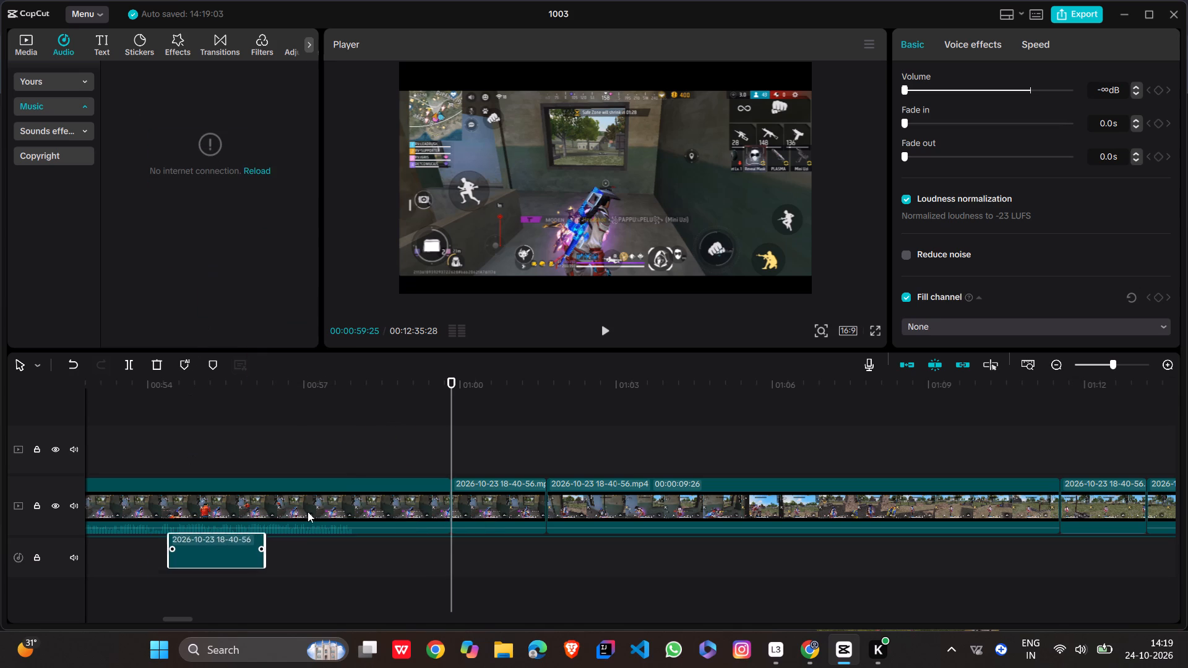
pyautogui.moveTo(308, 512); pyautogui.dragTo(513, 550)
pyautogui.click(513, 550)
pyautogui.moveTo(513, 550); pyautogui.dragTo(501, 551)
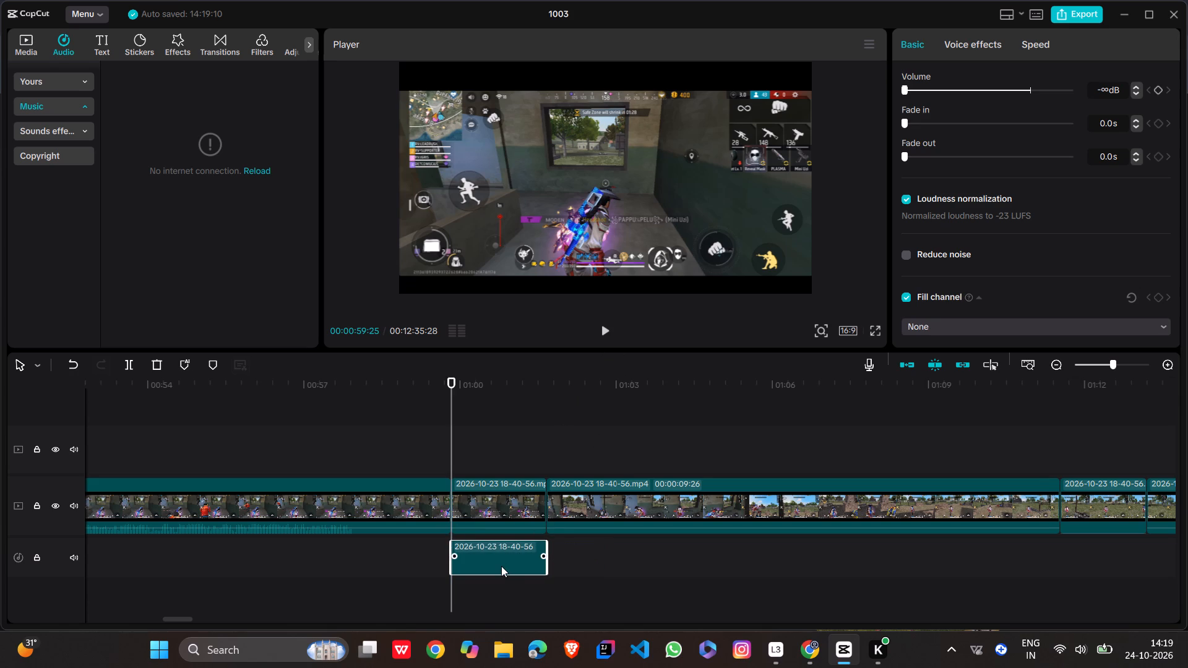
# Set the extracted audio clip's volume to 0.0 dB.
pyautogui.click(504, 495)
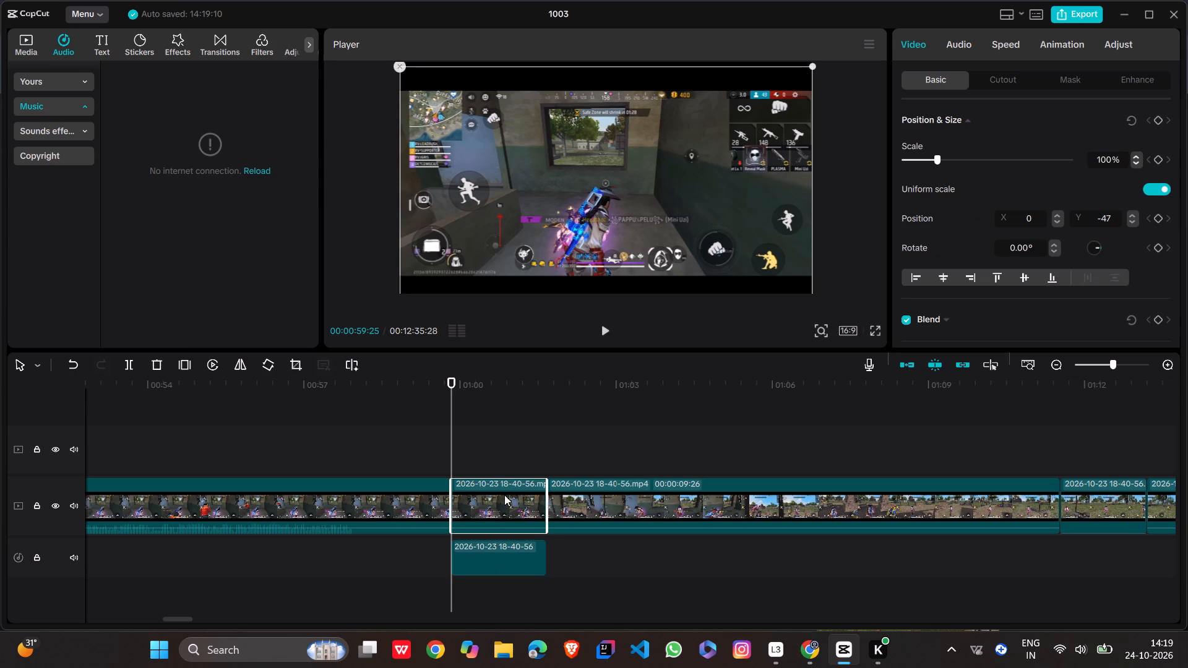
pyautogui.click(503, 550)
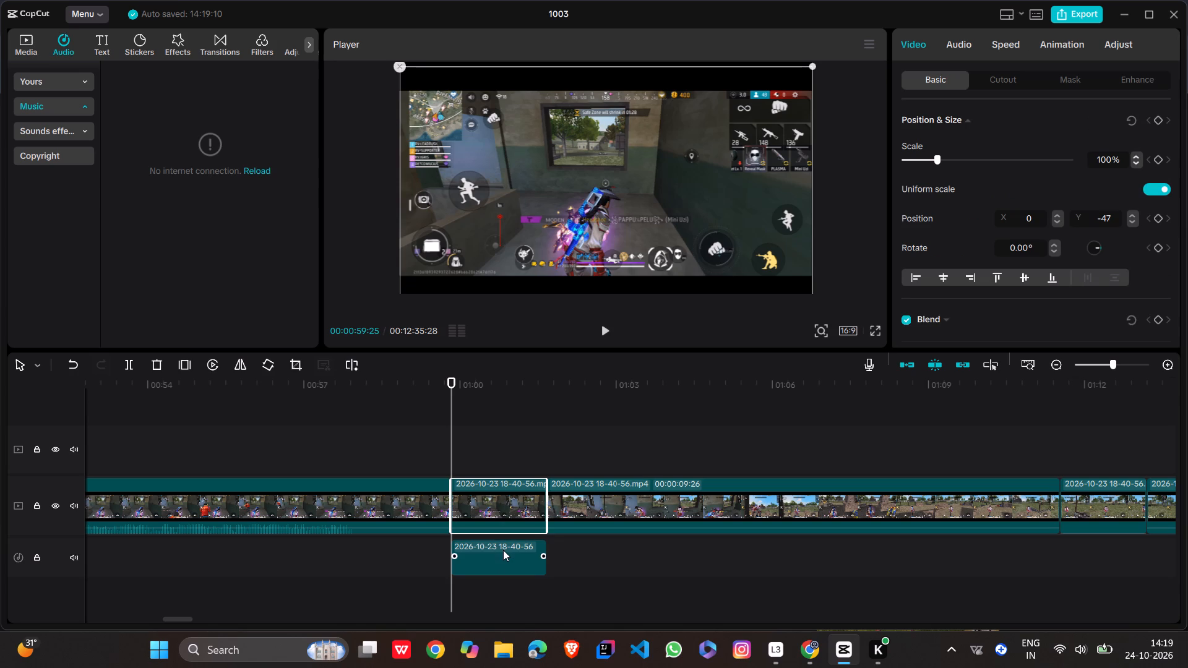
pyautogui.click(503, 550)
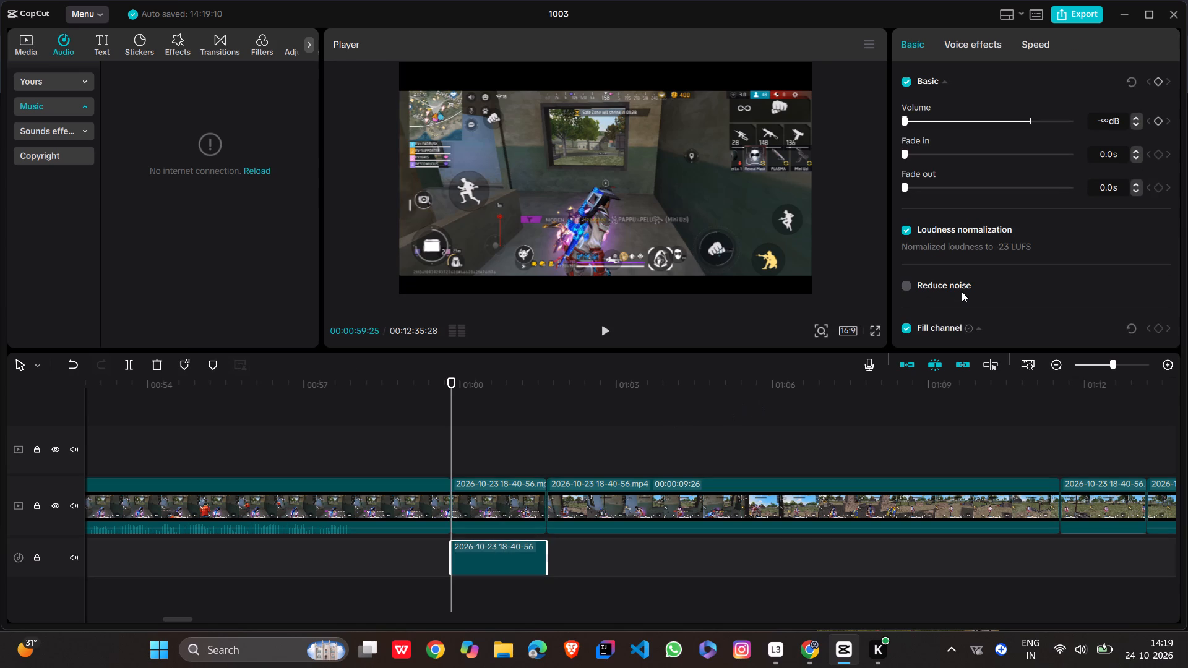
pyautogui.scroll(-3, 962, 291)
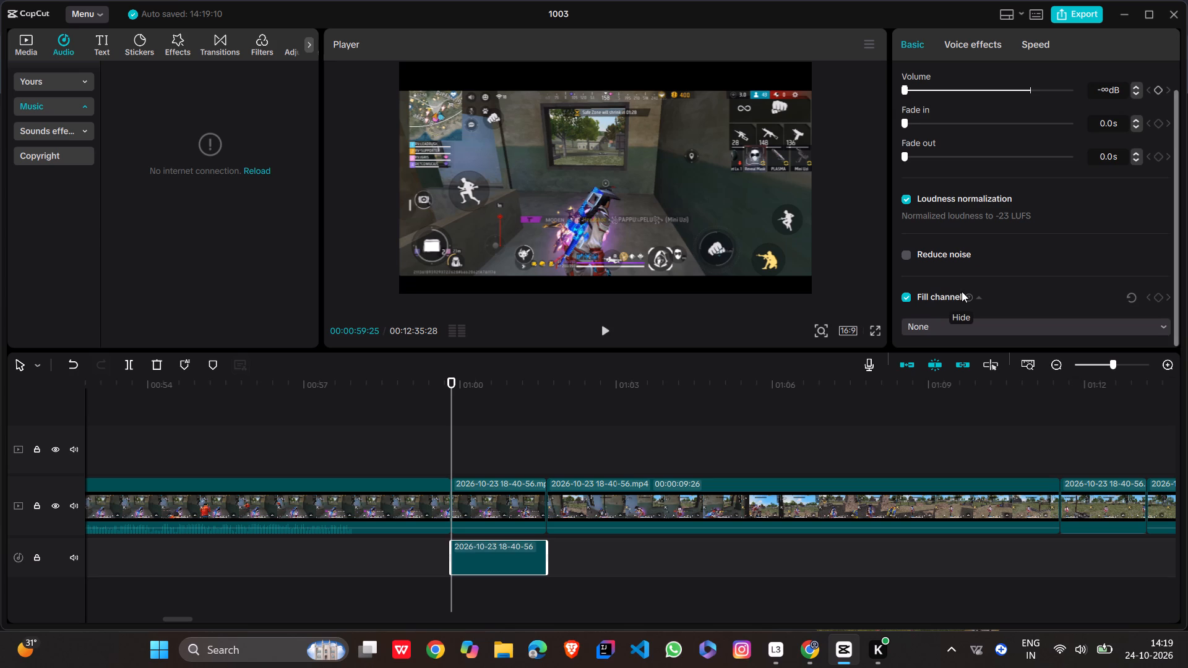
pyautogui.scroll(-2, 962, 291)
pyautogui.click(908, 92)
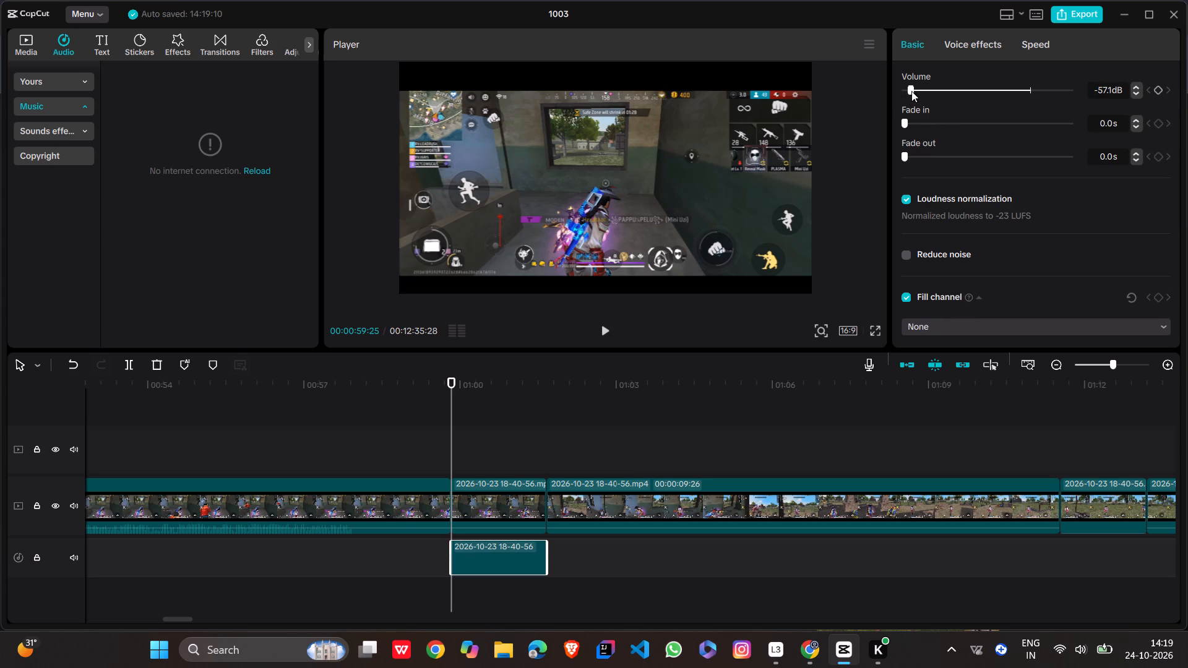
pyautogui.moveTo(911, 91); pyautogui.dragTo(1035, 92)
pyautogui.moveTo(1039, 89); pyautogui.dragTo(1030, 92)
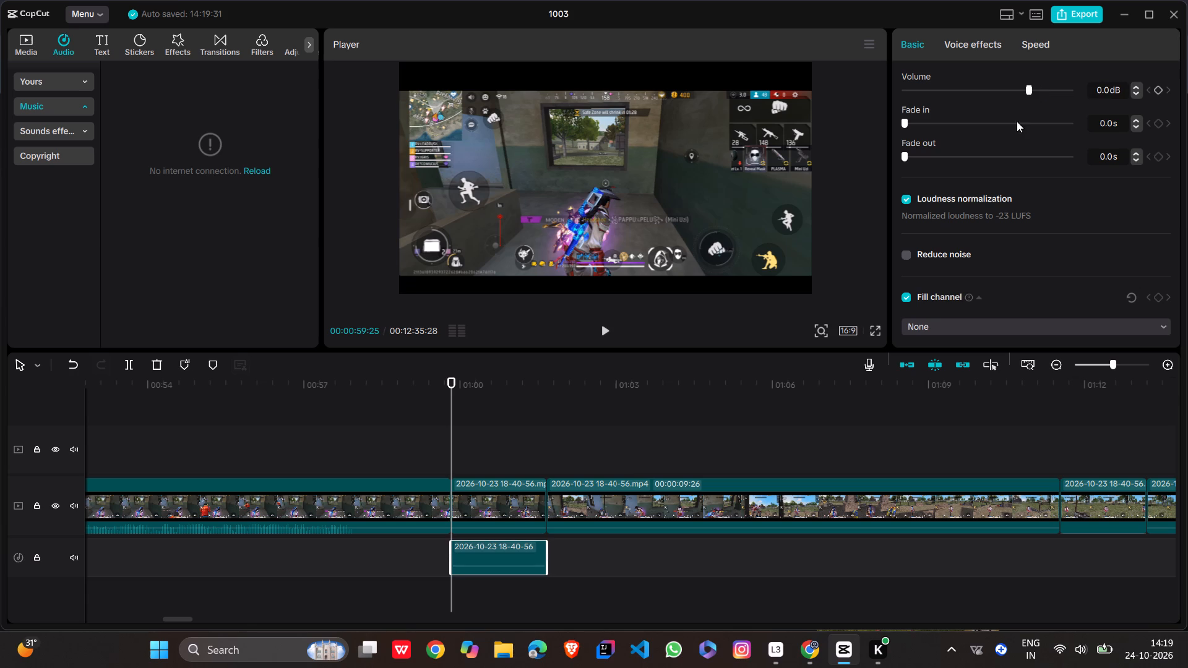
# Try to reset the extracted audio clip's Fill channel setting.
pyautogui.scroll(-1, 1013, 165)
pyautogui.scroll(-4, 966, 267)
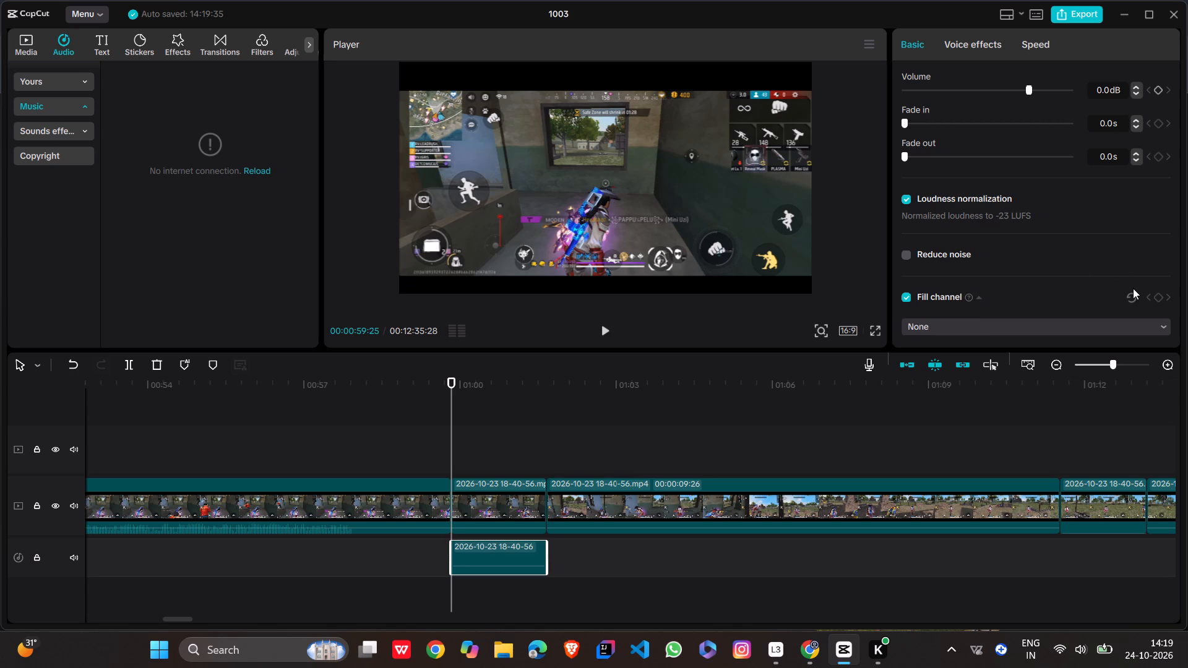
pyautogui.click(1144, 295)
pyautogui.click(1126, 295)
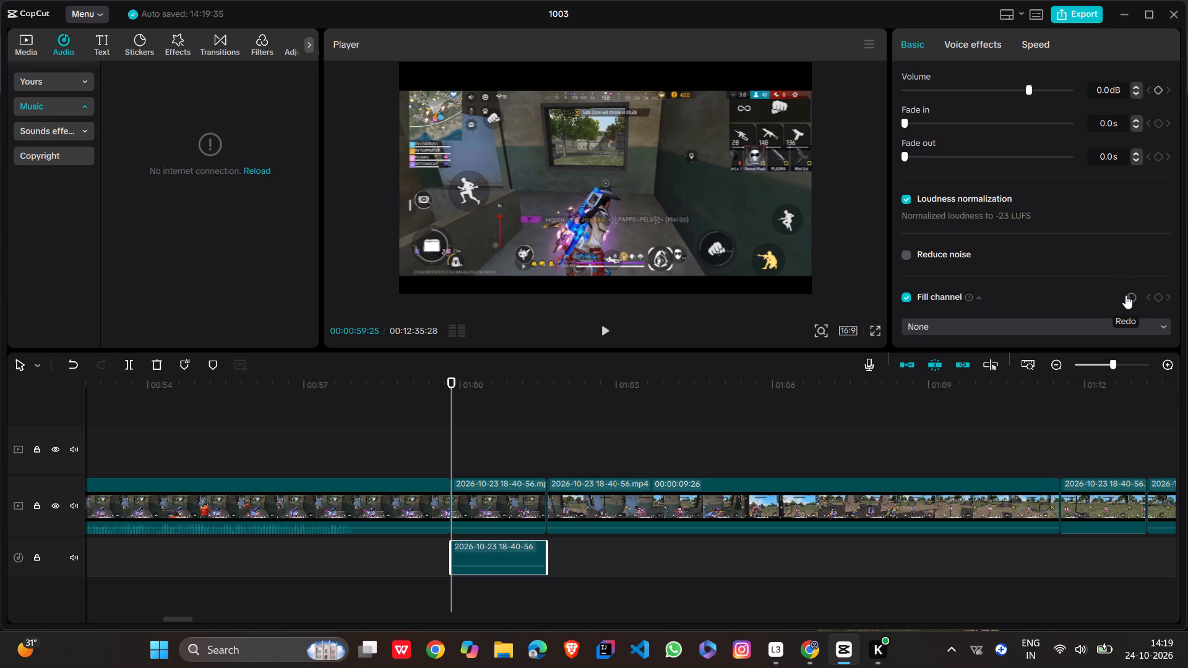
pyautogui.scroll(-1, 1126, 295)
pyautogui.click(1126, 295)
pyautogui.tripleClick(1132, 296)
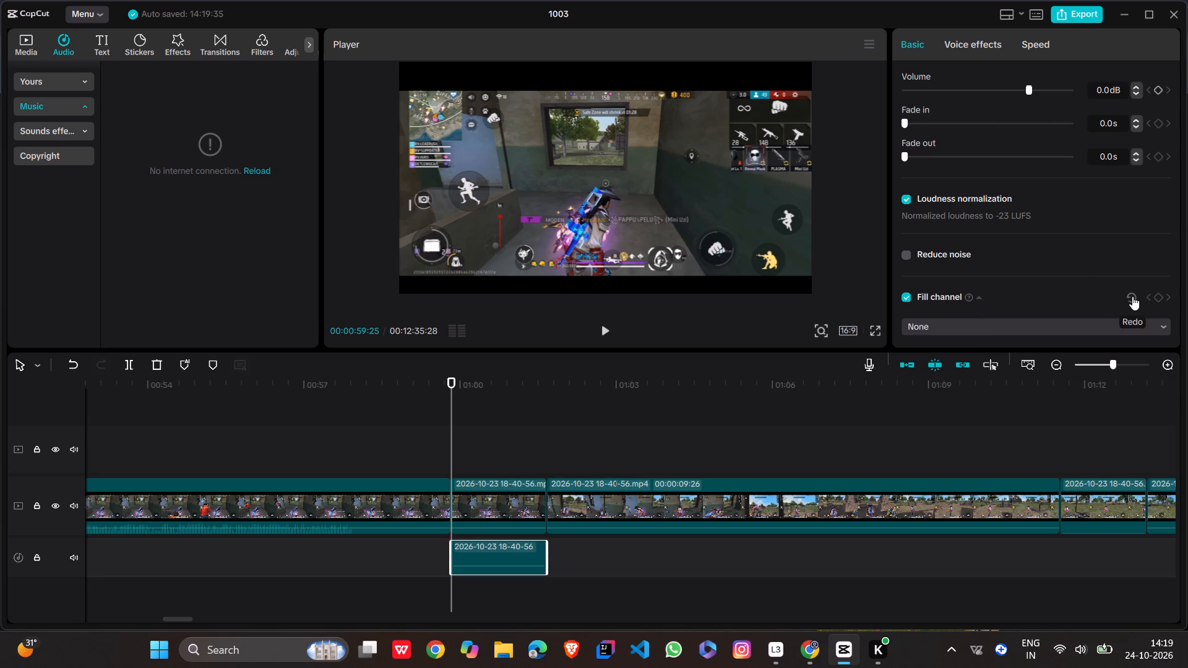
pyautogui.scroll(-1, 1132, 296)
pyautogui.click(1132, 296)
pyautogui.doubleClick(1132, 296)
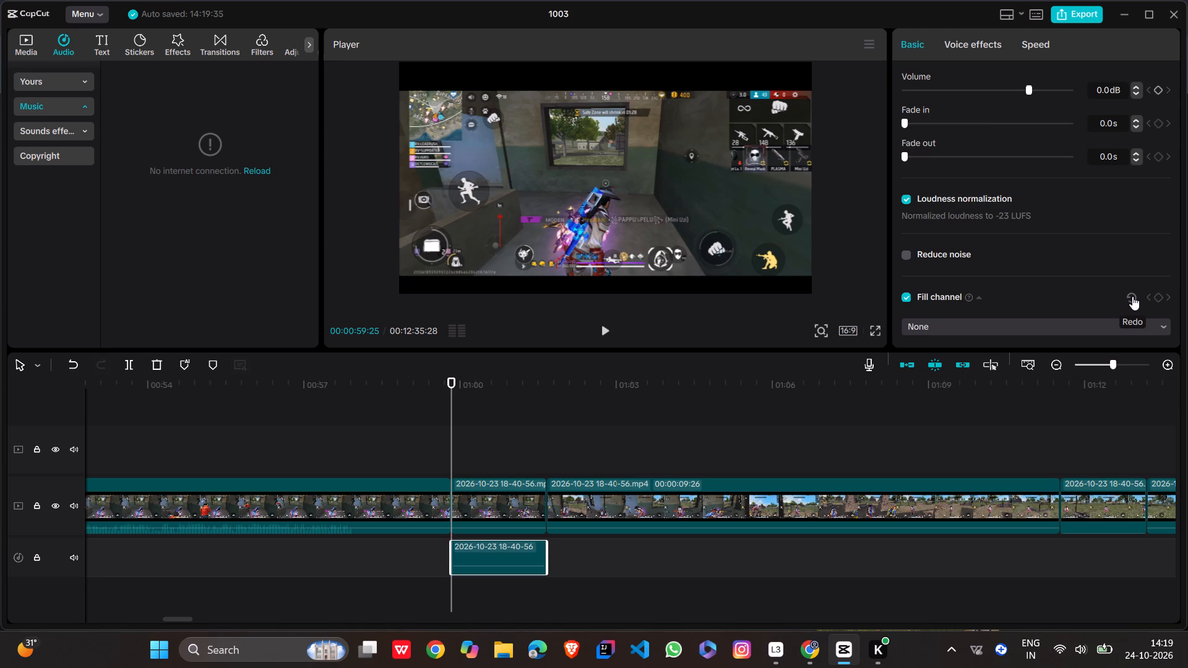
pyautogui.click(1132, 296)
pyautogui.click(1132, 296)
# Turn off Fill channel for the extracted audio clip.
pyautogui.click(912, 297)
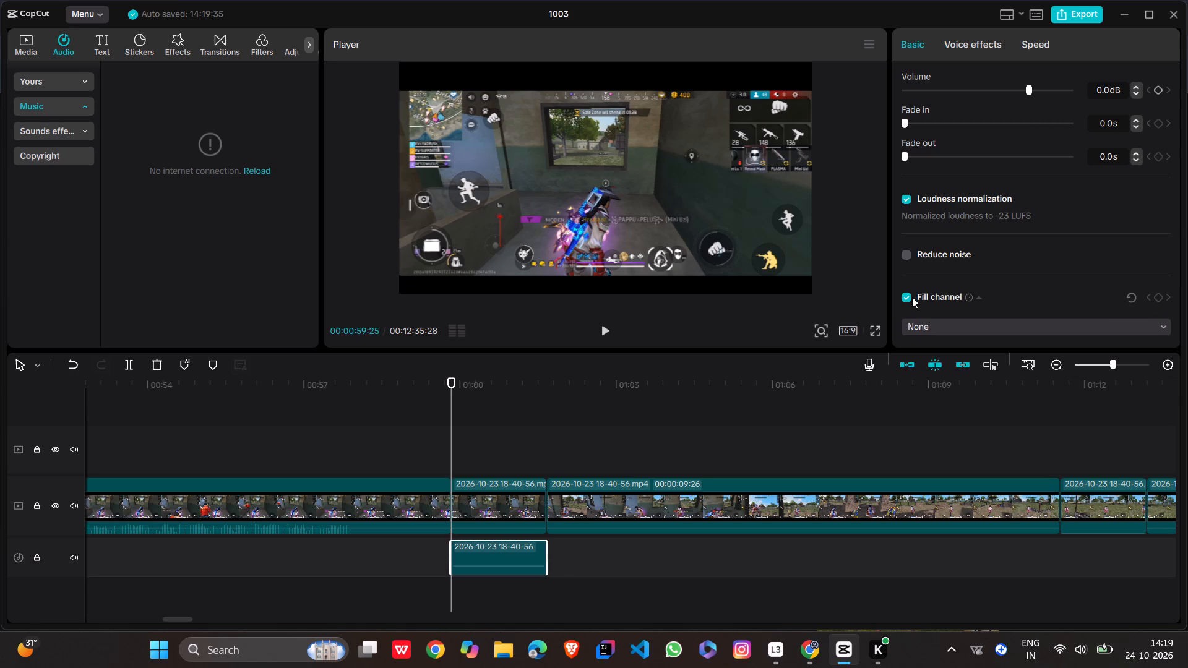
pyautogui.click(907, 298)
pyautogui.click(1136, 293)
pyautogui.click(1136, 293)
pyautogui.tripleClick(1159, 296)
# Look through the extracted audio clip's basic settings again for the Separate audio option.
pyautogui.scroll(-4, 1009, 230)
pyautogui.scroll(3, 1009, 230)
pyautogui.scroll(-7, 1009, 230)
pyautogui.scroll(13, 1009, 230)
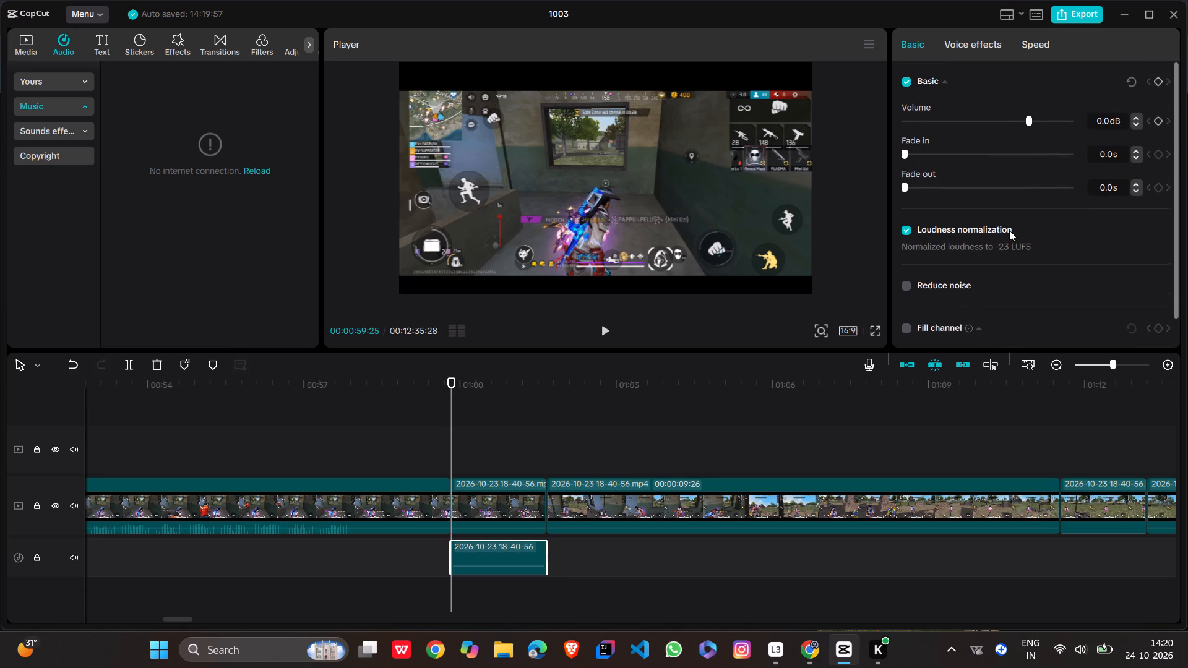
pyautogui.hscroll(1, 1009, 230)
pyautogui.scroll(-2, 1009, 230)
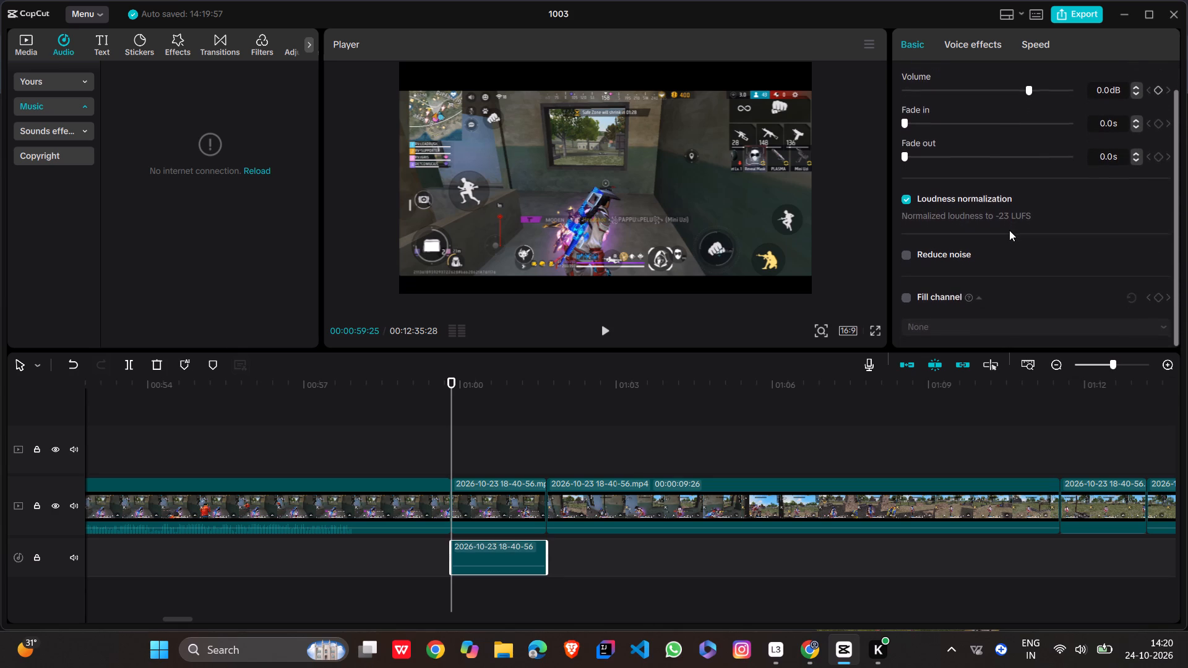
pyautogui.scroll(-1, 1009, 230)
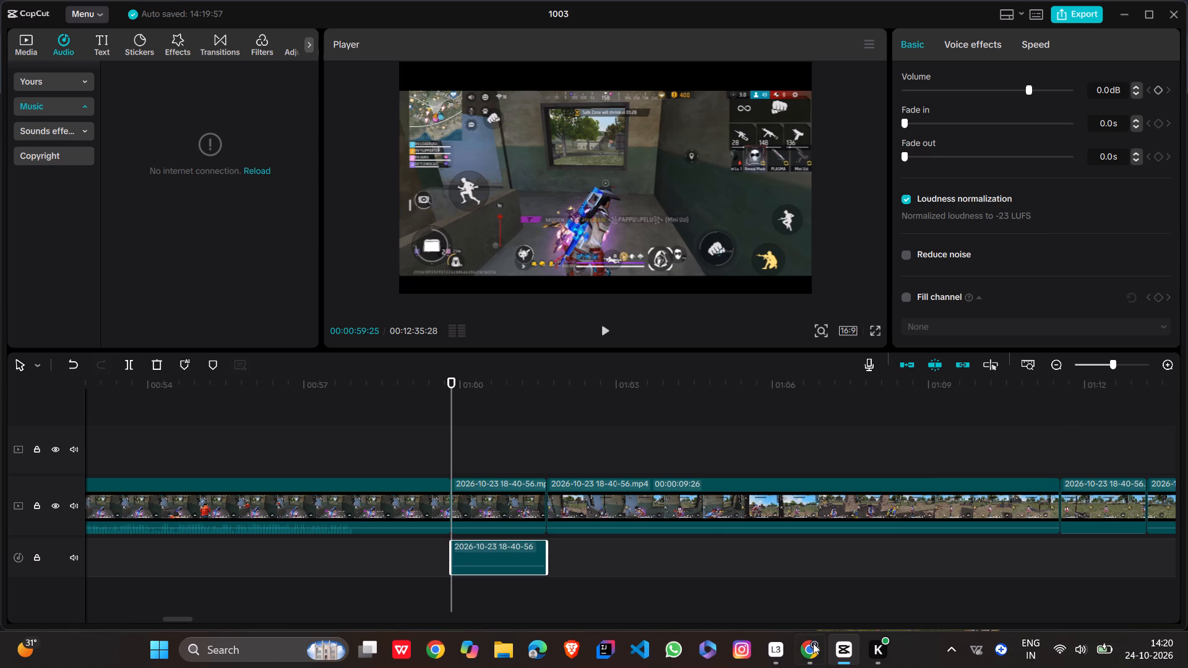
# Switch to the YouTube tutorial in Chrome and play the part on separating audio tracks.
pyautogui.click(810, 653)
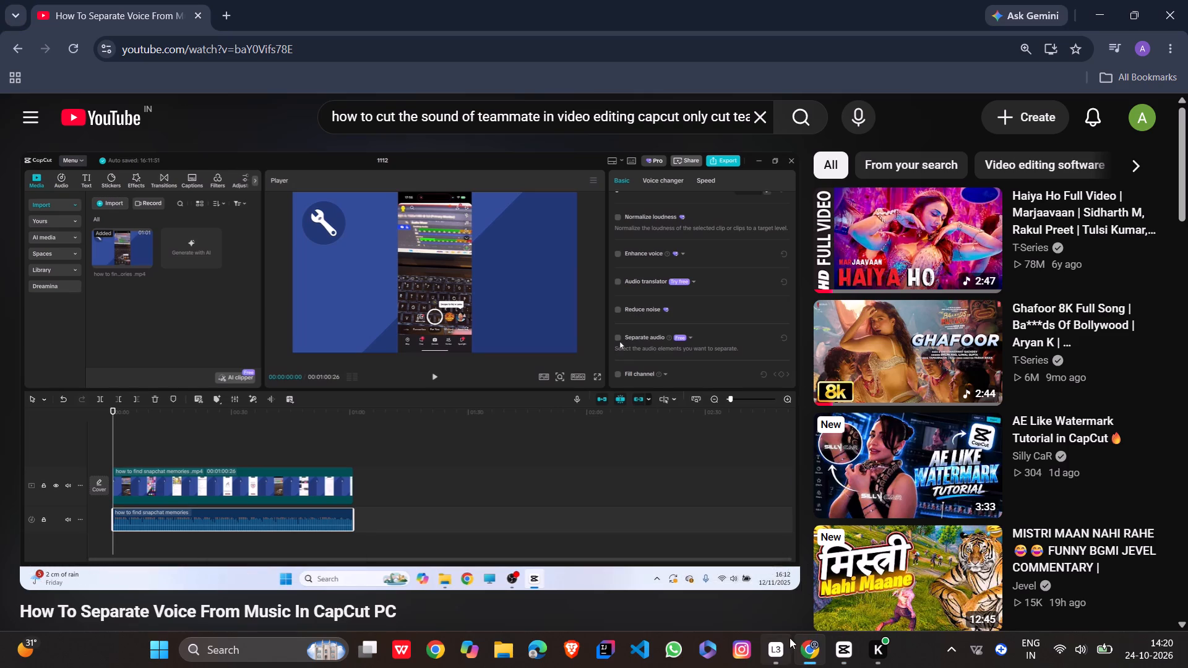
pyautogui.click(816, 654)
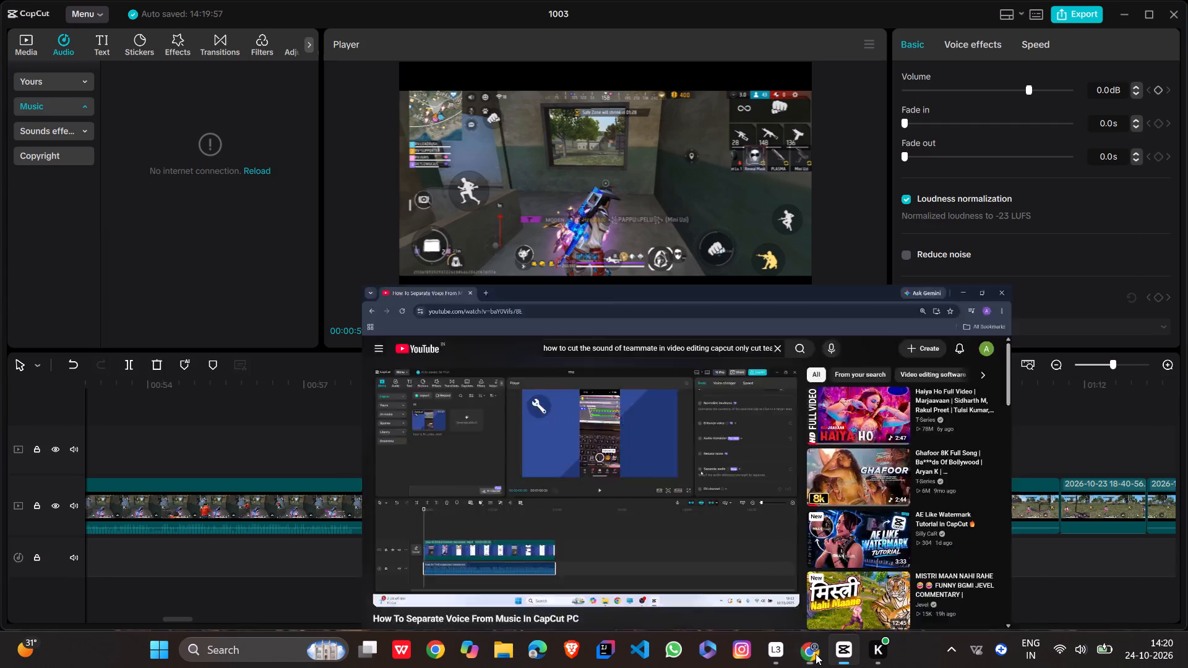
pyautogui.click(816, 654)
pyautogui.click(541, 300)
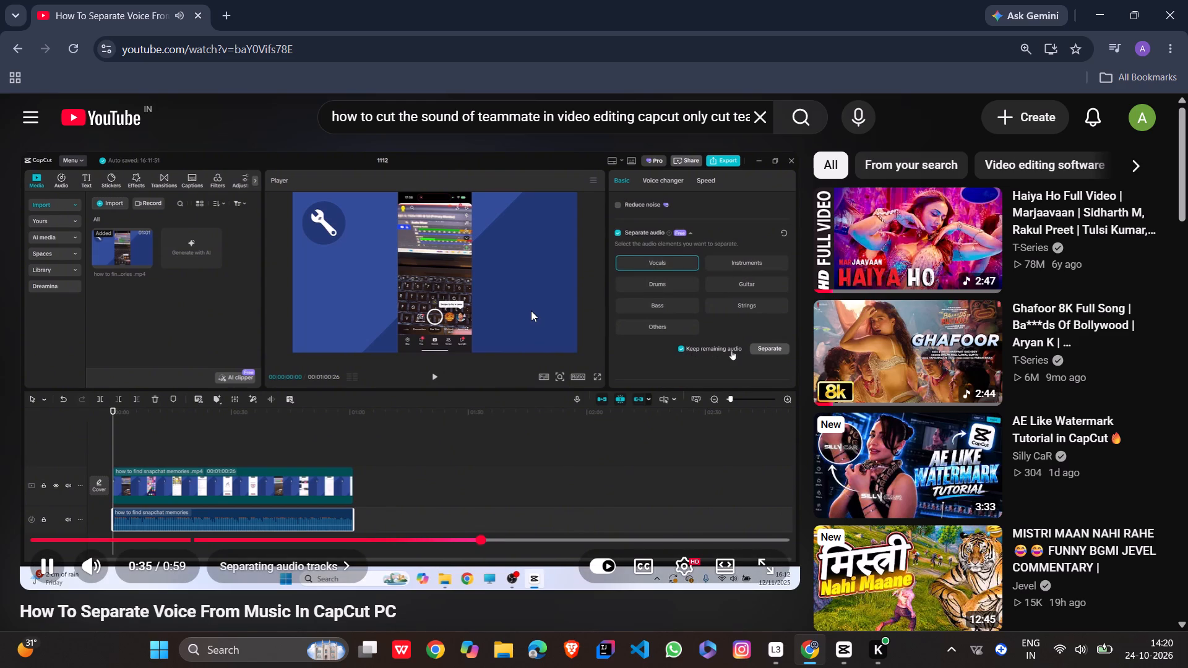
# Watch the tutorial separate the vocals, pause at the resulting audio tracks, and return to CapCut.
pyautogui.click(561, 303)
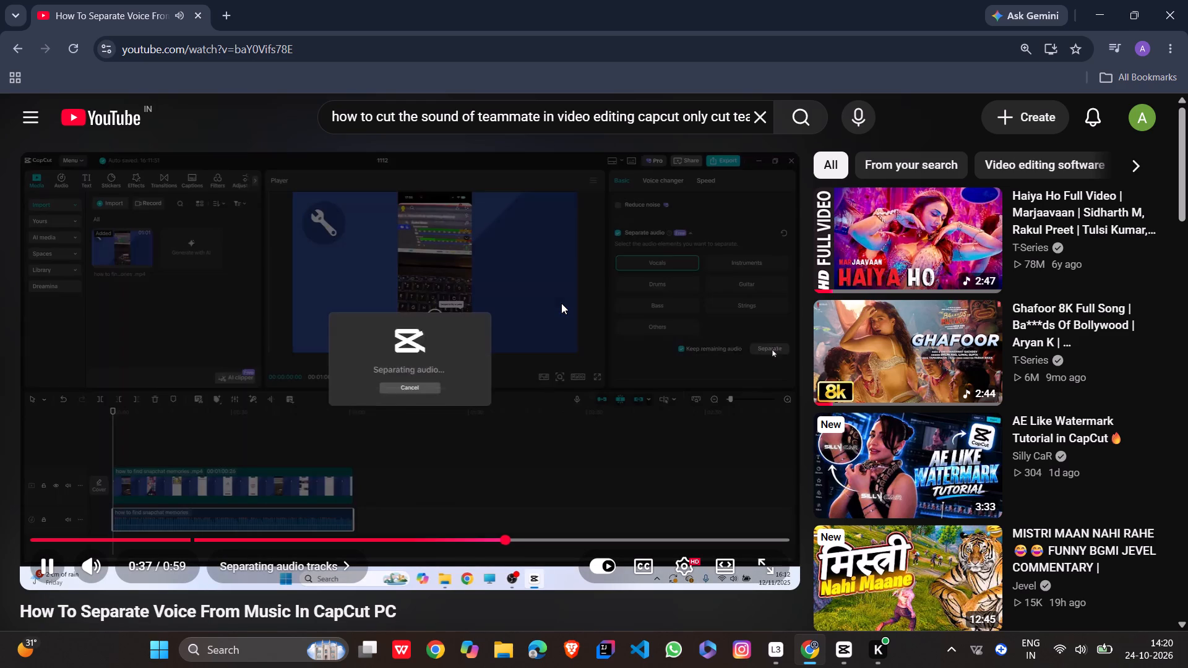
pyautogui.click(561, 303)
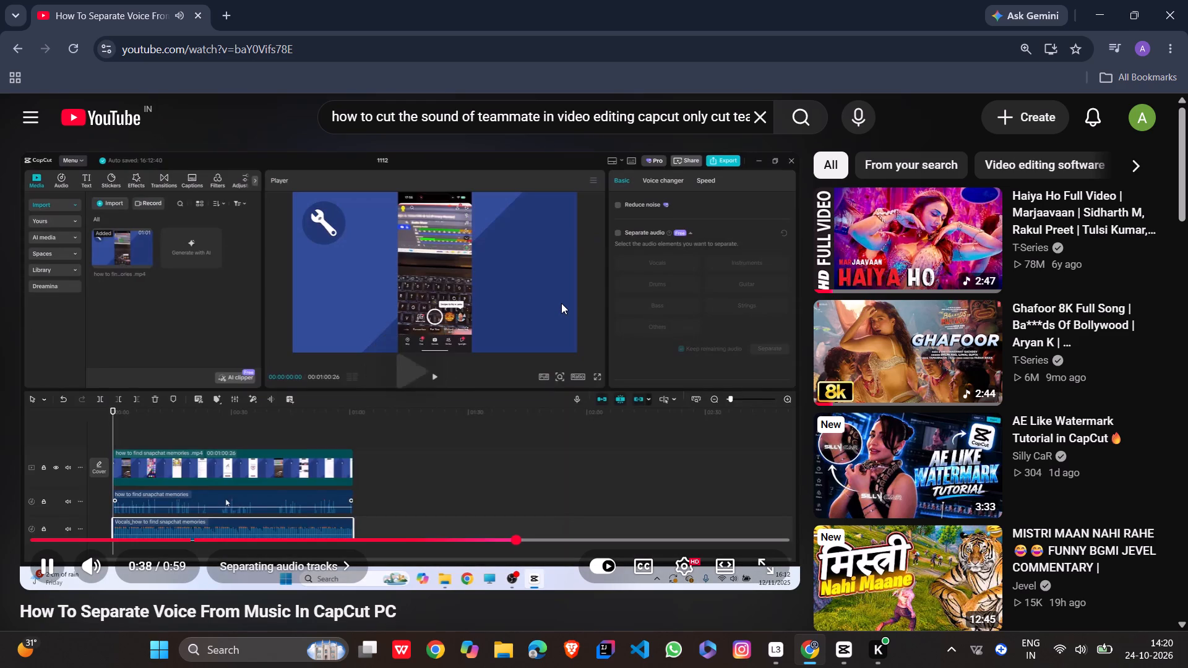
pyautogui.click(561, 303)
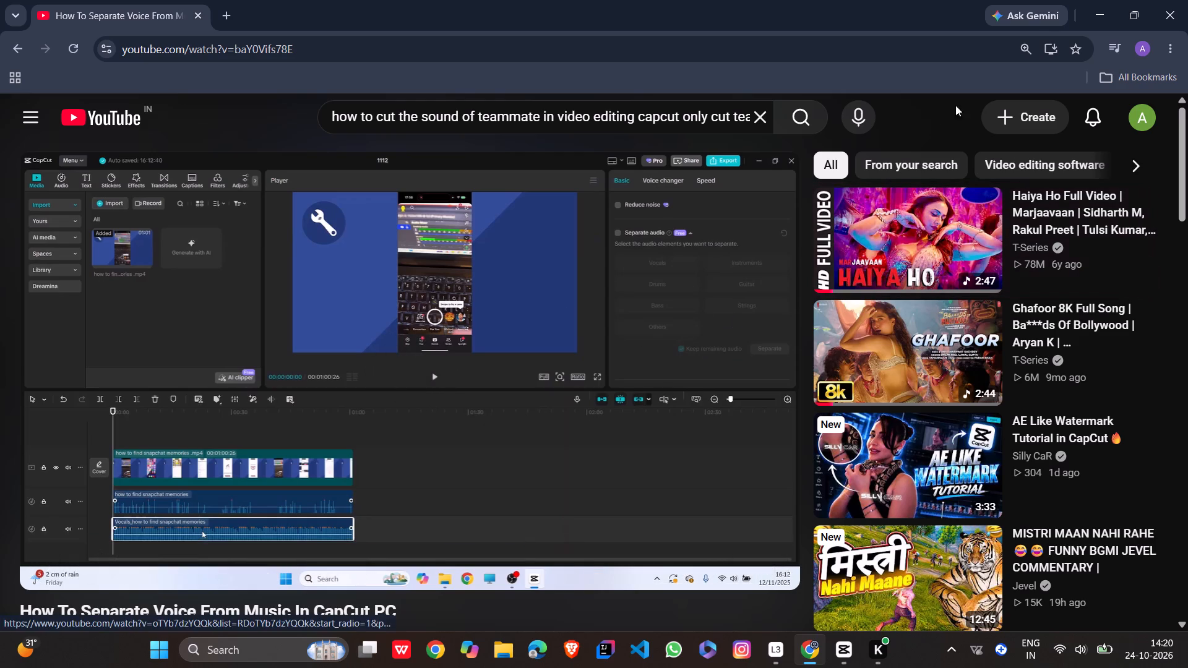
pyautogui.click(1091, 6)
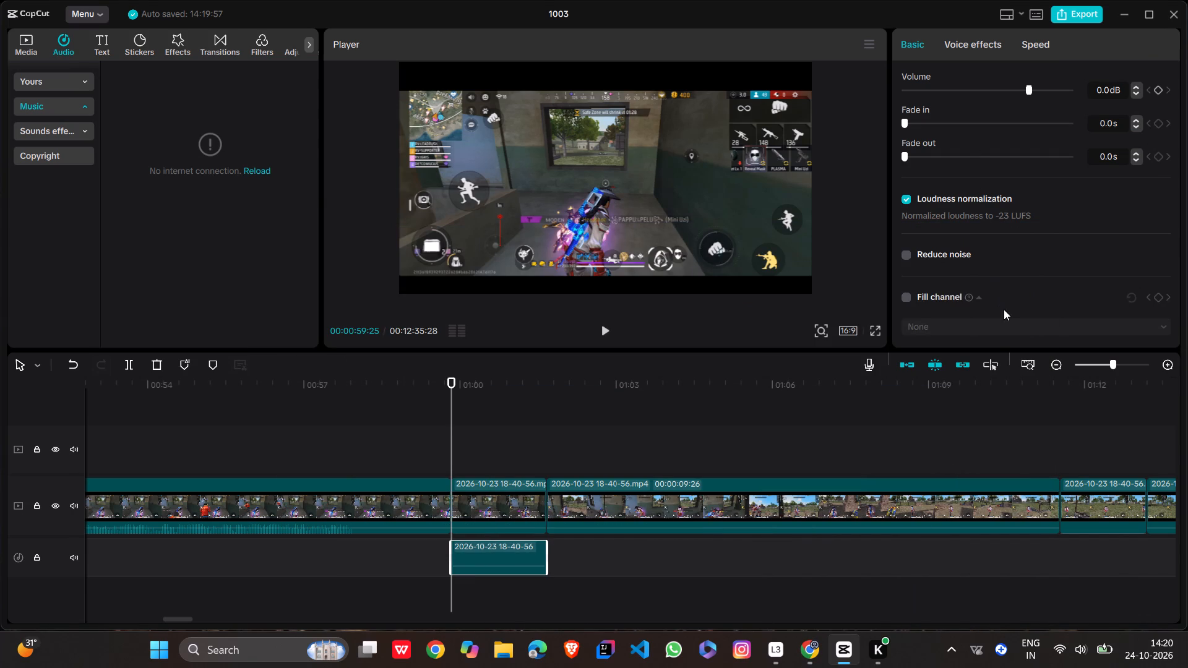
# Turn on the timeline's preview axis.
pyautogui.click(995, 362)
# Look through the extracted audio clip's basic settings for the Separate audio option.
pyautogui.scroll(-3, 1002, 234)
pyautogui.scroll(3, 1002, 234)
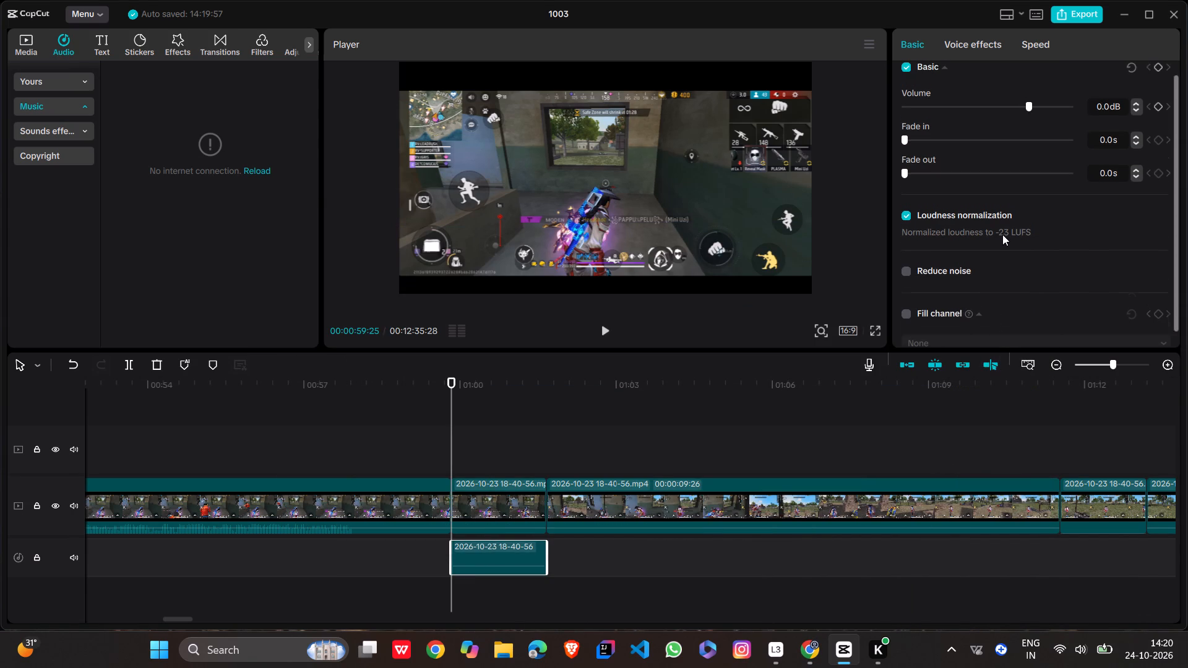
pyautogui.scroll(7, 1002, 234)
pyautogui.scroll(-12, 1002, 234)
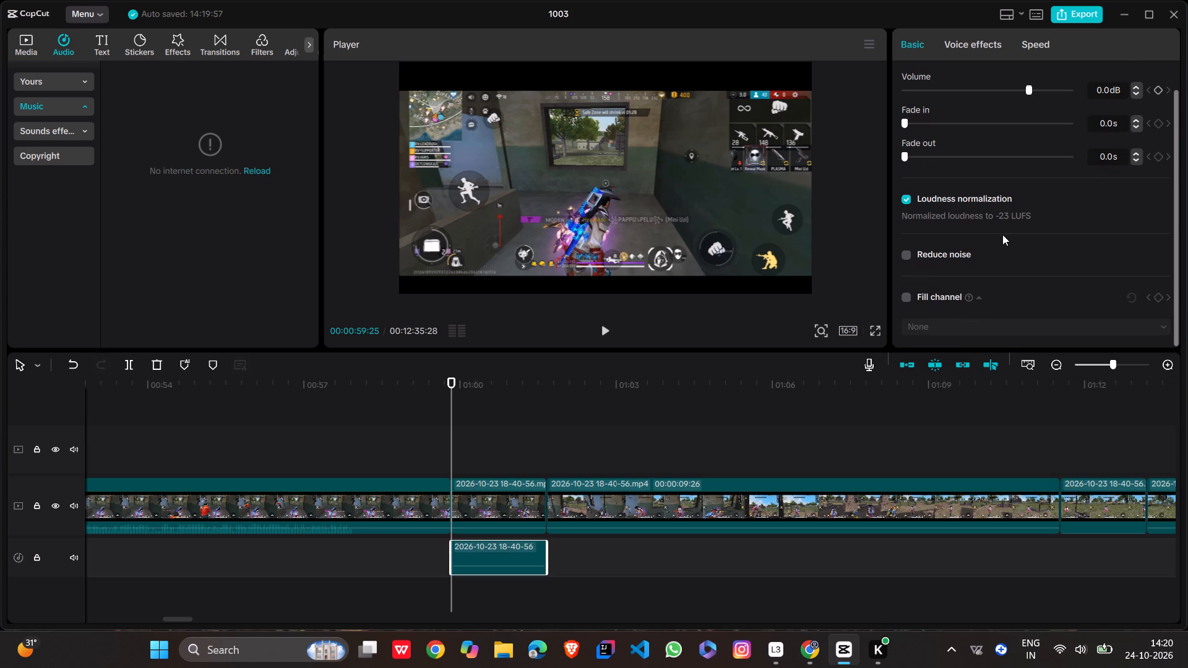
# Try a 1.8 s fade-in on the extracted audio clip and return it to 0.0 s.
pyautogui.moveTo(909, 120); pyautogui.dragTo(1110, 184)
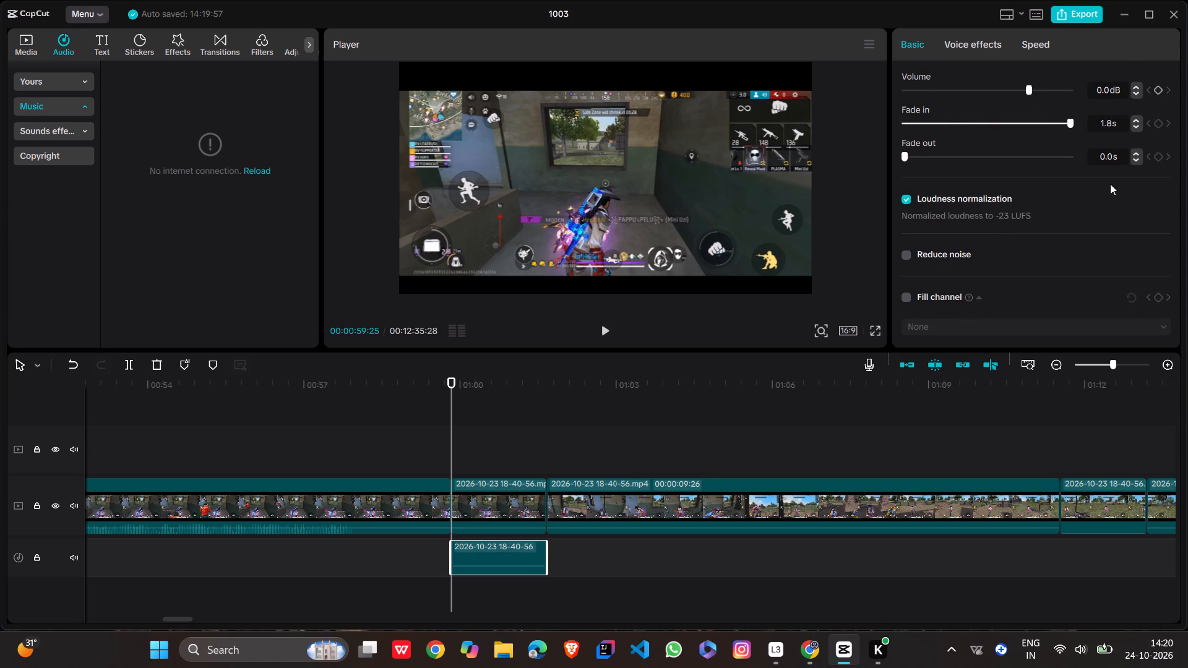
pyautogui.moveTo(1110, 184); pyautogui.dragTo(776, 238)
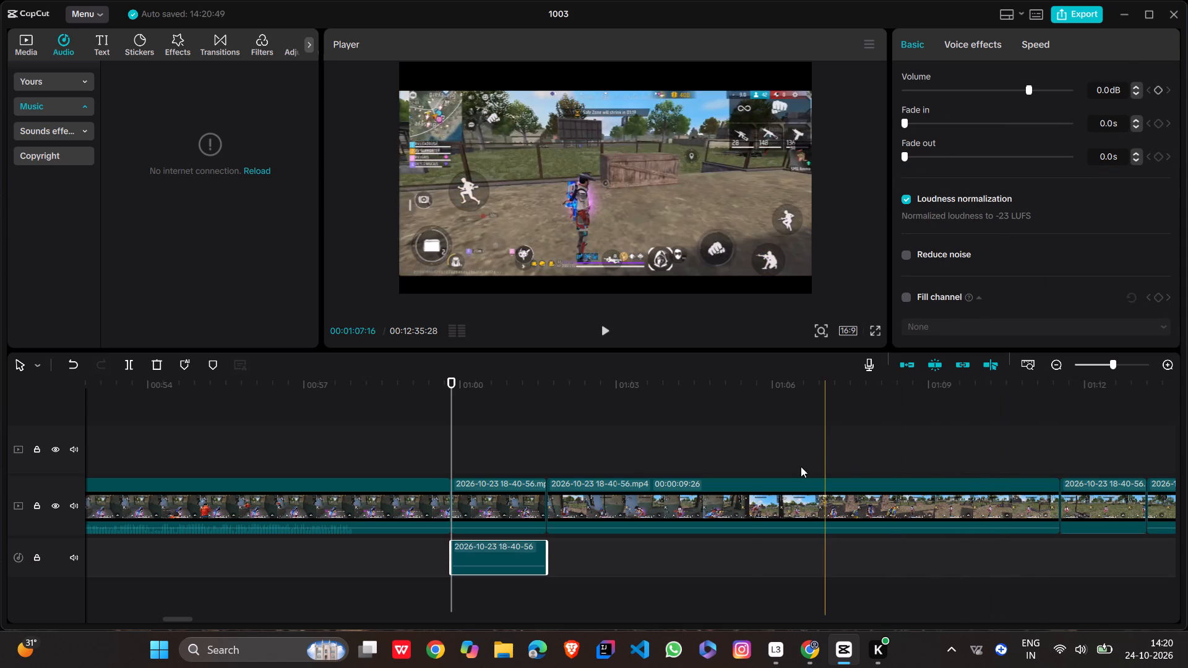
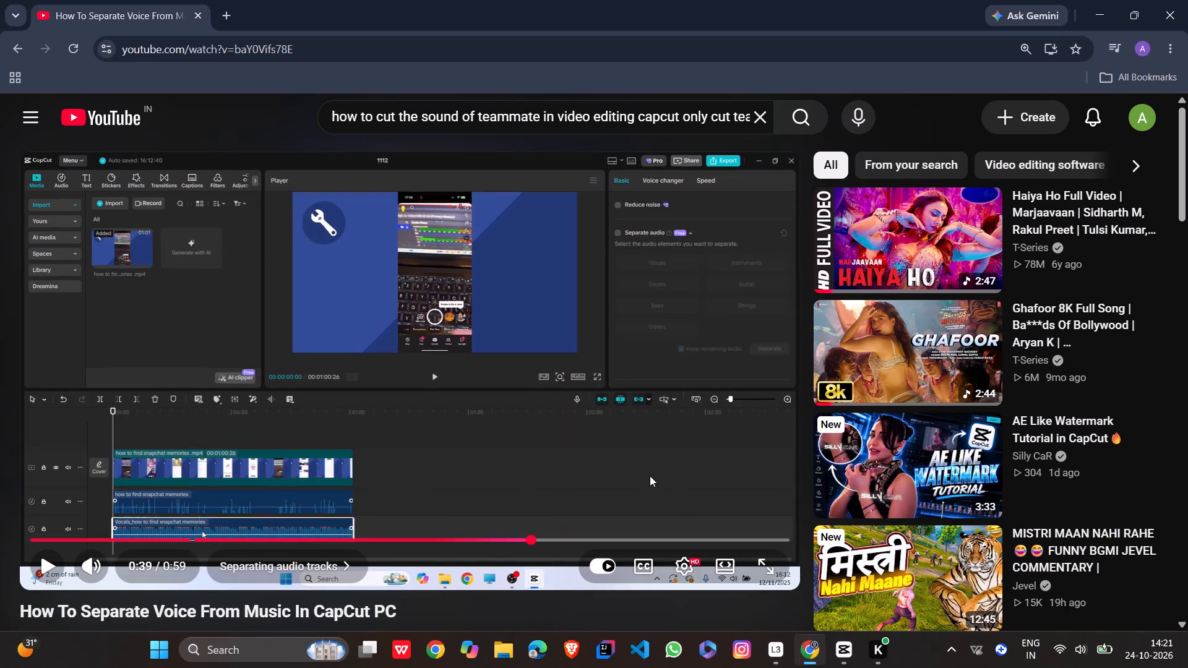
# Resume the tutorial, watch how it handles the separated audio tracks, pause at 0:45 and return to CapCut.
pyautogui.click(522, 392)
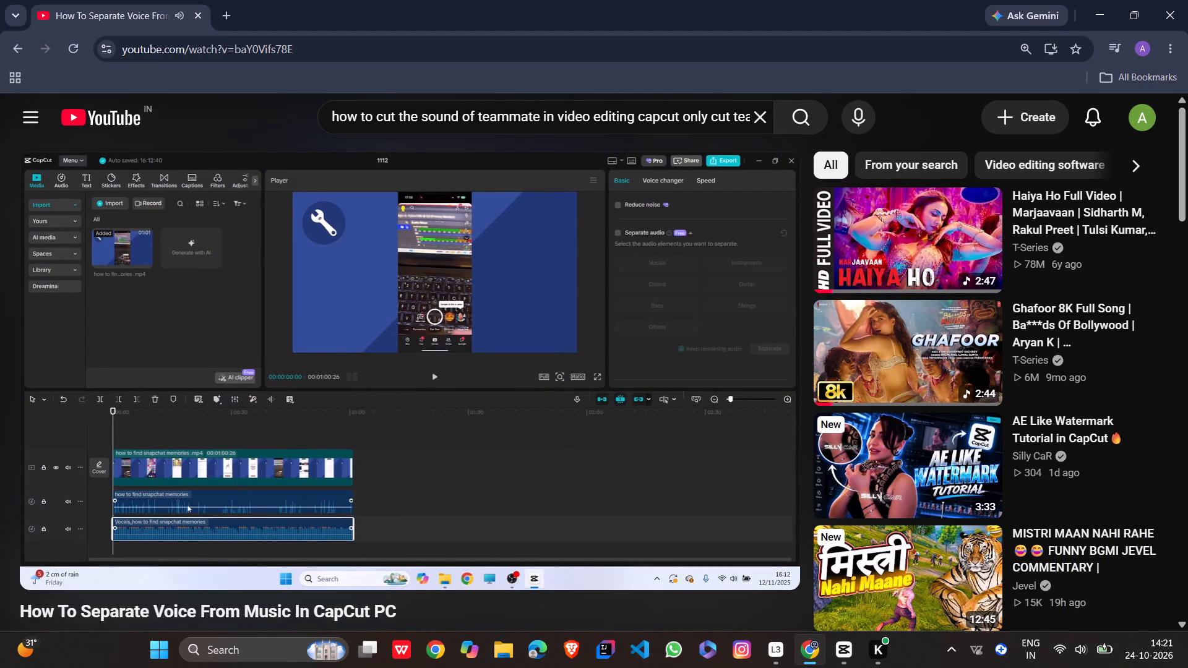
pyautogui.click(528, 430)
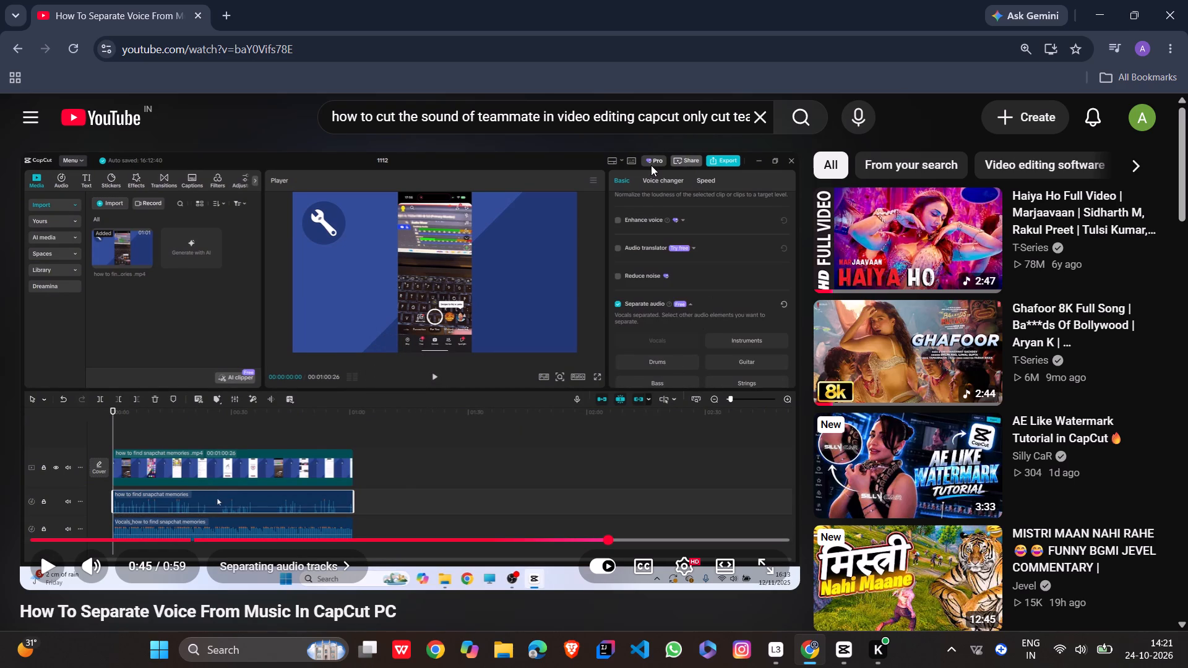
pyautogui.click(1093, 6)
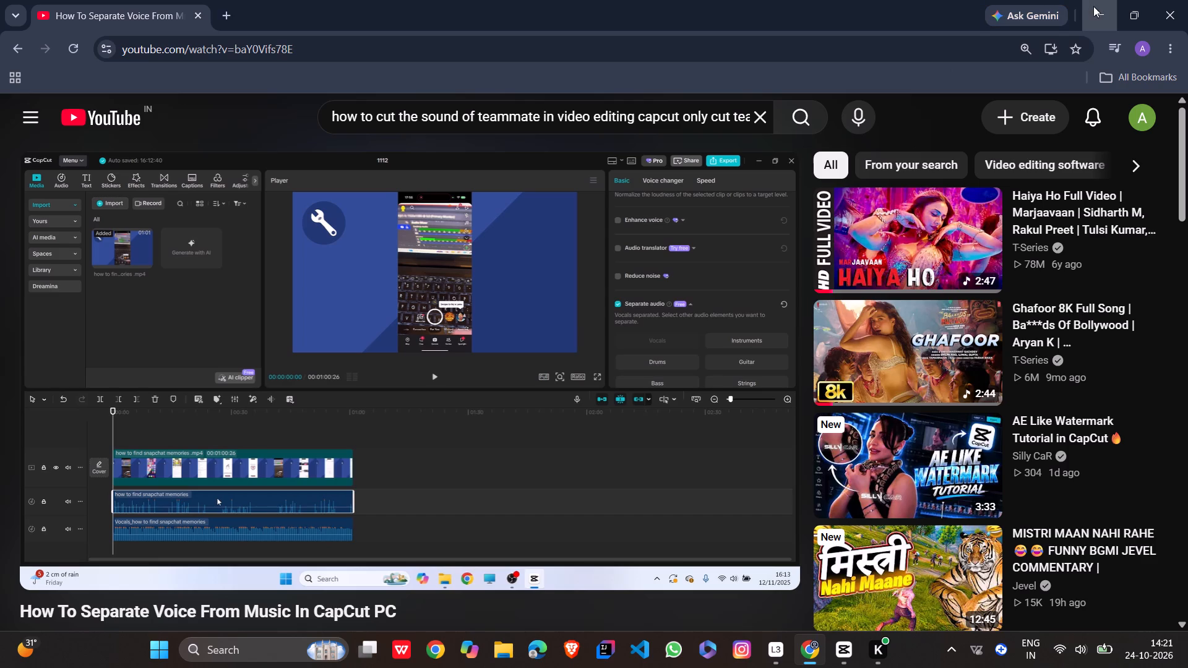
# Open the keyboard shortcut list and look through the timeline shortcuts for an audio separation command.
pyautogui.click(1031, 20)
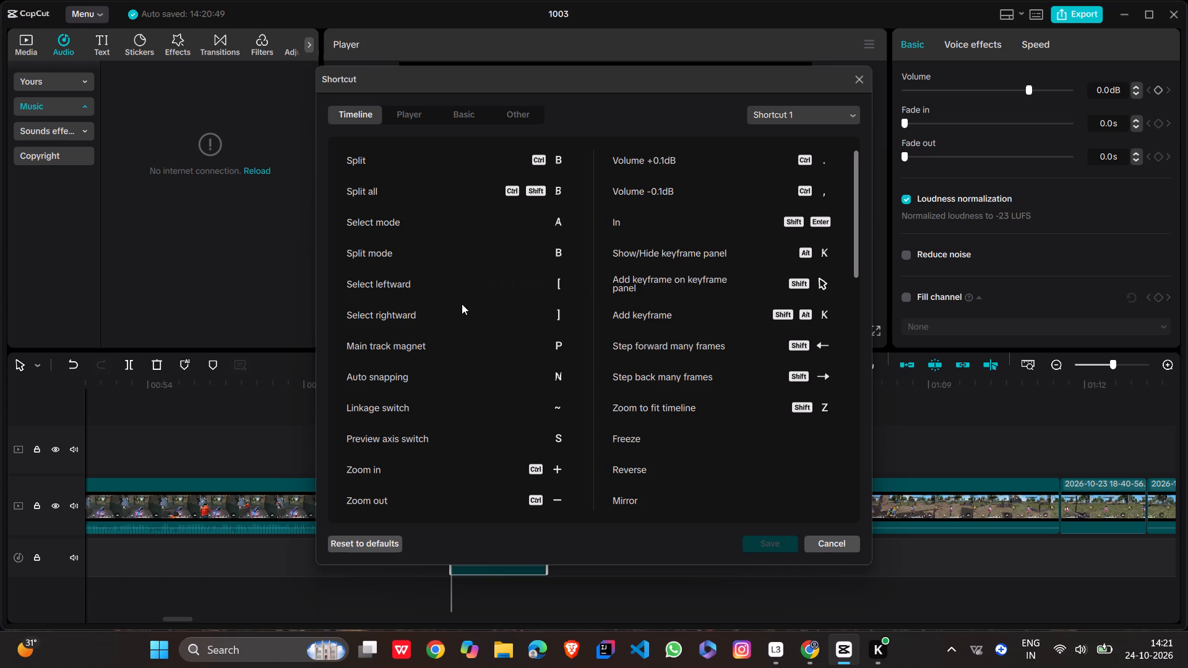
pyautogui.scroll(-2, 462, 304)
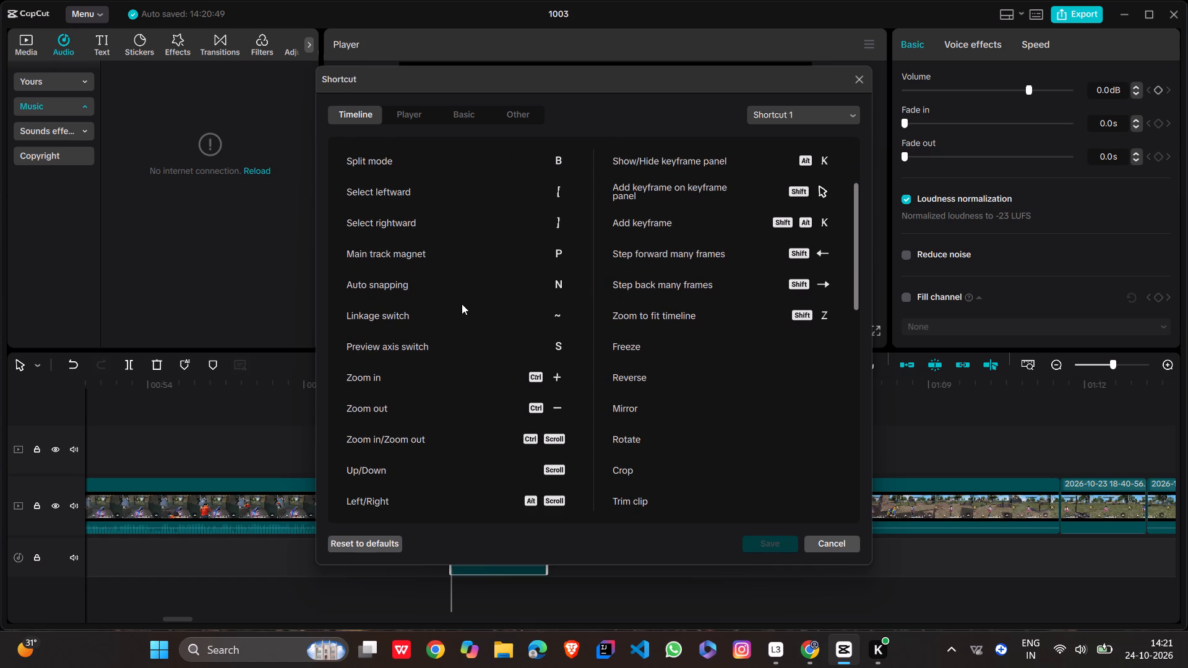
pyautogui.scroll(-5, 462, 304)
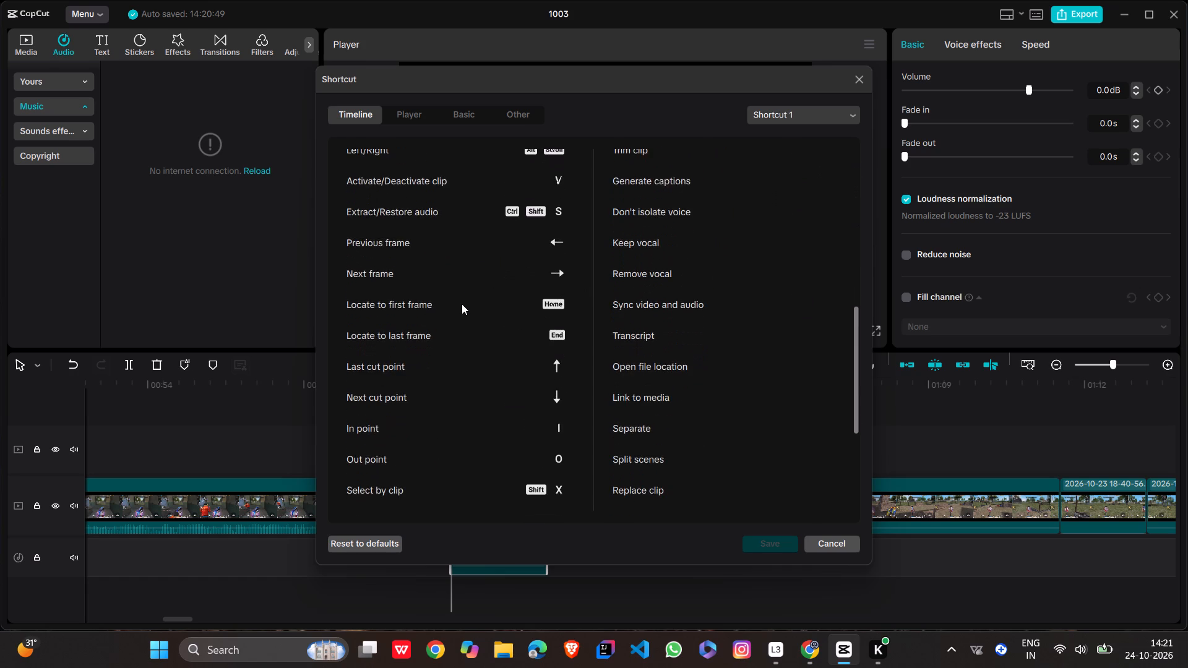
pyautogui.scroll(-3, 462, 304)
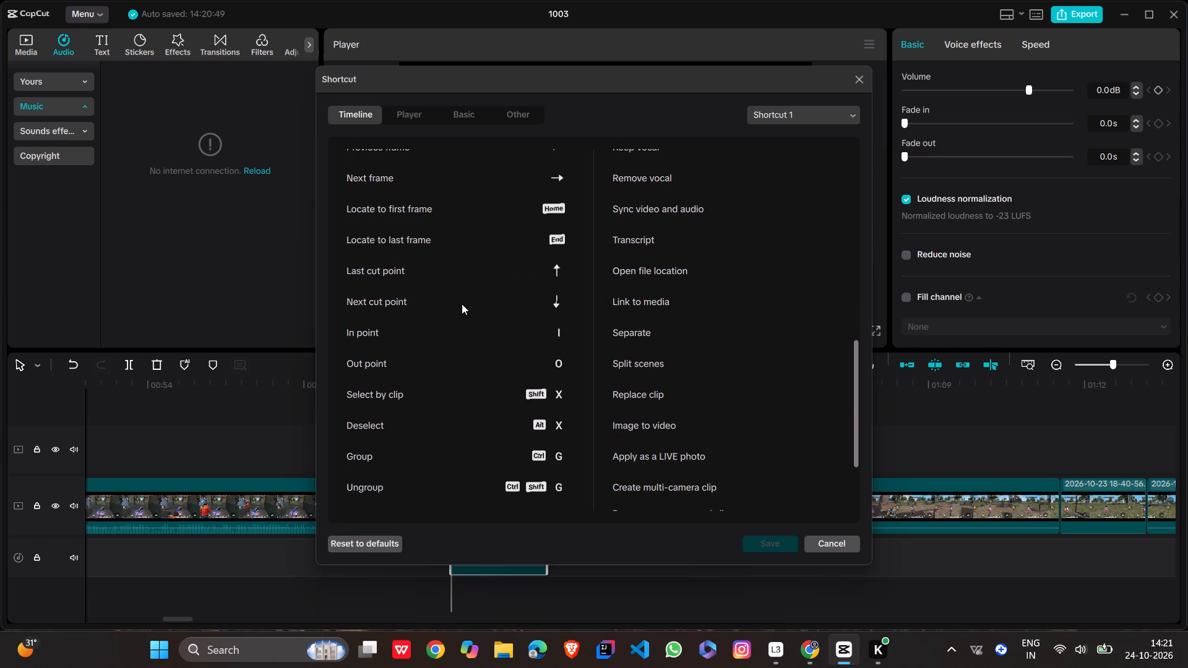
pyautogui.scroll(-1, 462, 304)
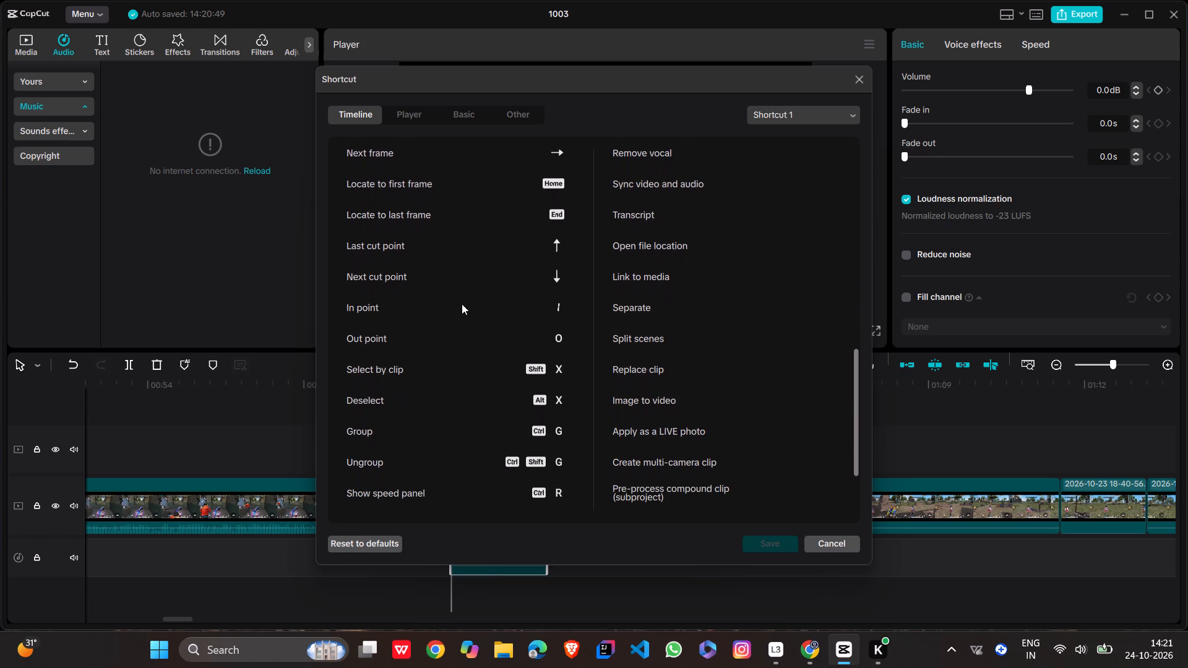
pyautogui.scroll(-3, 462, 304)
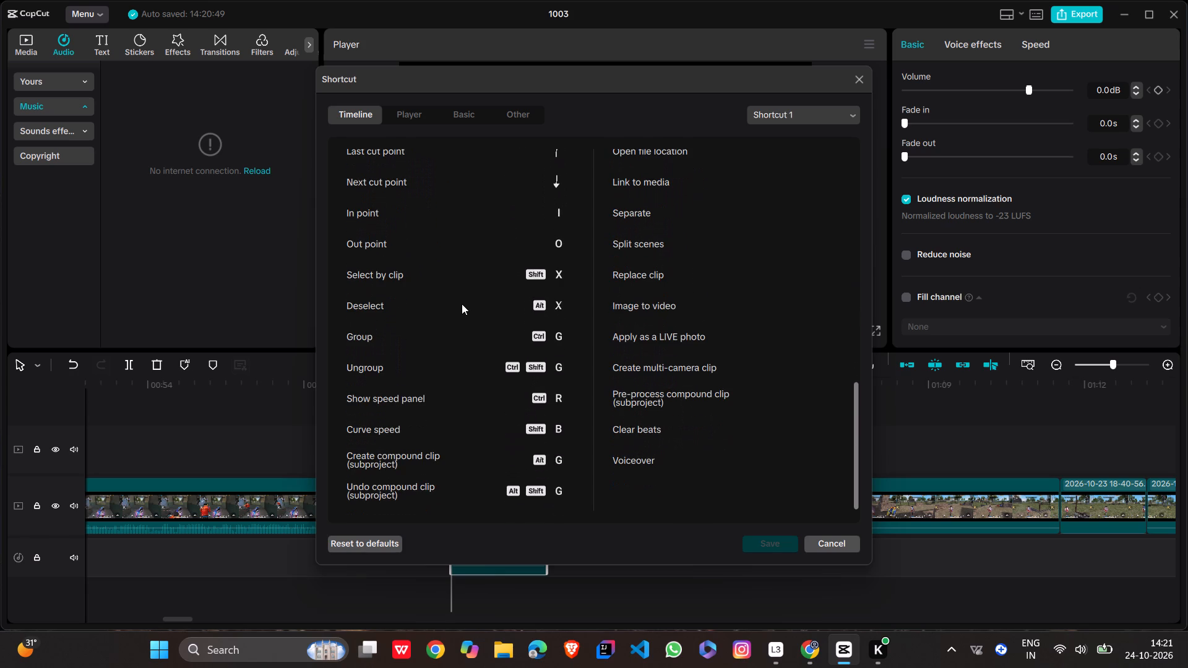
pyautogui.scroll(-1, 462, 304)
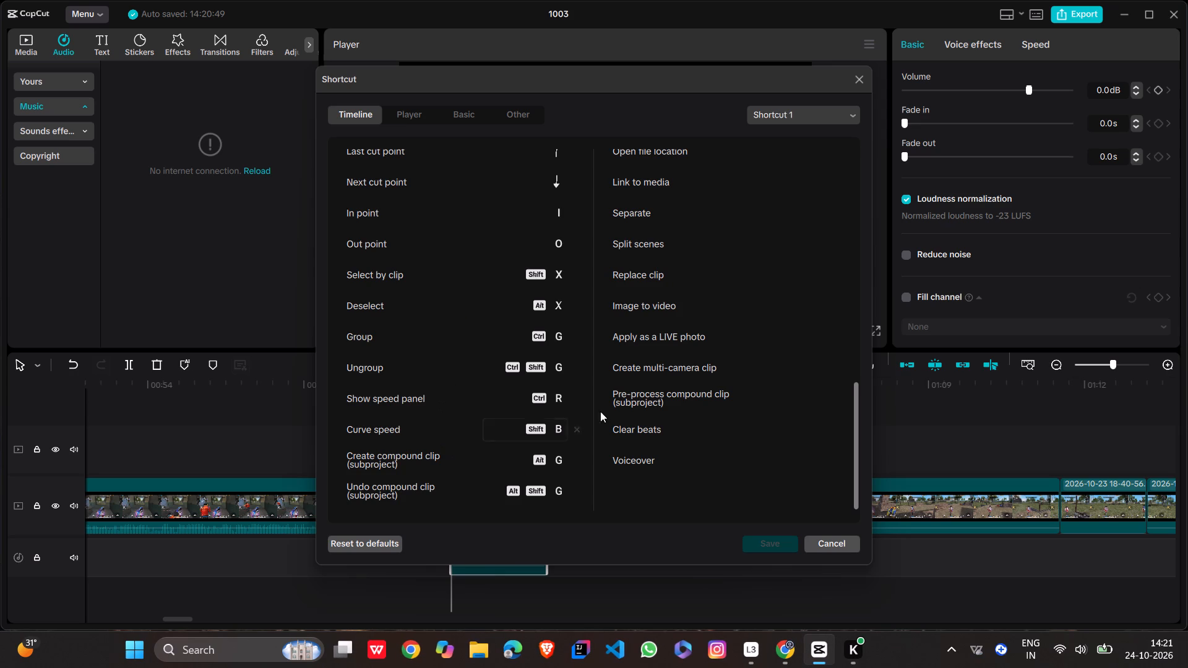
# Go back through the timeline shortcuts, examining the vocal commands and trying the Separate entry.
pyautogui.scroll(1, 671, 440)
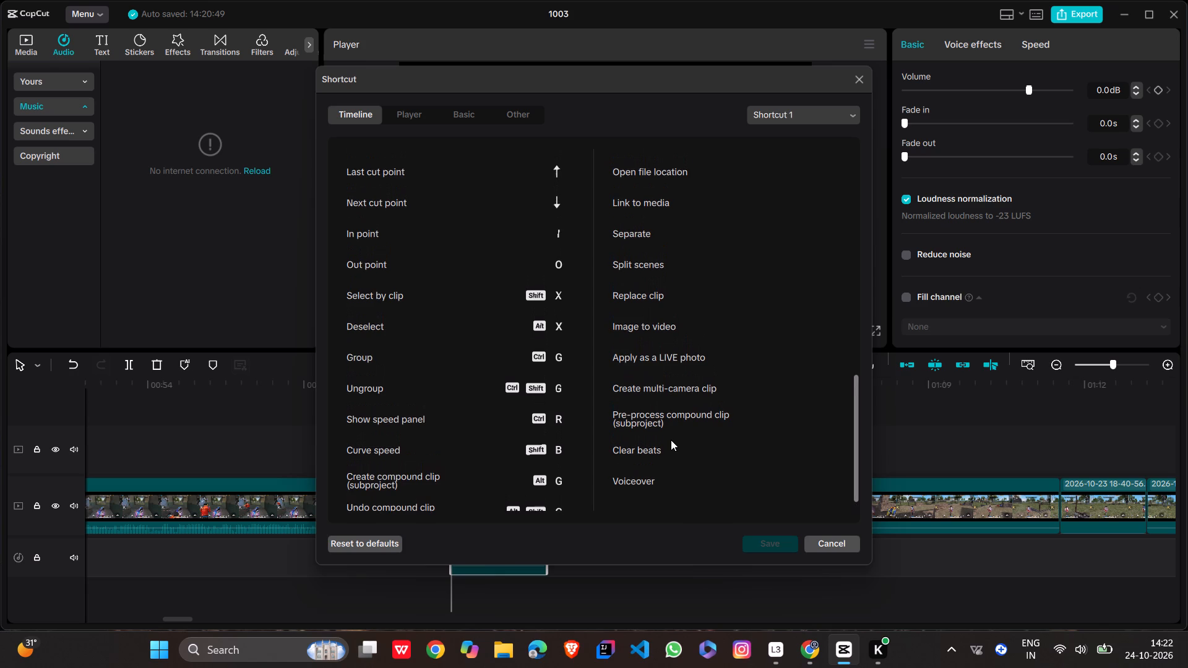
pyautogui.scroll(1, 671, 440)
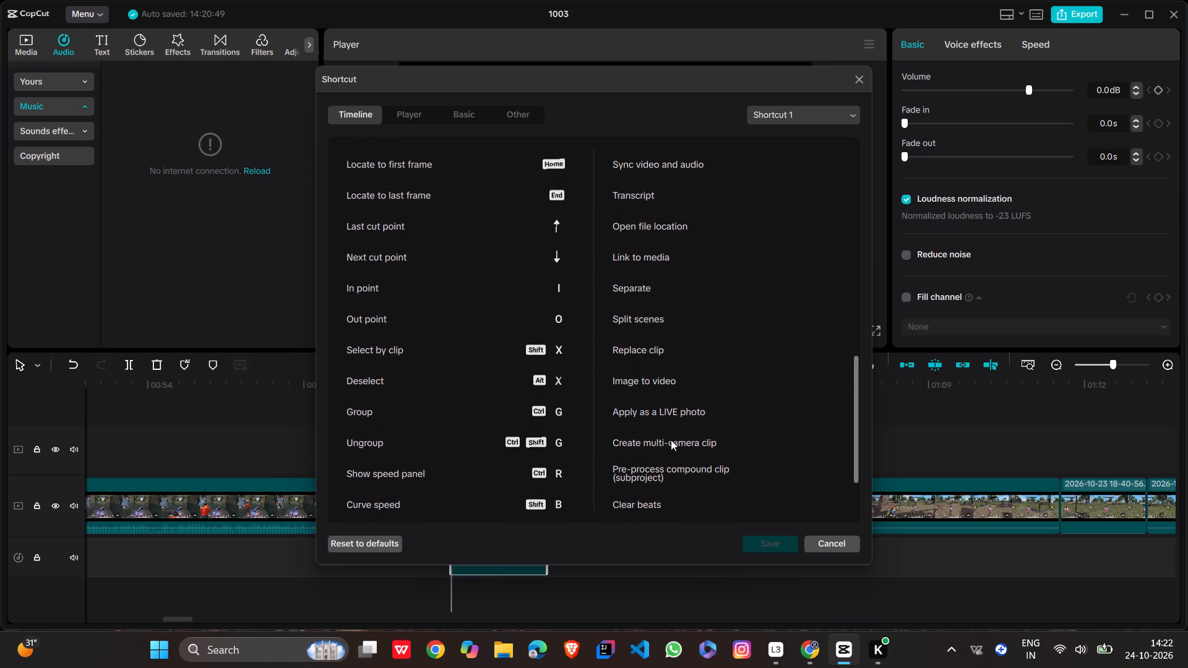
pyautogui.scroll(2, 671, 440)
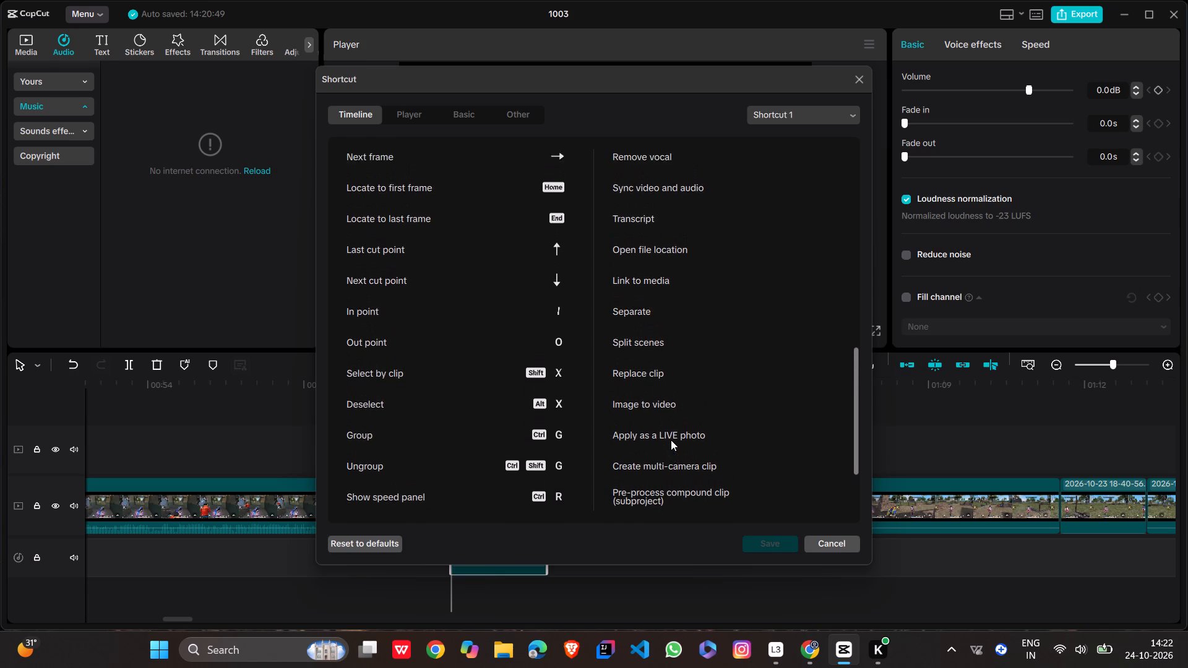
pyautogui.scroll(1, 671, 440)
pyautogui.click(641, 333)
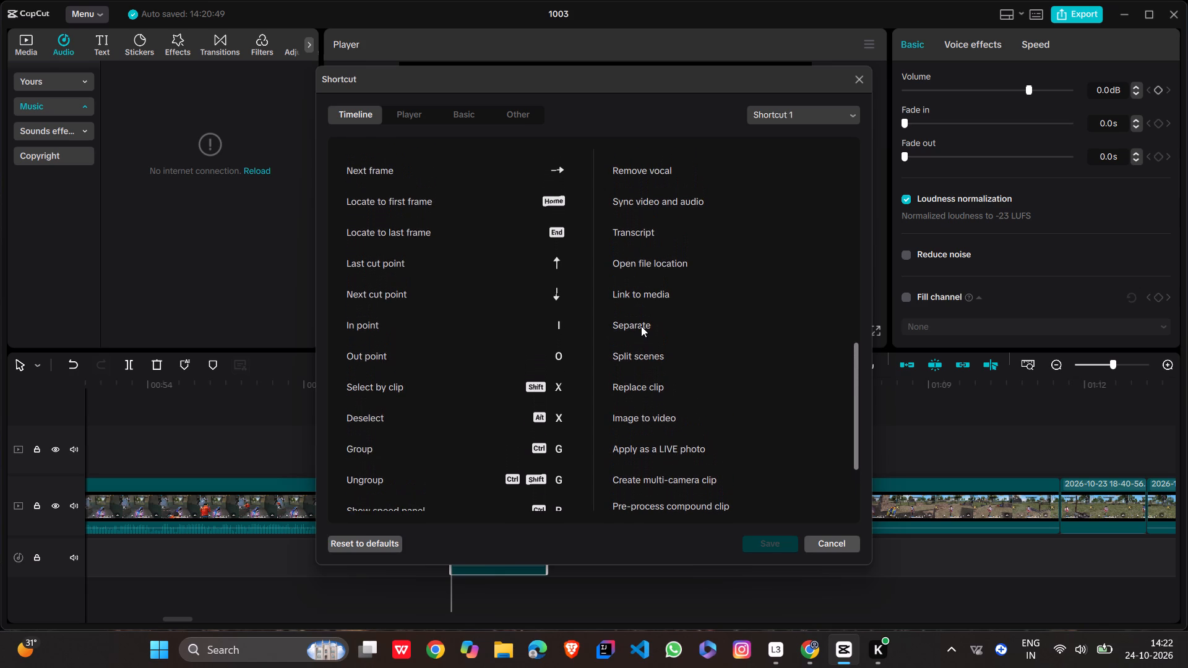
pyautogui.click(641, 326)
pyautogui.scroll(6, 641, 326)
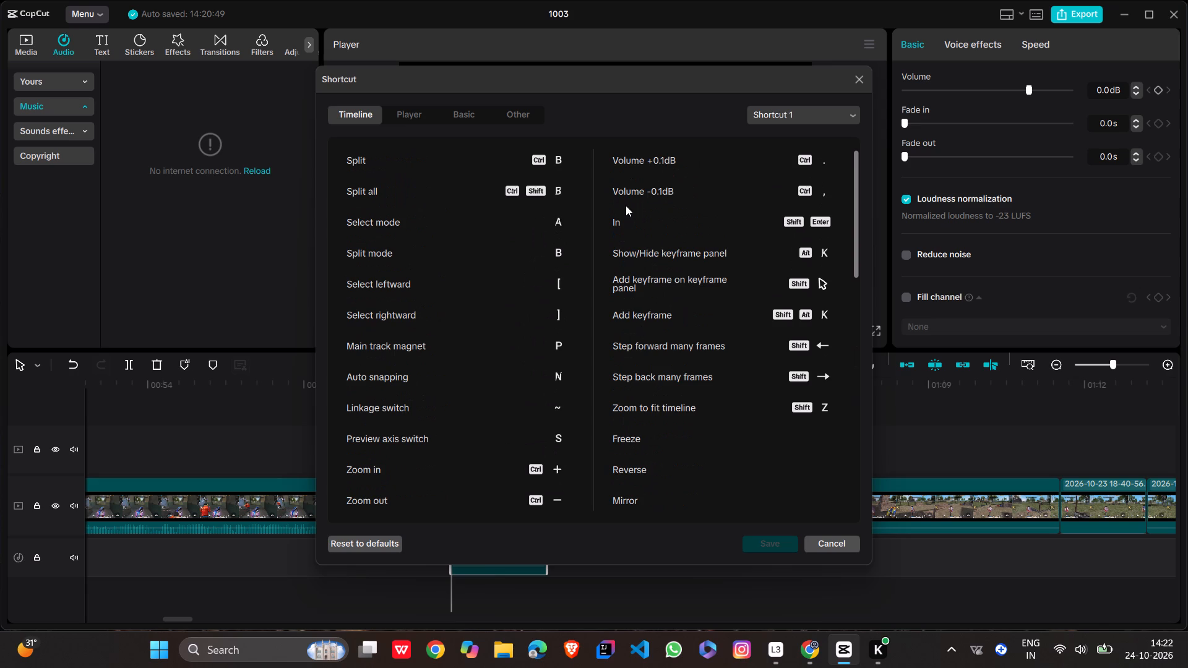
pyautogui.scroll(-1, 634, 311)
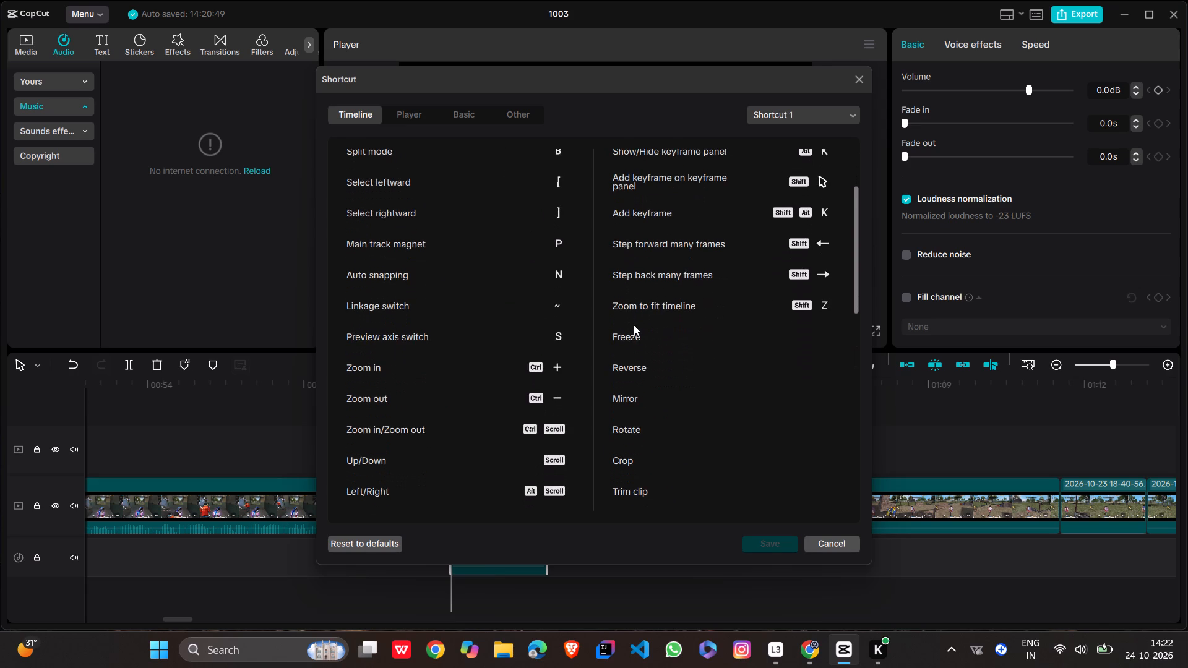
pyautogui.scroll(-1, 631, 359)
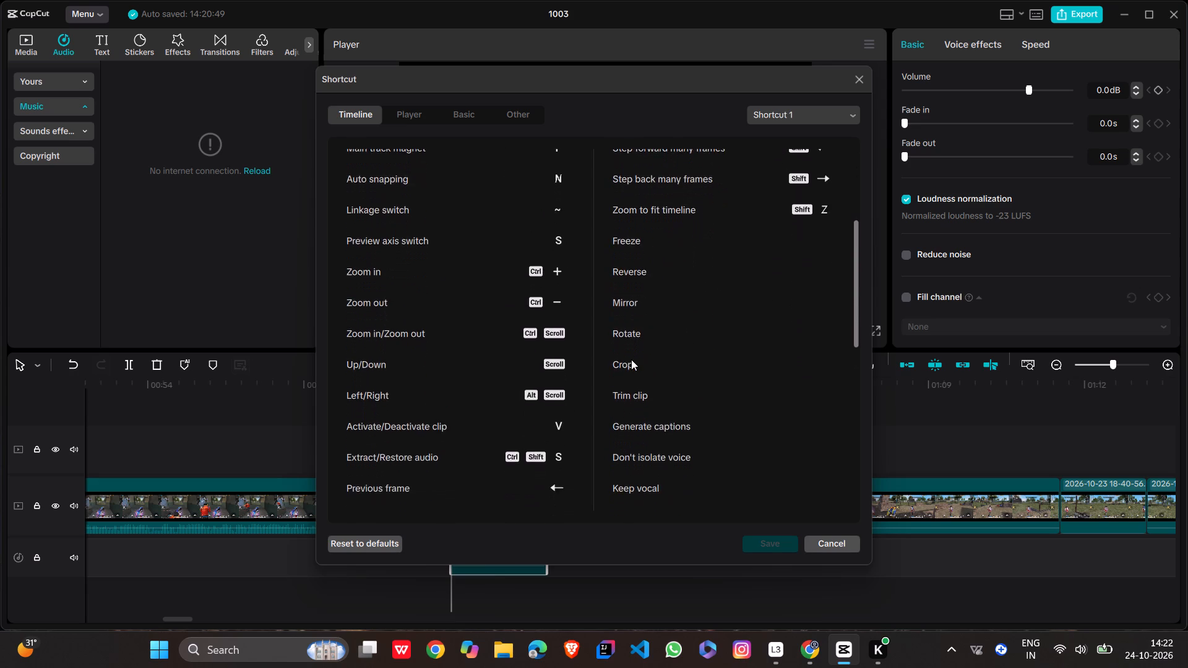
pyautogui.scroll(-2, 631, 359)
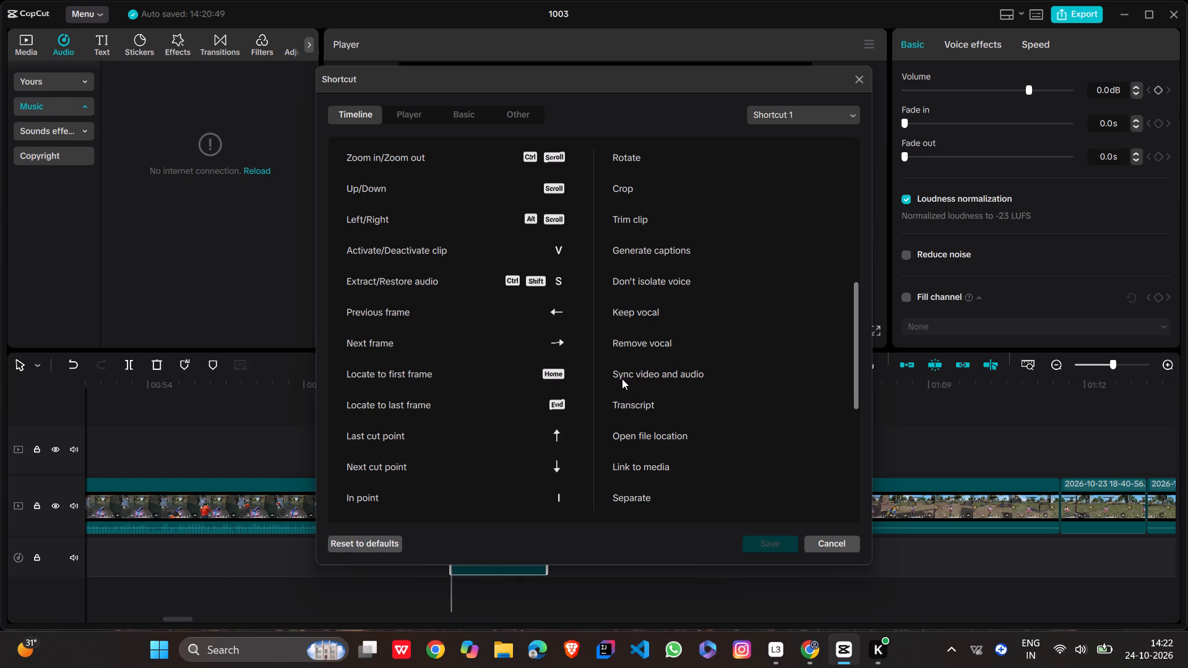
pyautogui.scroll(-1, 652, 377)
pyautogui.tripleClick(631, 466)
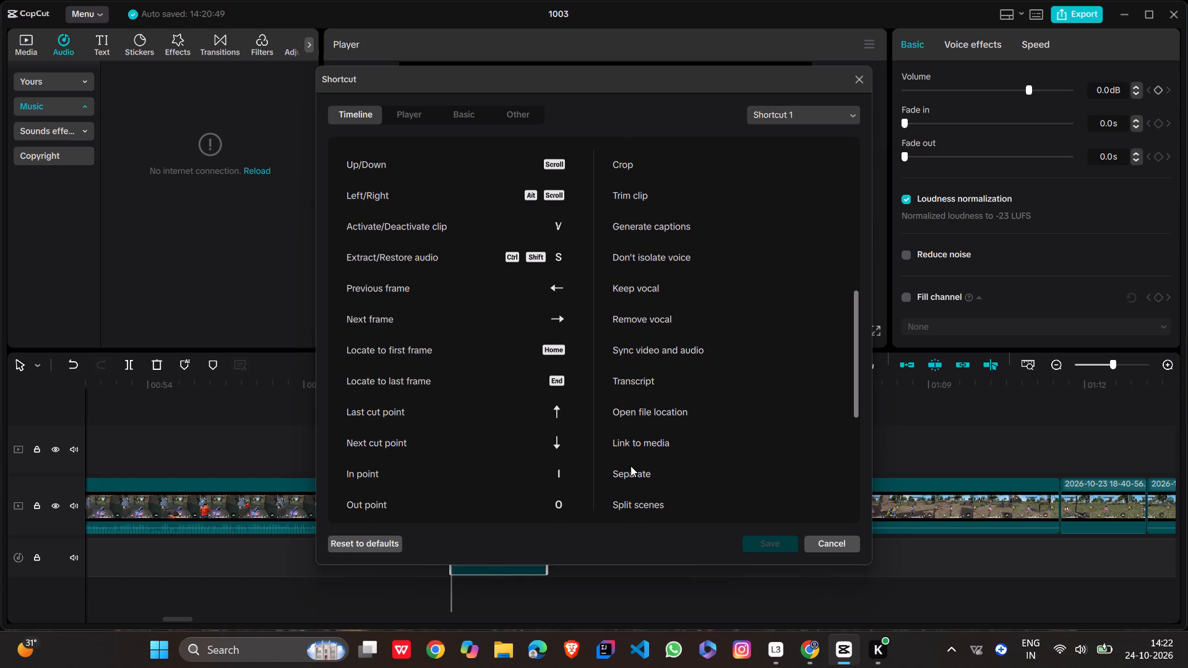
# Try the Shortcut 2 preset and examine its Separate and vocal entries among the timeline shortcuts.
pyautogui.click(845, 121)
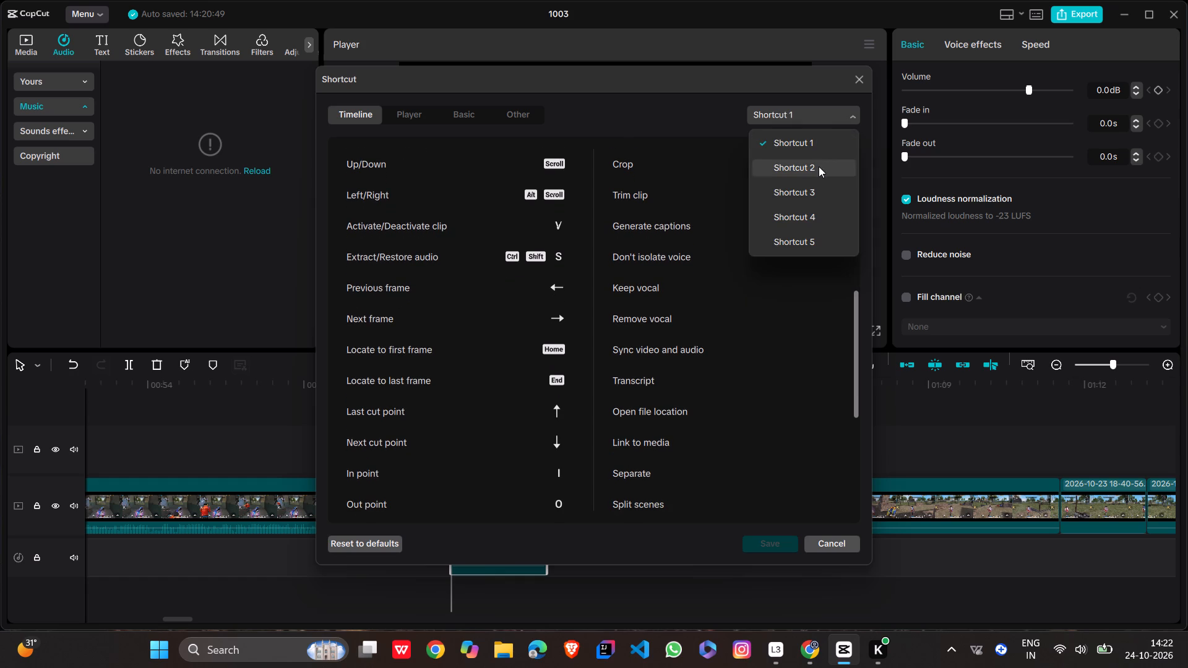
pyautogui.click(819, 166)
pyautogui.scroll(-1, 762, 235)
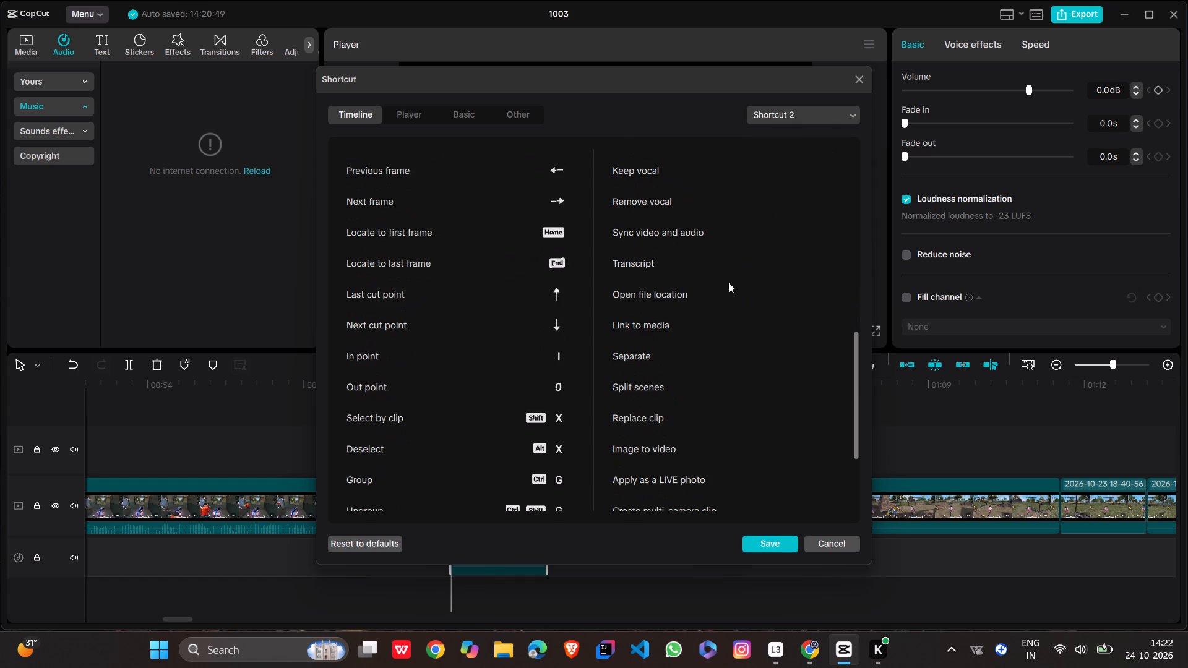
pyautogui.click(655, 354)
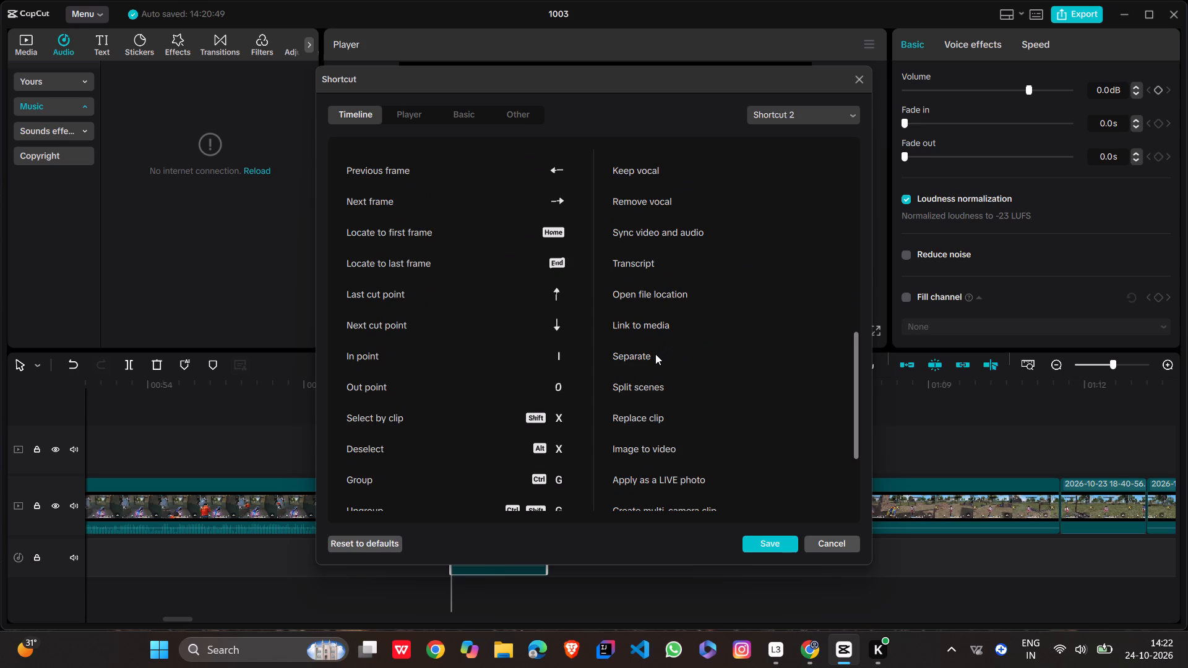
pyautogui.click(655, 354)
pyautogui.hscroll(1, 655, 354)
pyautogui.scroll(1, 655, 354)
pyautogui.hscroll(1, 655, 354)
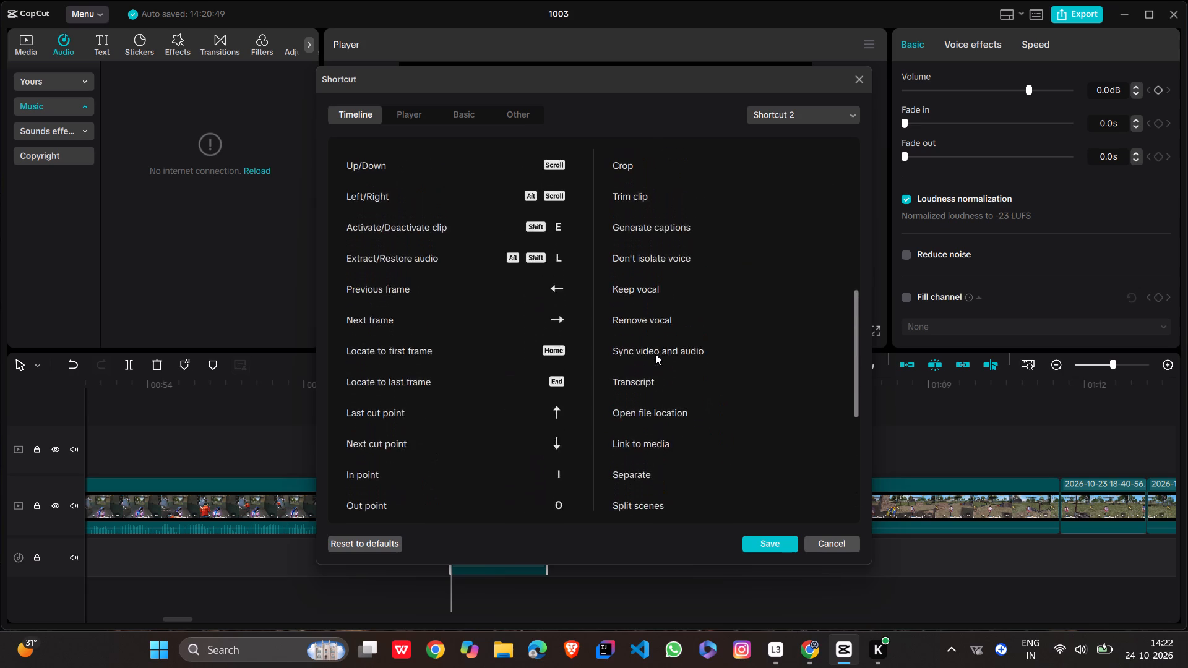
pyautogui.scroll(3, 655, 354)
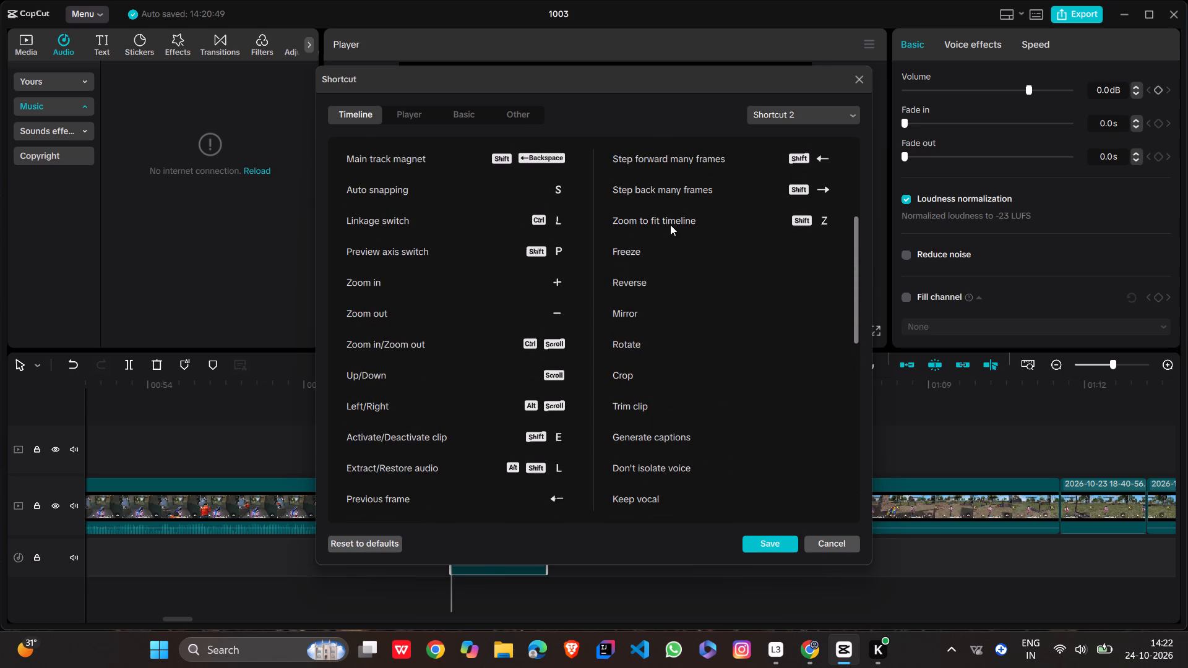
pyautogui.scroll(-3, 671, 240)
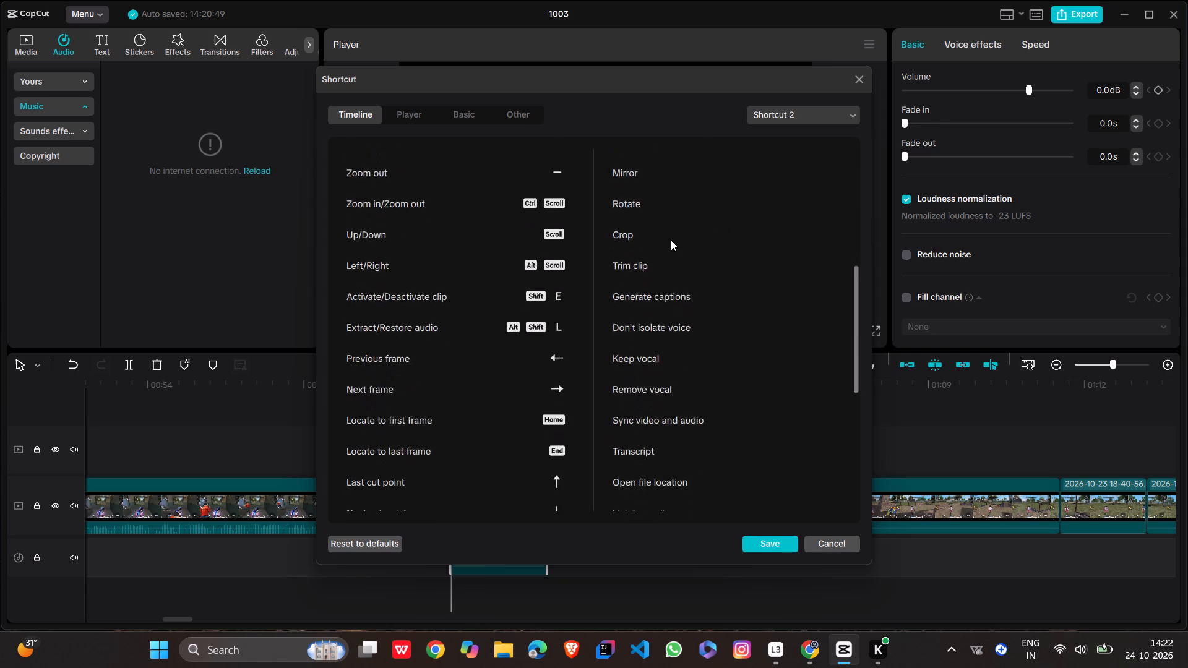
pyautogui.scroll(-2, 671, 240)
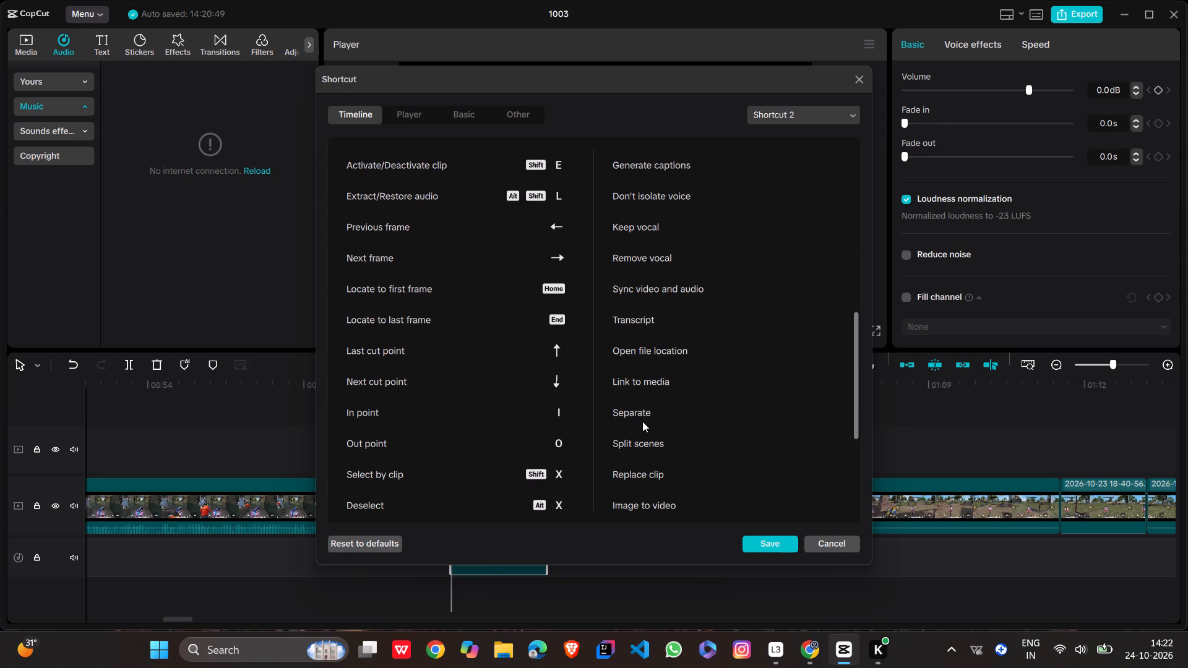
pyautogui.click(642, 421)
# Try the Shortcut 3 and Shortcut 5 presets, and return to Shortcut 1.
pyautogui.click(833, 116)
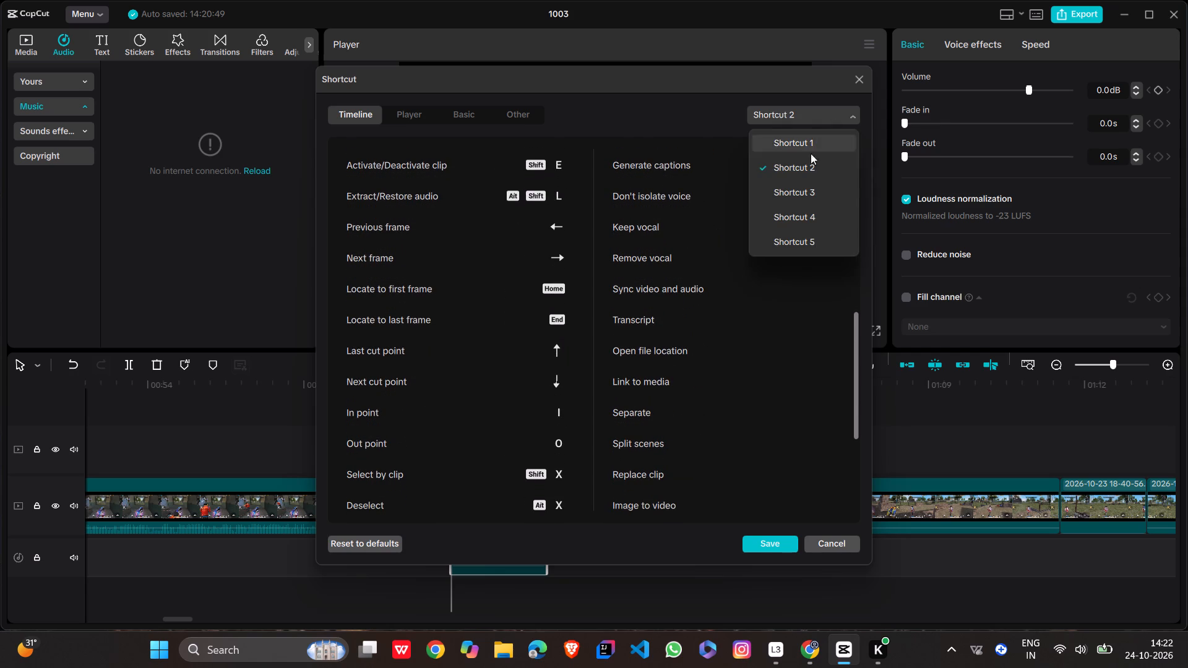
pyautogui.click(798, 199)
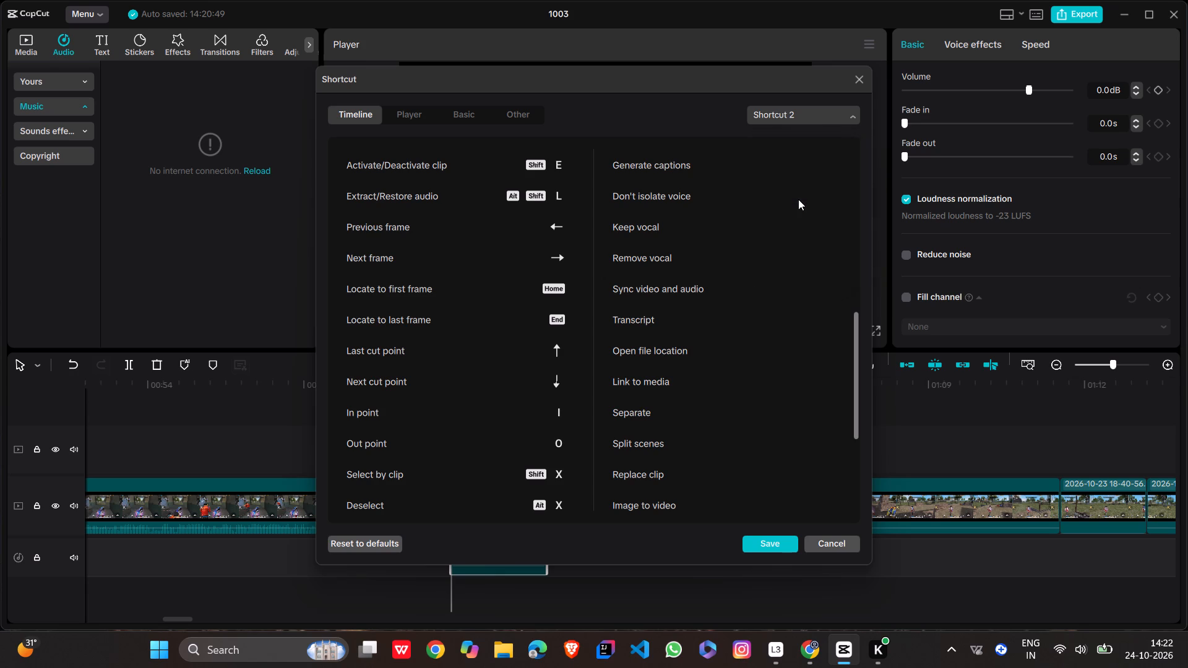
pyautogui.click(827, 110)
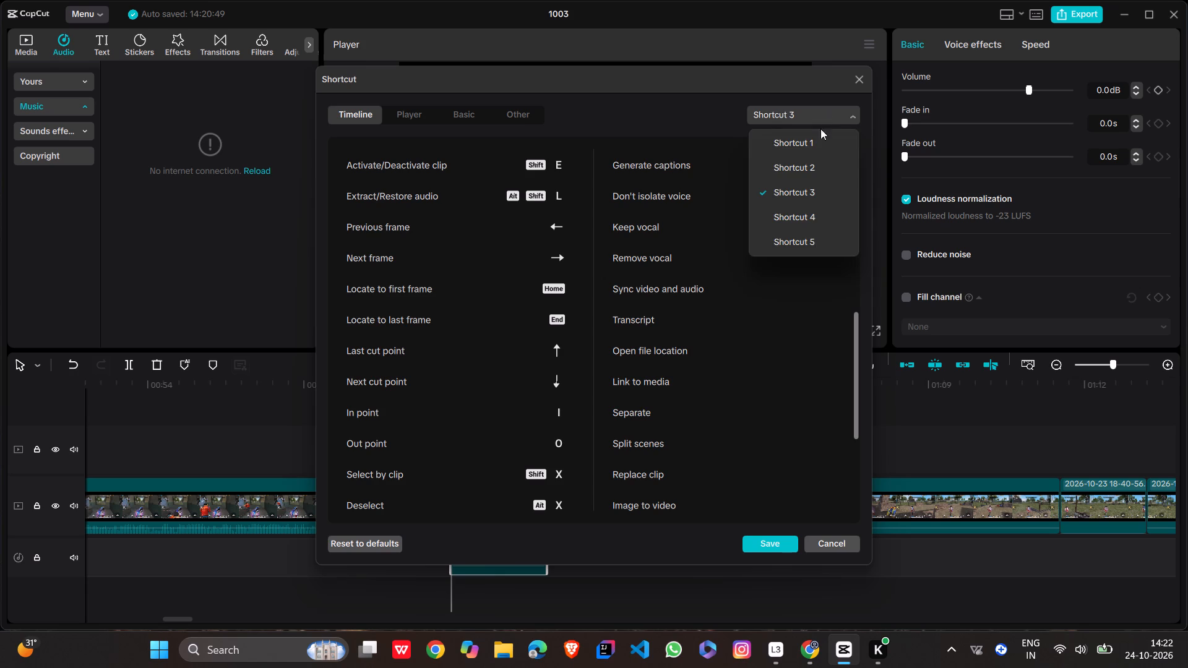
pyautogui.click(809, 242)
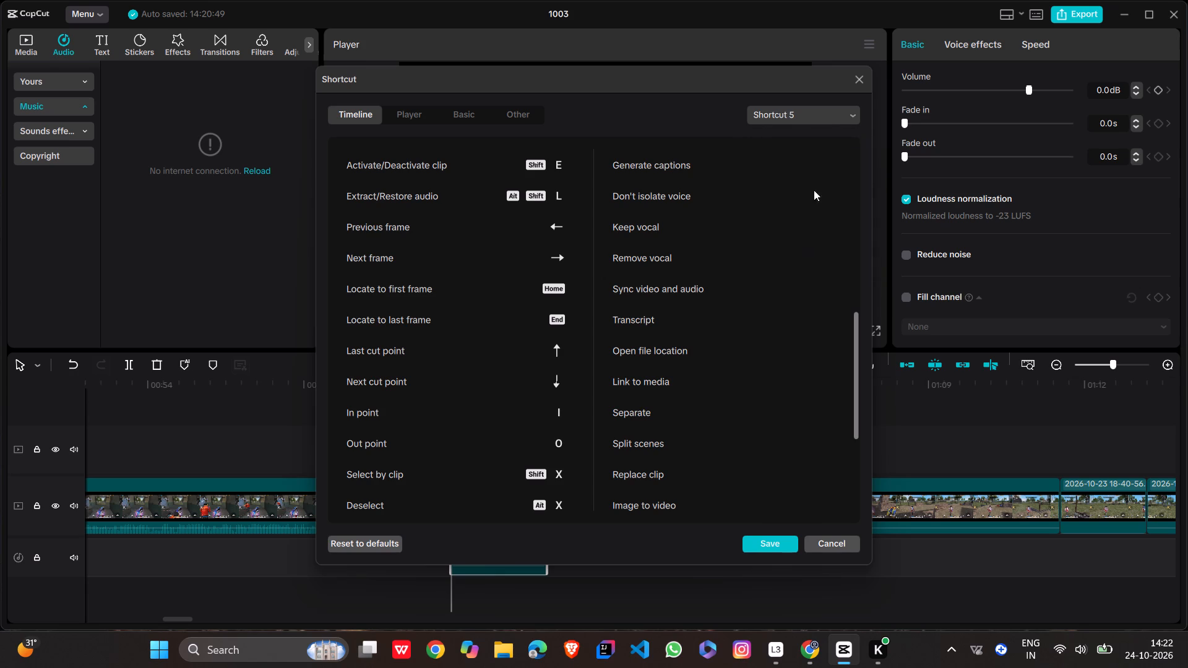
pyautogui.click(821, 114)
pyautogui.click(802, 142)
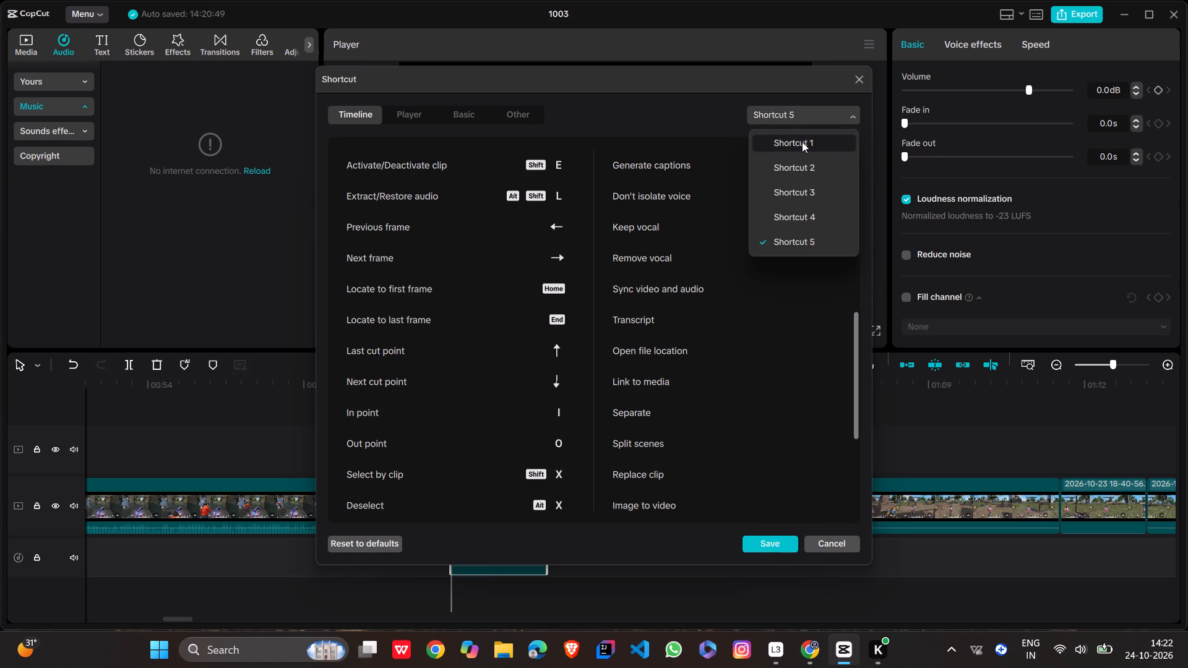
# Check the Separate entry again in the Shortcut 1 timeline list.
pyautogui.scroll(-1, 726, 324)
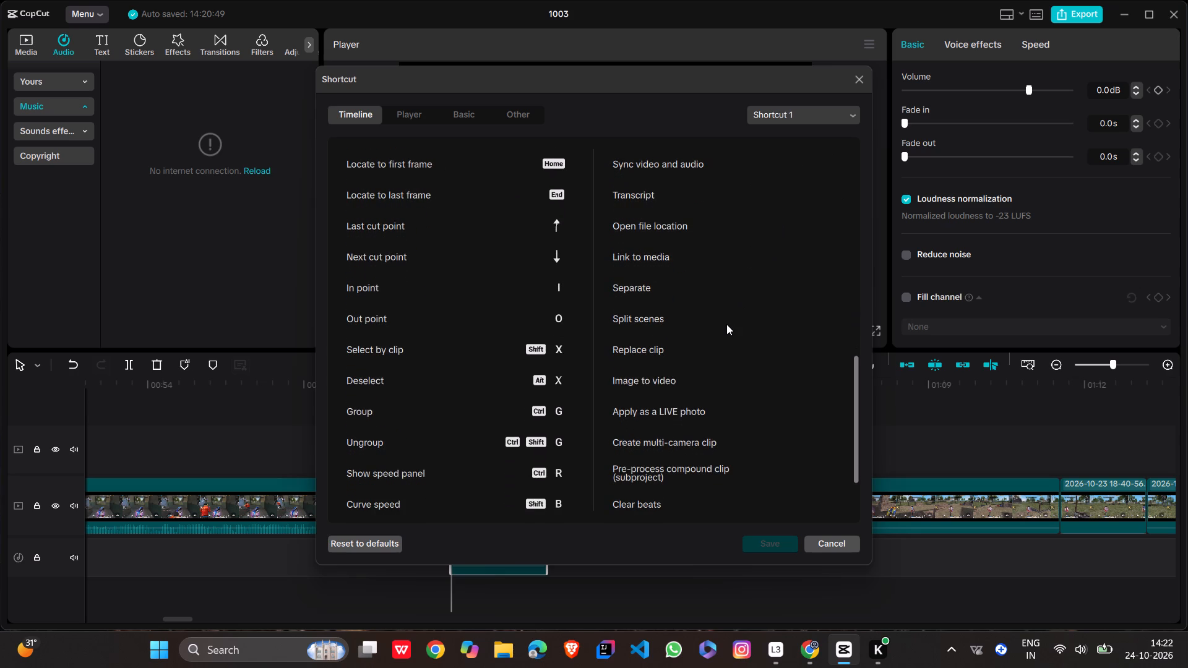
pyautogui.scroll(-1, 726, 324)
pyautogui.doubleClick(642, 285)
# Examine the Player, Basic and Other shortcut categories of the Shortcut 1 preset for a separation command.
pyautogui.click(420, 111)
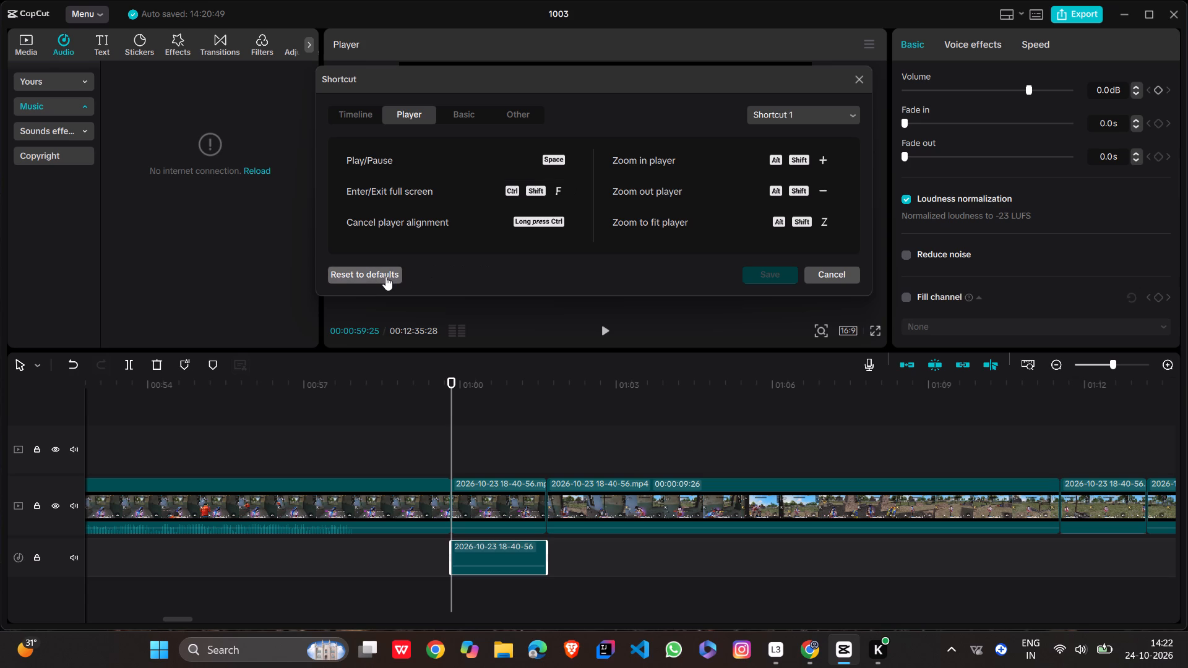
pyautogui.scroll(-1, 646, 210)
pyautogui.click(463, 114)
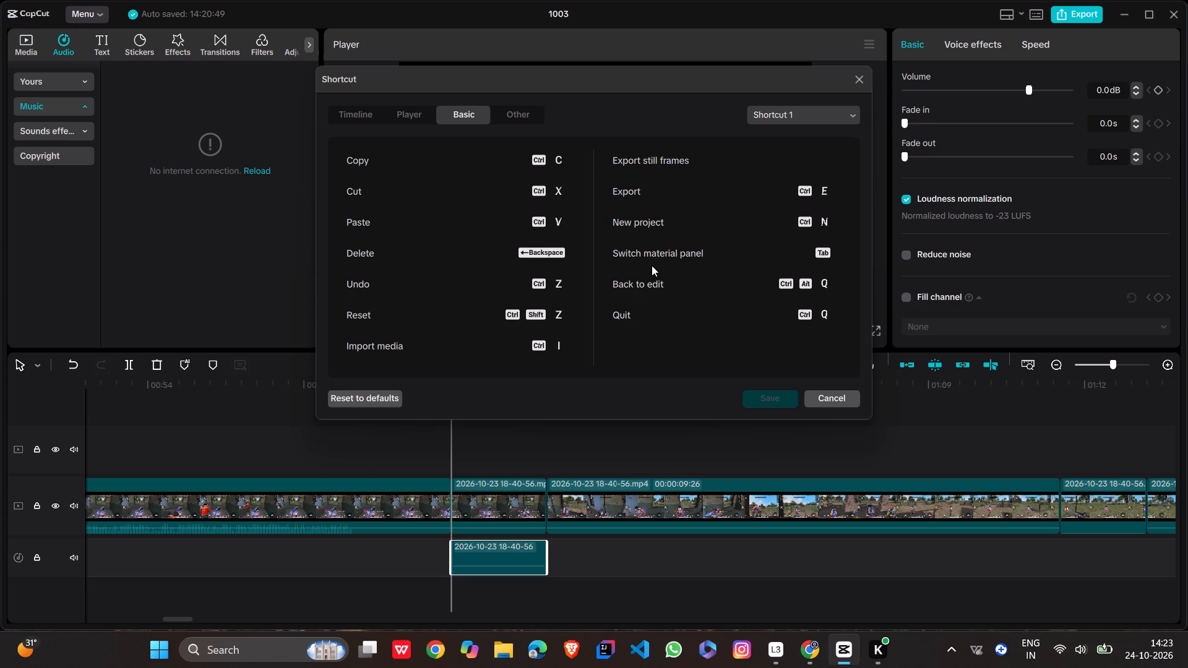
pyautogui.click(524, 114)
pyautogui.scroll(-1, 501, 167)
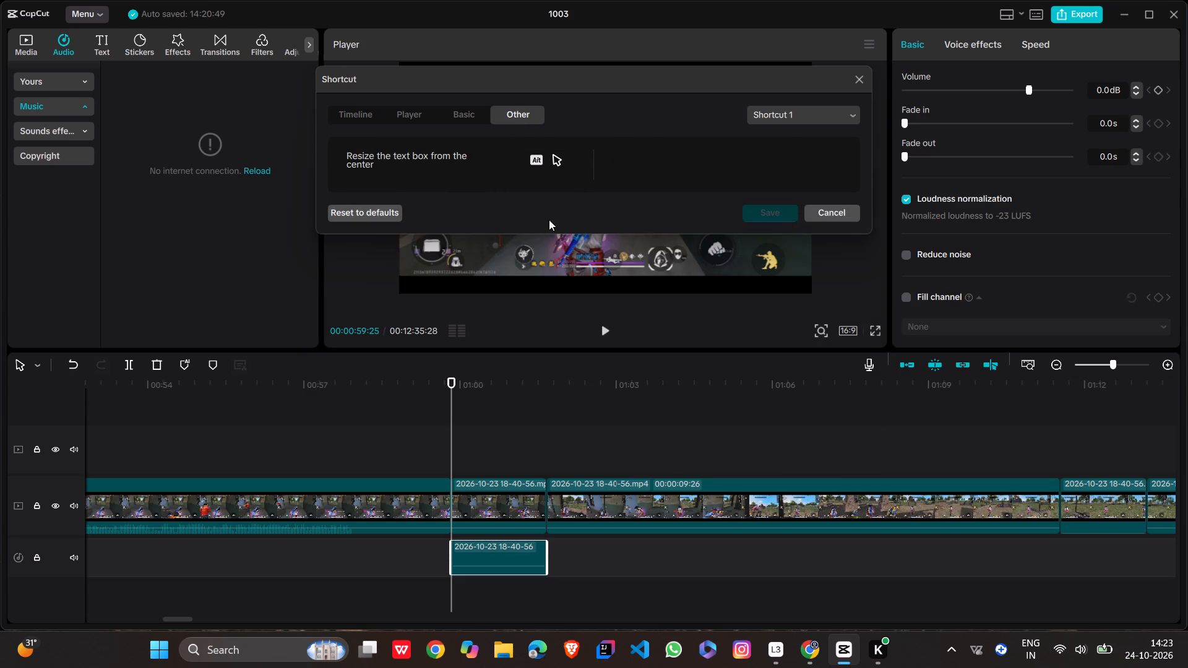
pyautogui.click(817, 116)
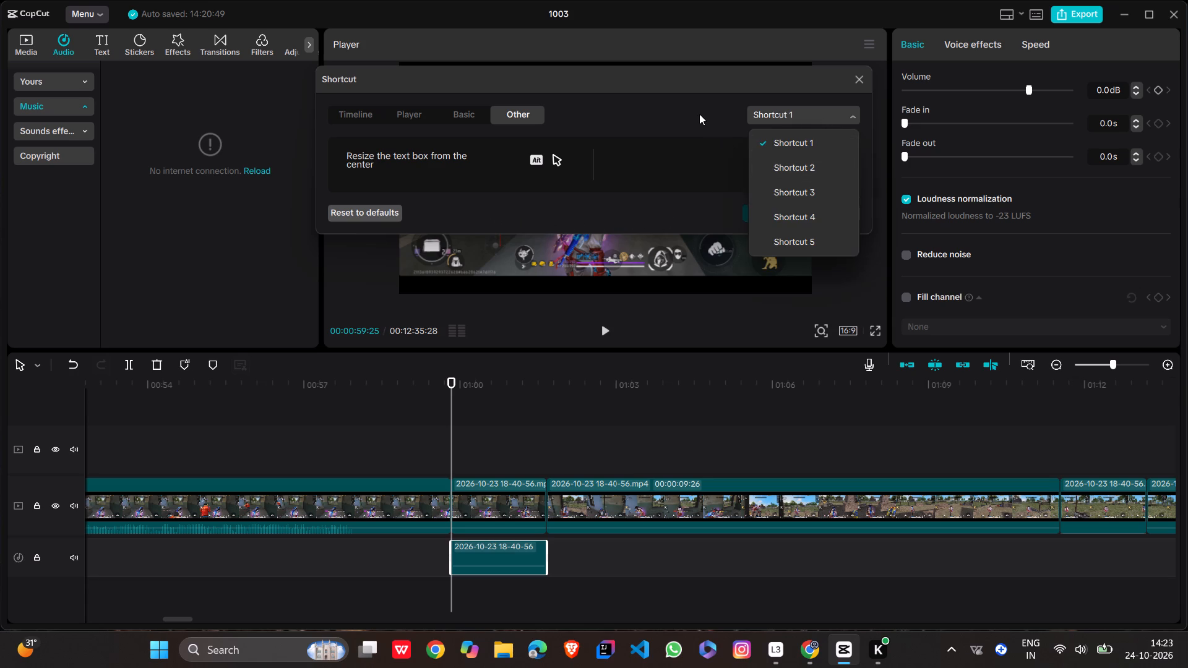
pyautogui.click(697, 112)
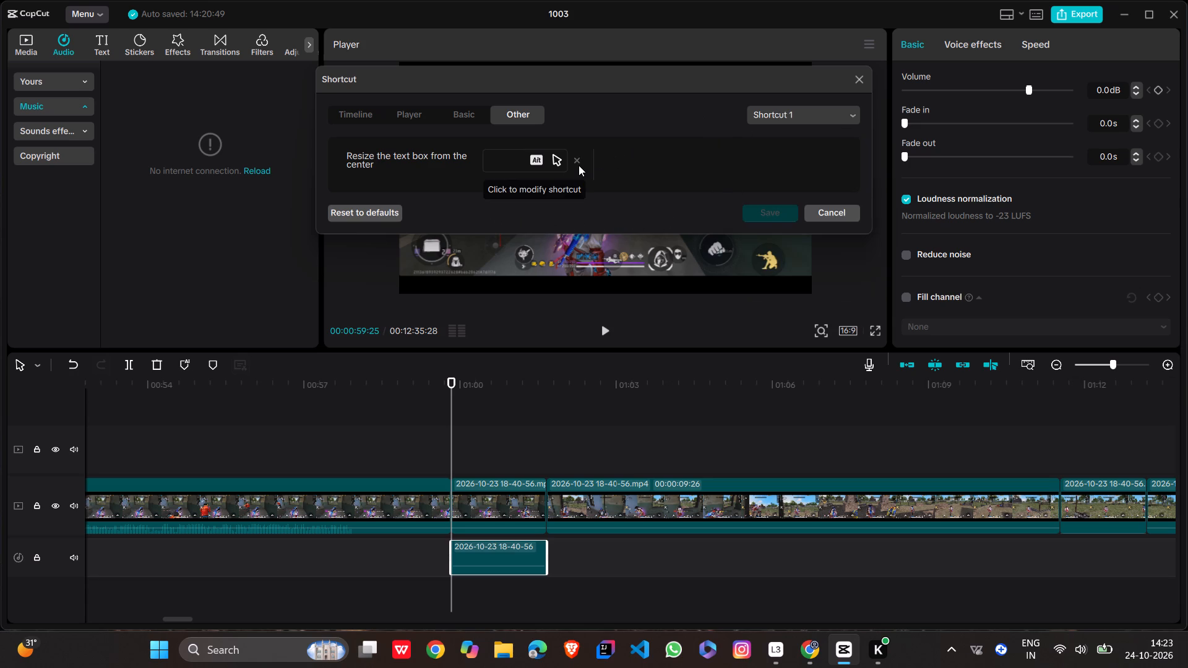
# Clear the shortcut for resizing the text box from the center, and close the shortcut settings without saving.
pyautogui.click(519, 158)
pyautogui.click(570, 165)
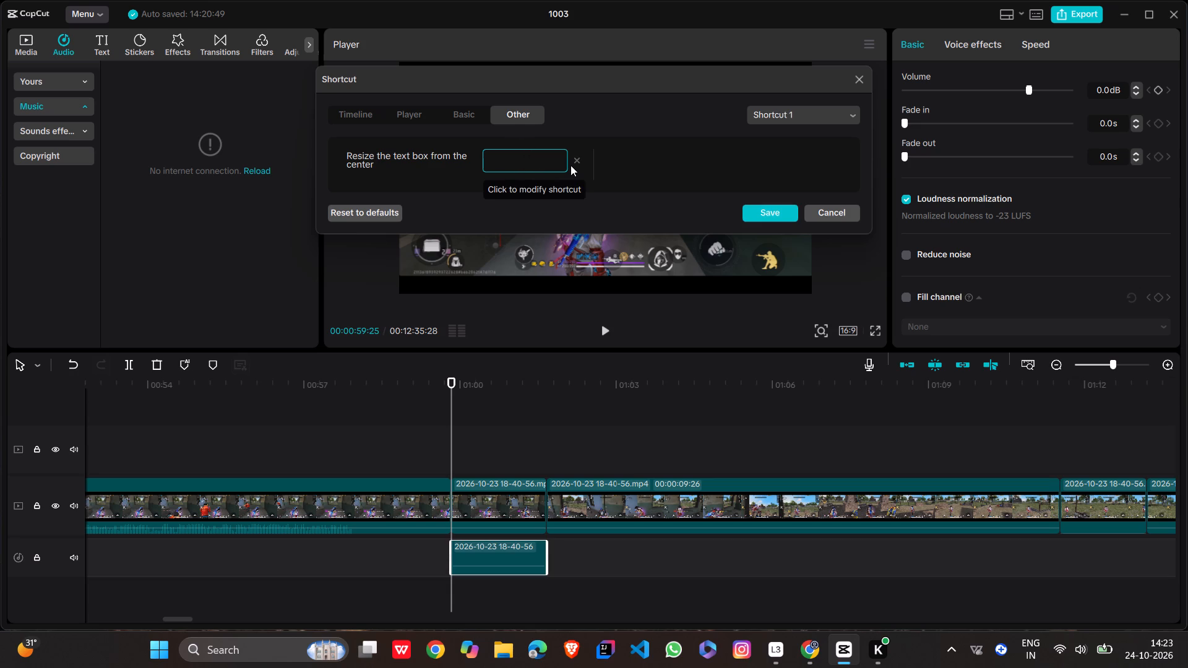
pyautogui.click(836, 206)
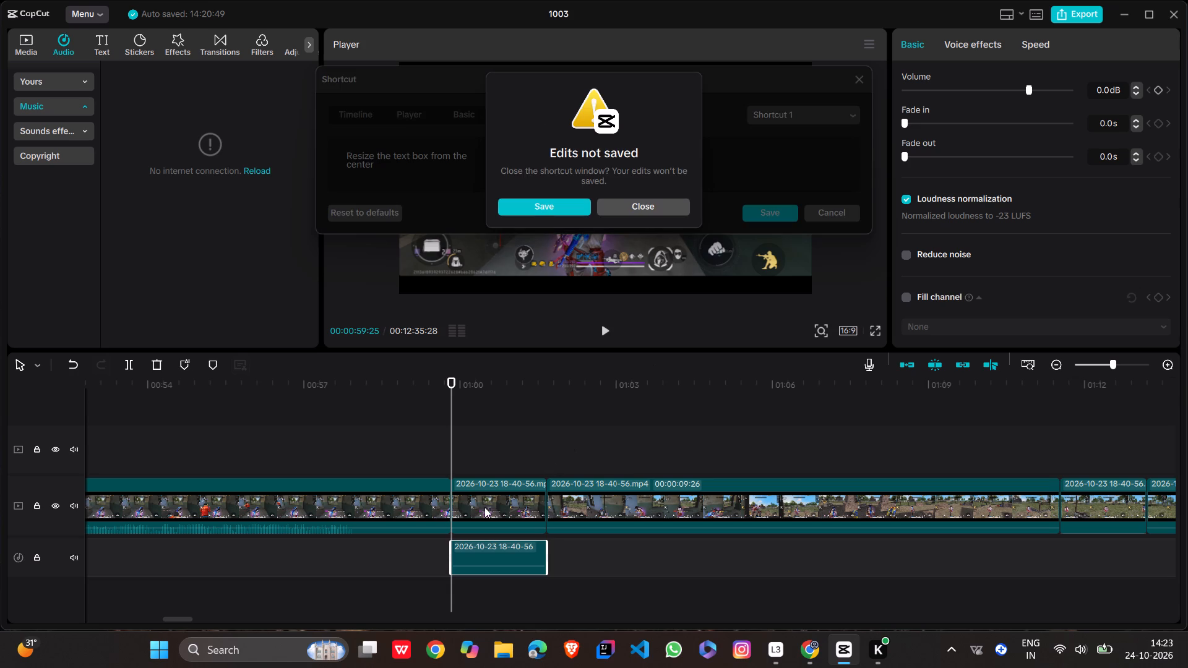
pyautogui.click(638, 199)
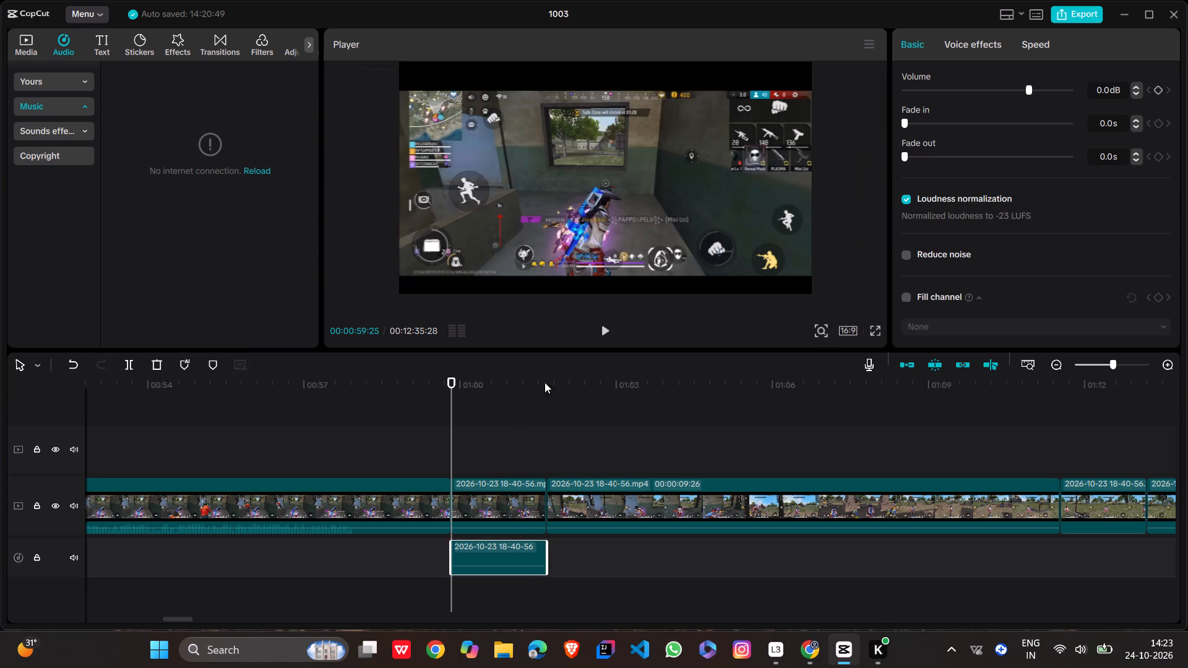
# Select the extracted audio clip below the main video track and turn off the preview axis.
pyautogui.click(497, 552)
pyautogui.click(990, 363)
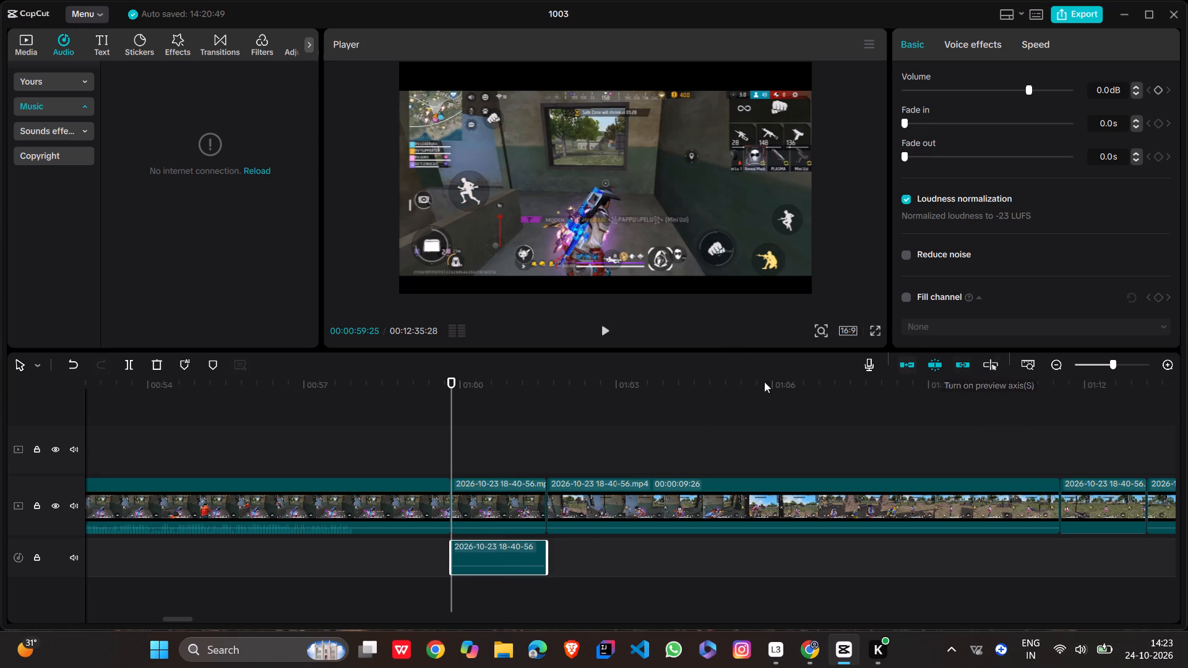
pyautogui.click(509, 551)
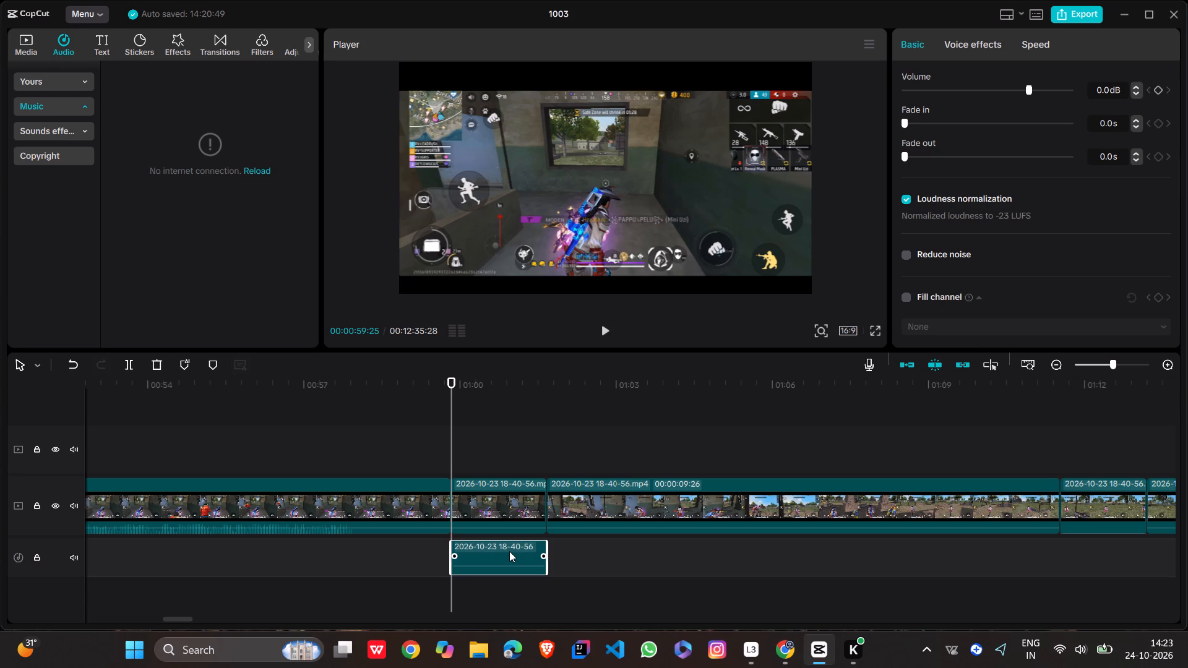
pyautogui.press('s')
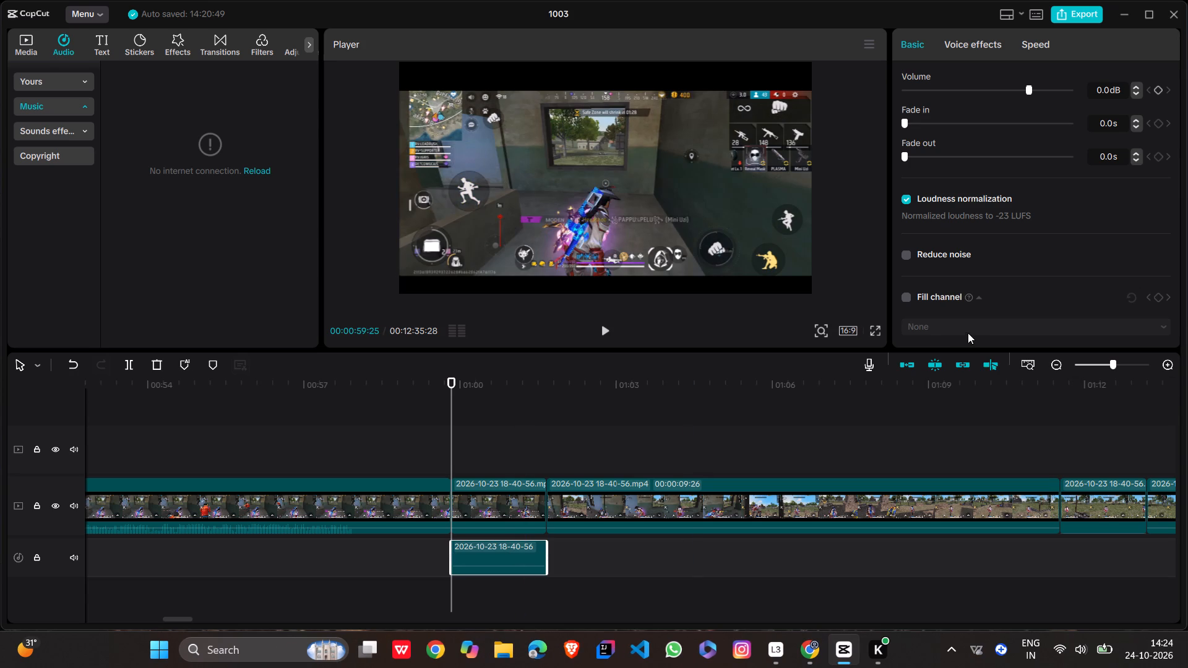
pyautogui.click(993, 362)
# Switch the workspace layout to Attributes to give the clip's audio settings more room.
pyautogui.scroll(-4, 1002, 229)
pyautogui.scroll(3, 1002, 229)
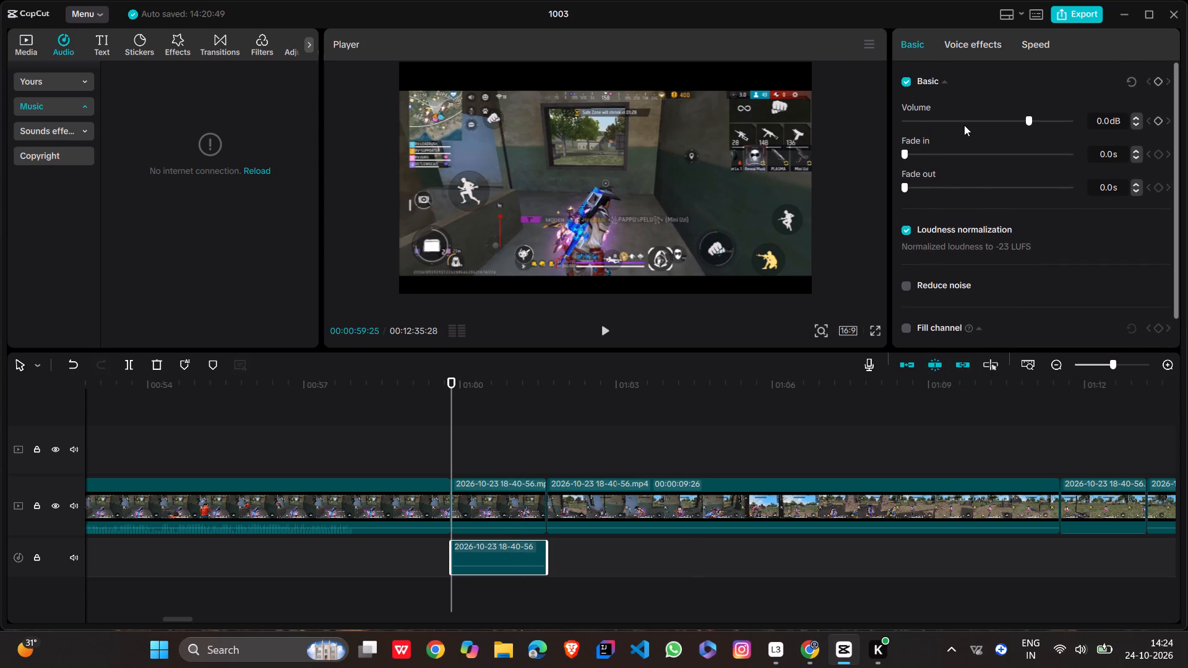
pyautogui.click(1009, 19)
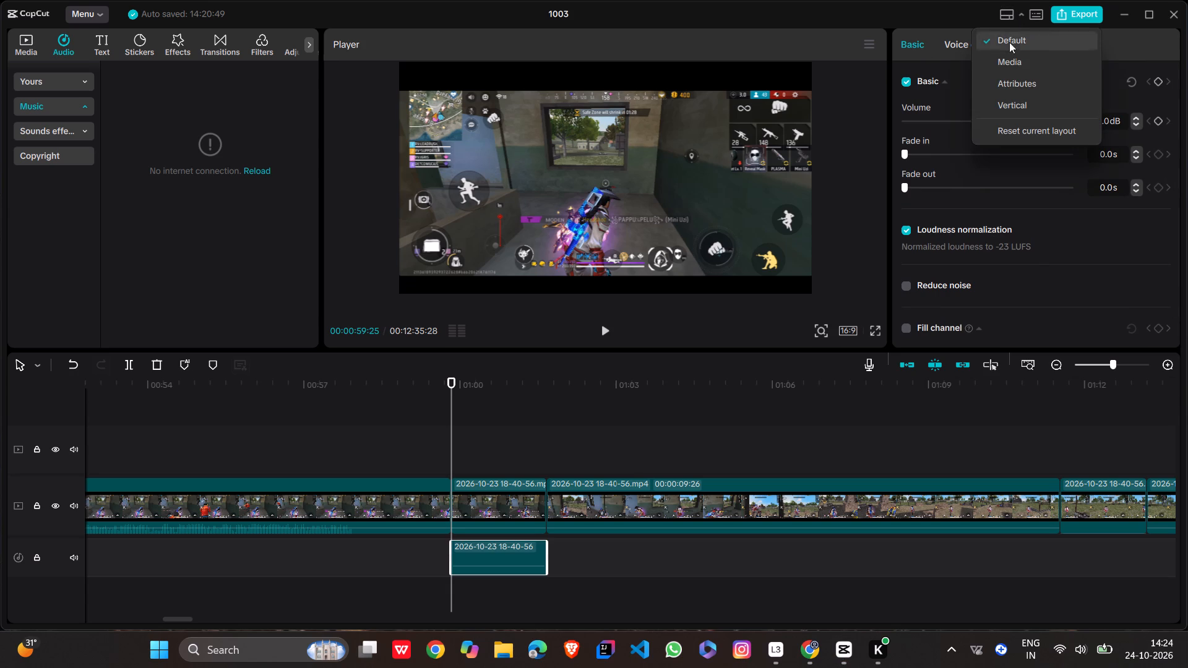
pyautogui.click(1012, 80)
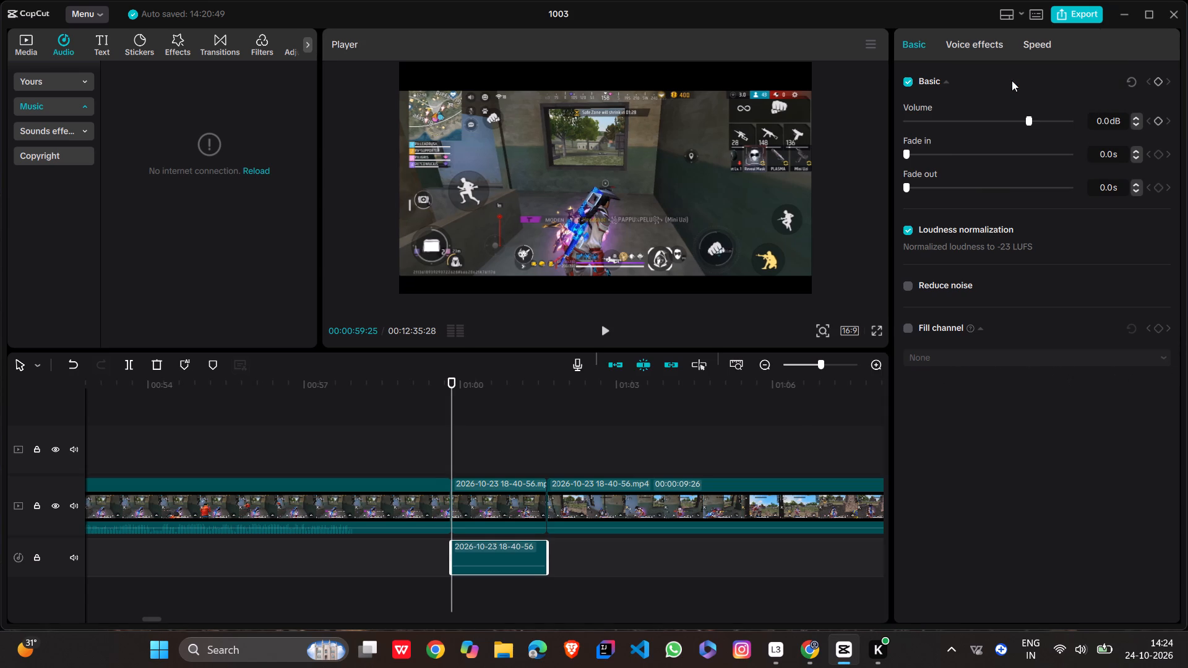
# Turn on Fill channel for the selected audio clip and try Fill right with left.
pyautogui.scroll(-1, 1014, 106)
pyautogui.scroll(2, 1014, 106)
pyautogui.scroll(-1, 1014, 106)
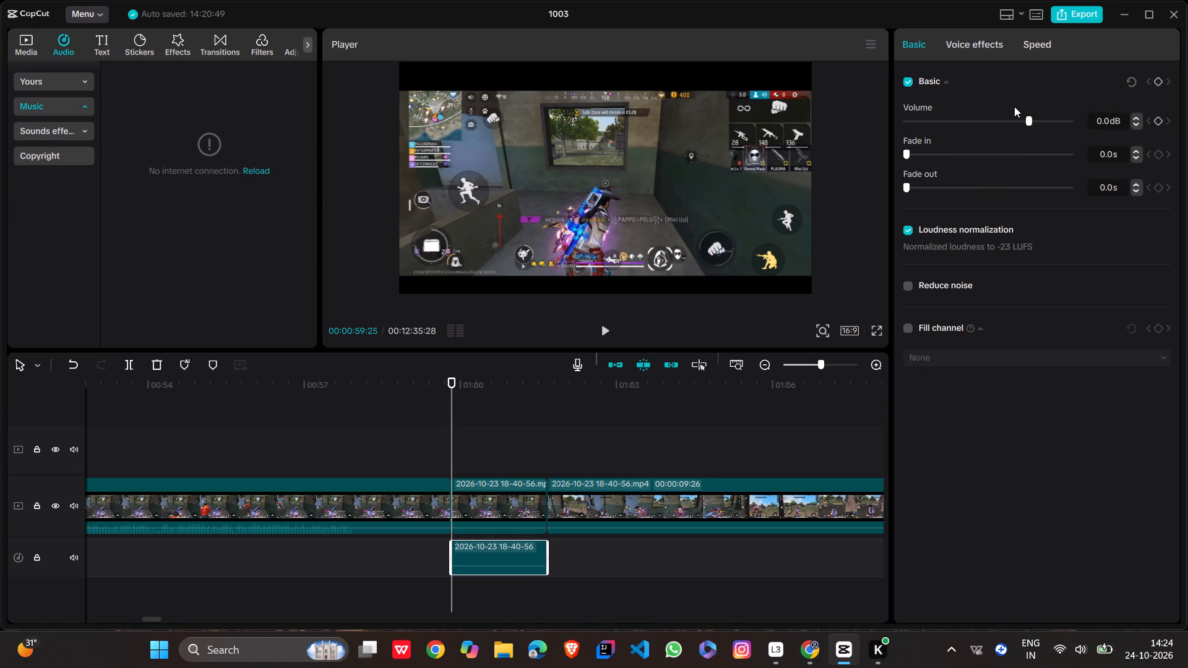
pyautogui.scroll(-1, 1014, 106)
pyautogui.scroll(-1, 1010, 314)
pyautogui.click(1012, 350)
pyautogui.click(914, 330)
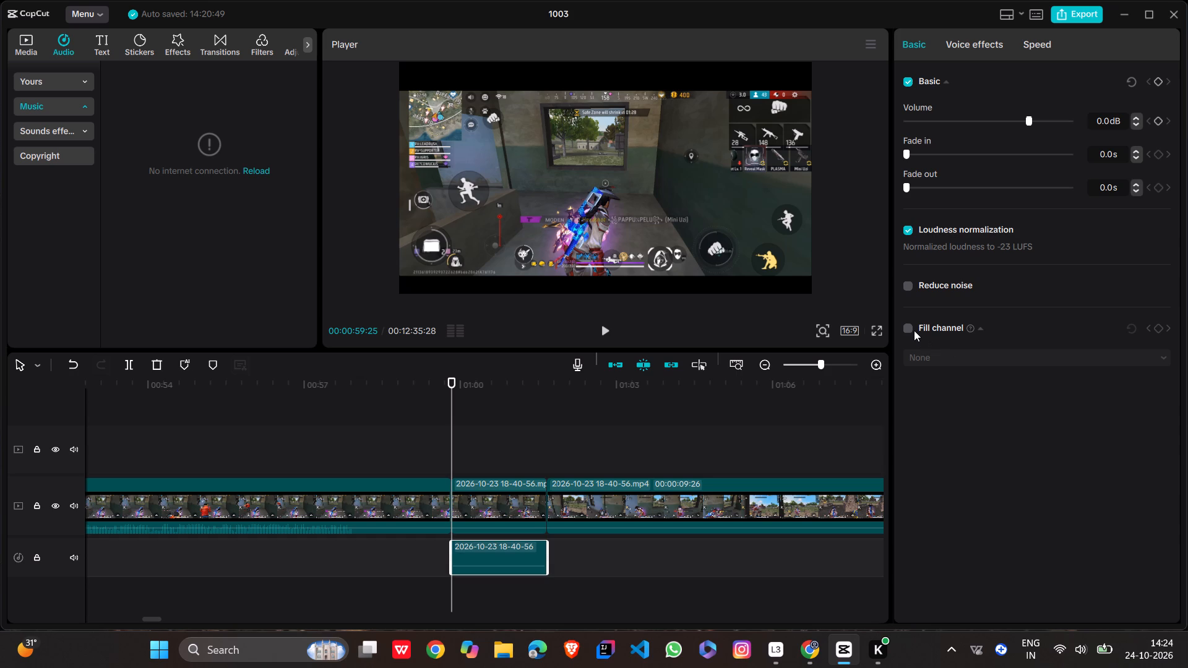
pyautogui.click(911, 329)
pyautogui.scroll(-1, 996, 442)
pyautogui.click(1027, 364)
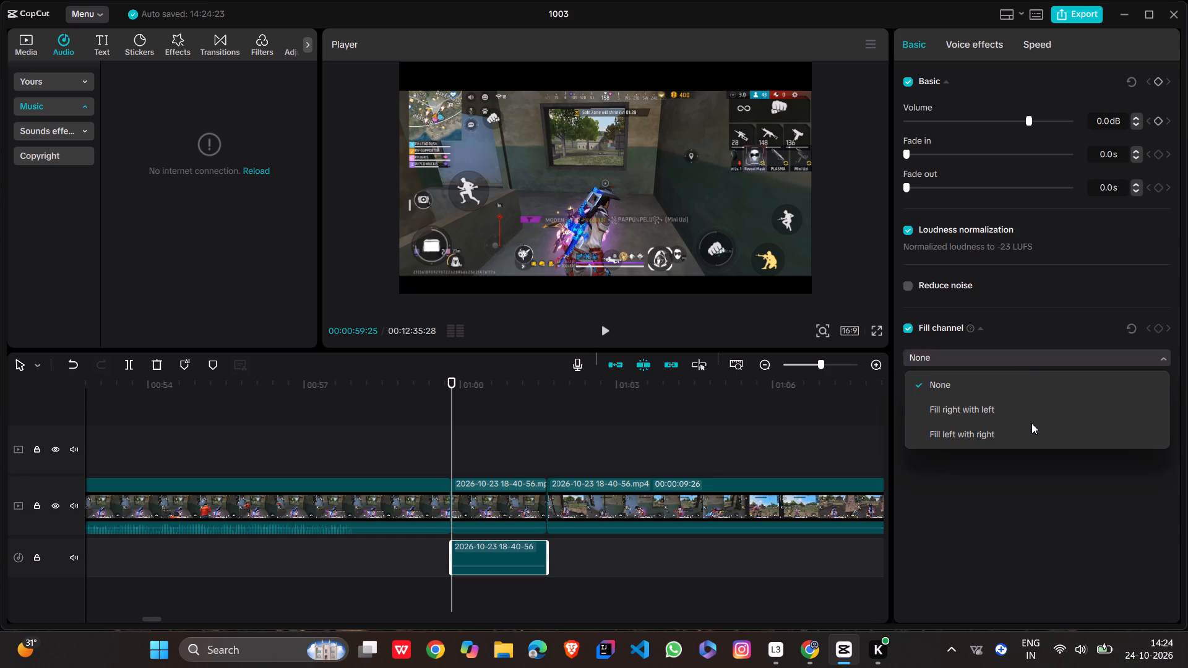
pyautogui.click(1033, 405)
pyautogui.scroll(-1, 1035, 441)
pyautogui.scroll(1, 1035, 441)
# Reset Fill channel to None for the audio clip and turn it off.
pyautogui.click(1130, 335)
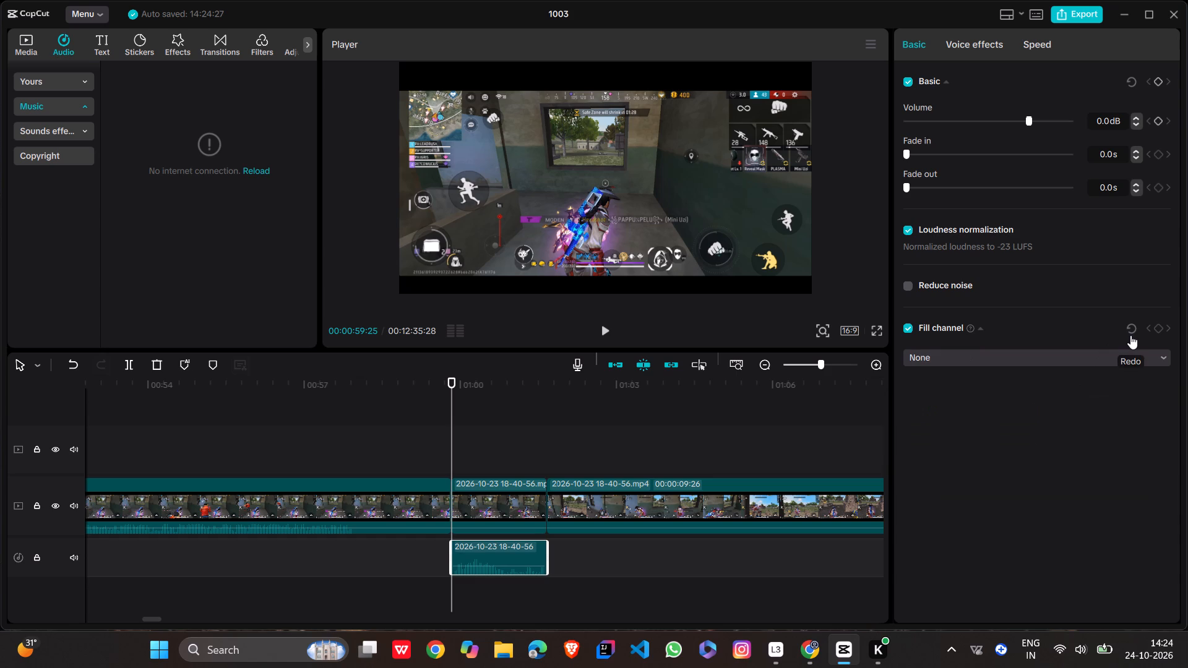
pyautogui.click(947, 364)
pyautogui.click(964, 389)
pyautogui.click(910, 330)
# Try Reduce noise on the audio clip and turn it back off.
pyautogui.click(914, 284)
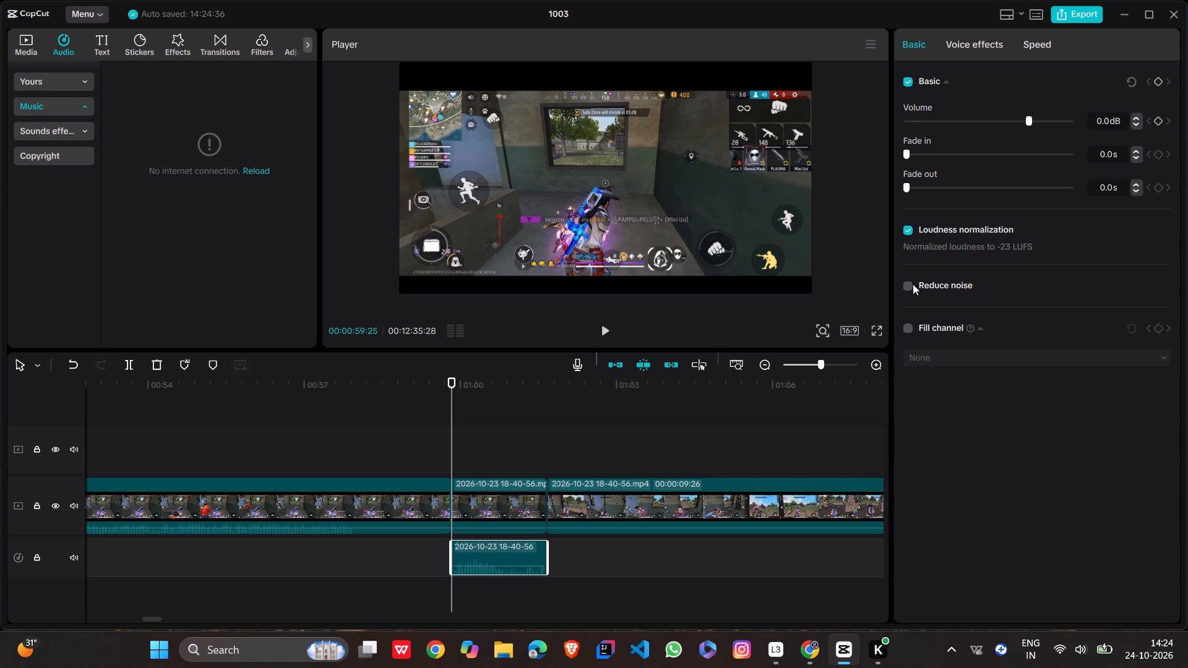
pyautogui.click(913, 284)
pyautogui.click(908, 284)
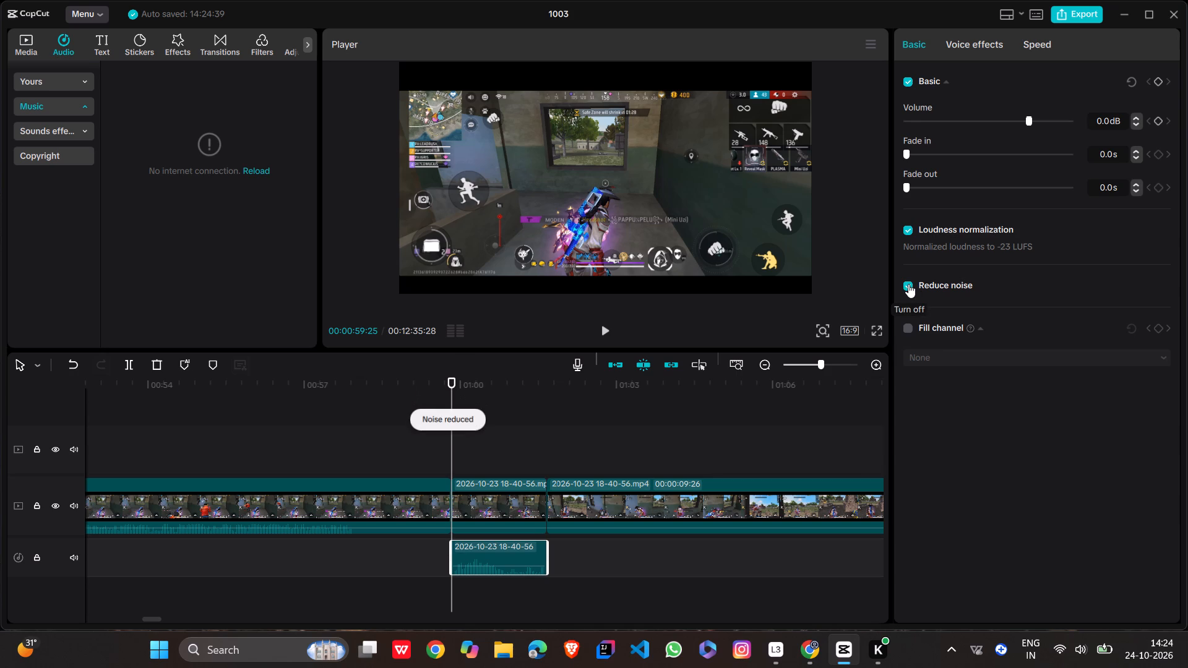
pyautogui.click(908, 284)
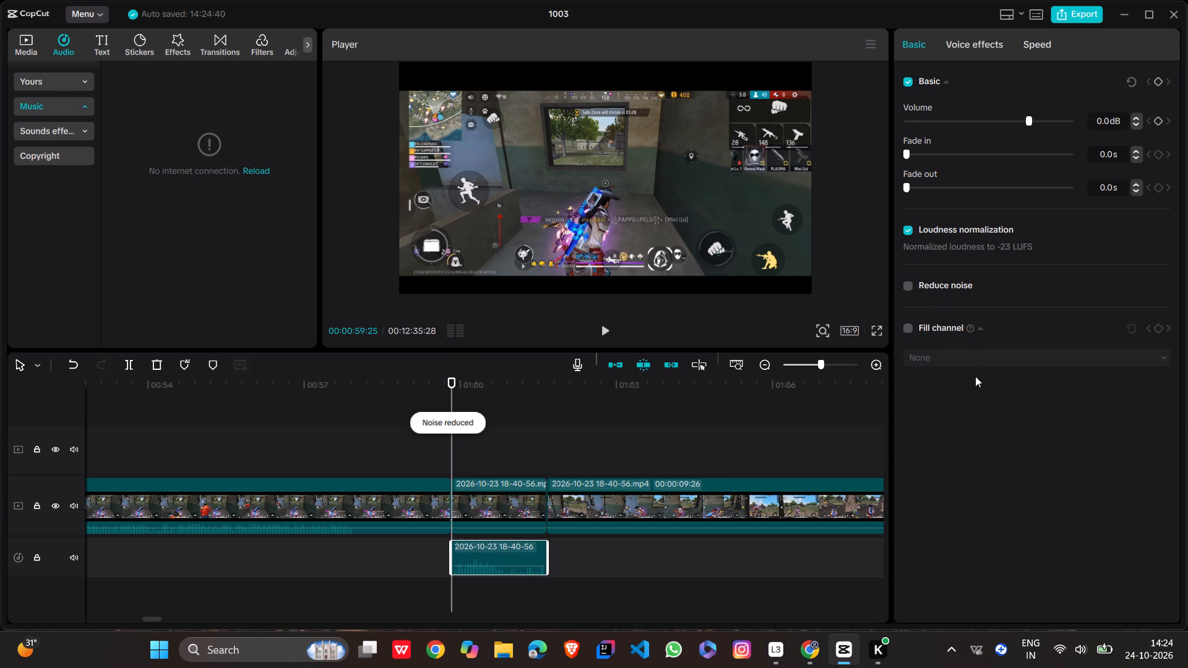
# Turn on Reduce noise for the extracted audio clip.
pyautogui.click(496, 550)
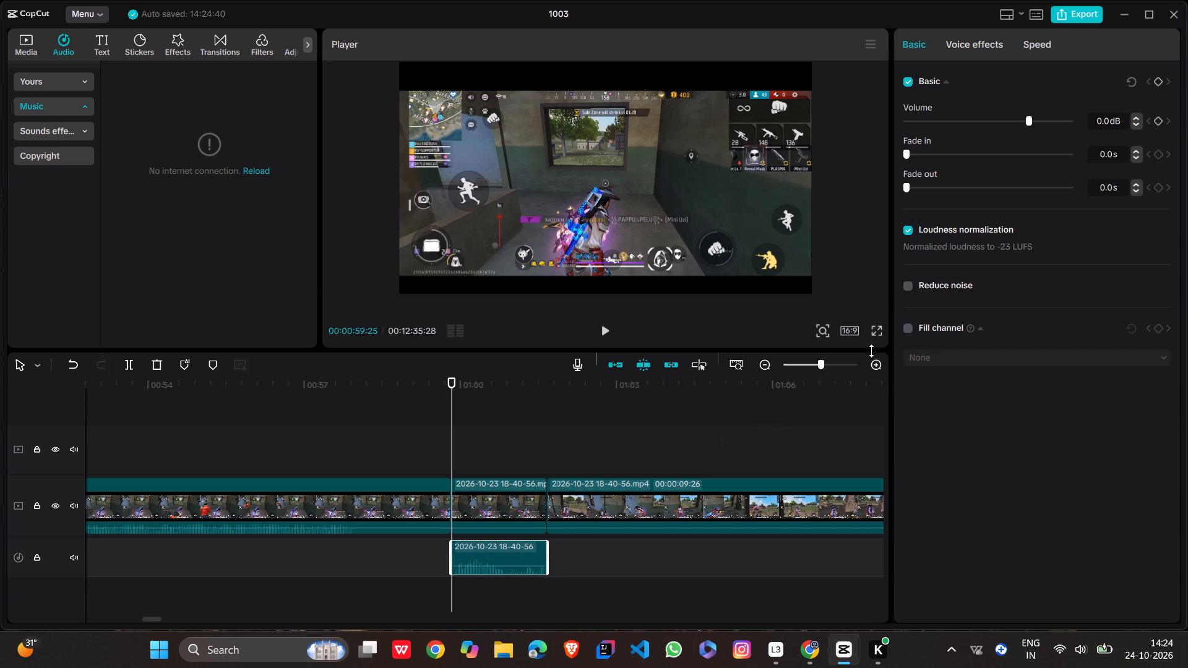
pyautogui.click(911, 286)
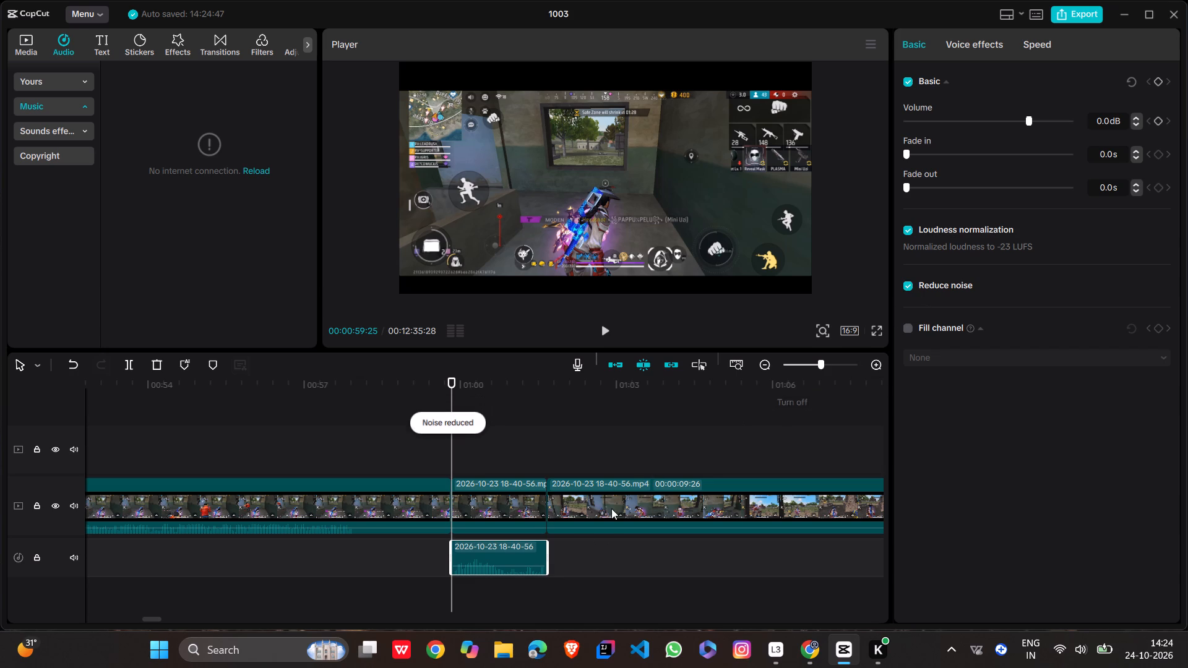
# Look through the extracted audio clip's commands for a way to separate voices and try Sync video and audio.
pyautogui.click(479, 563)
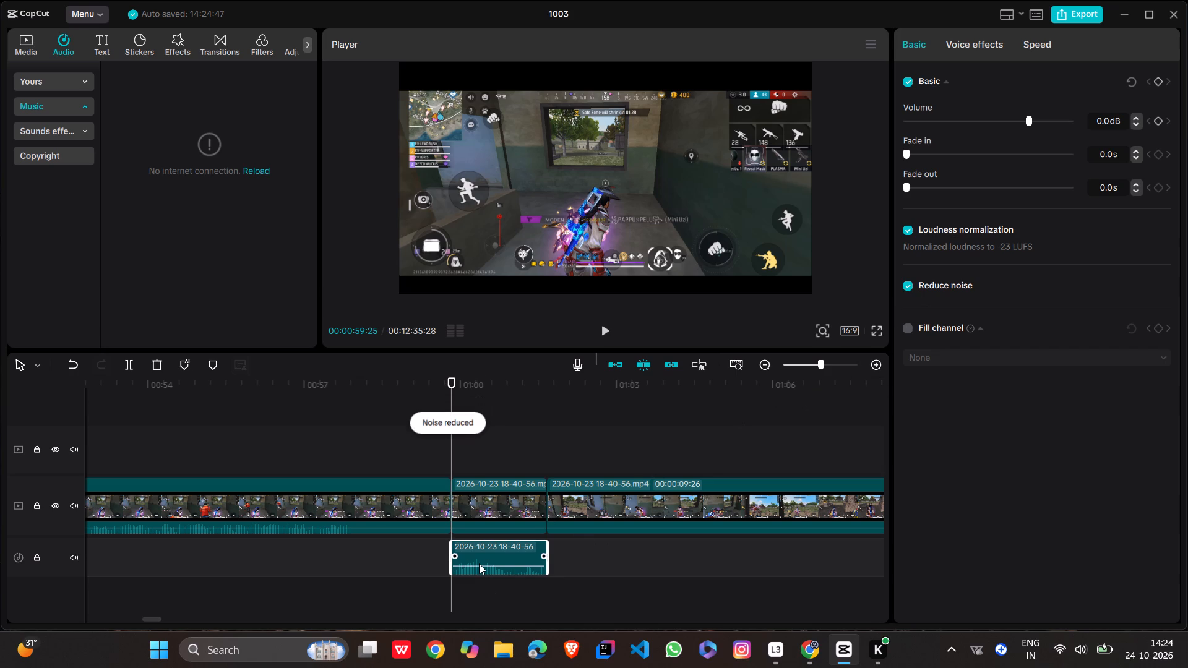
pyautogui.rightClick(479, 563)
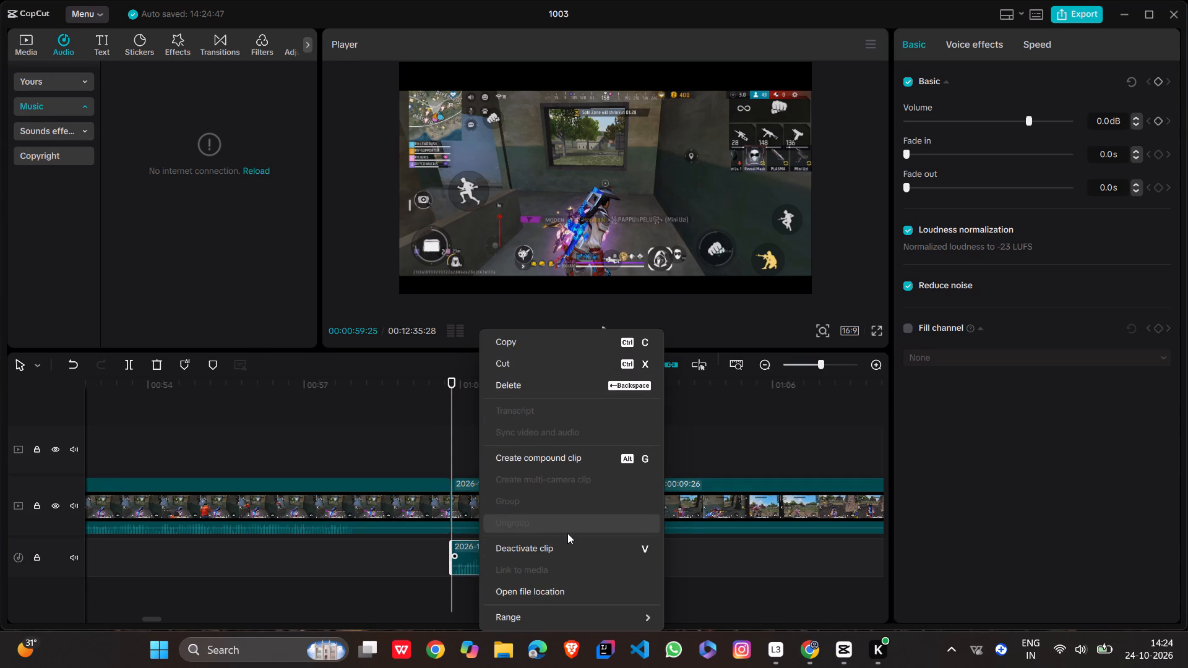
pyautogui.scroll(-2, 577, 489)
pyautogui.click(563, 432)
pyautogui.tripleClick(563, 432)
pyautogui.scroll(-1, 563, 432)
pyautogui.tripleClick(574, 429)
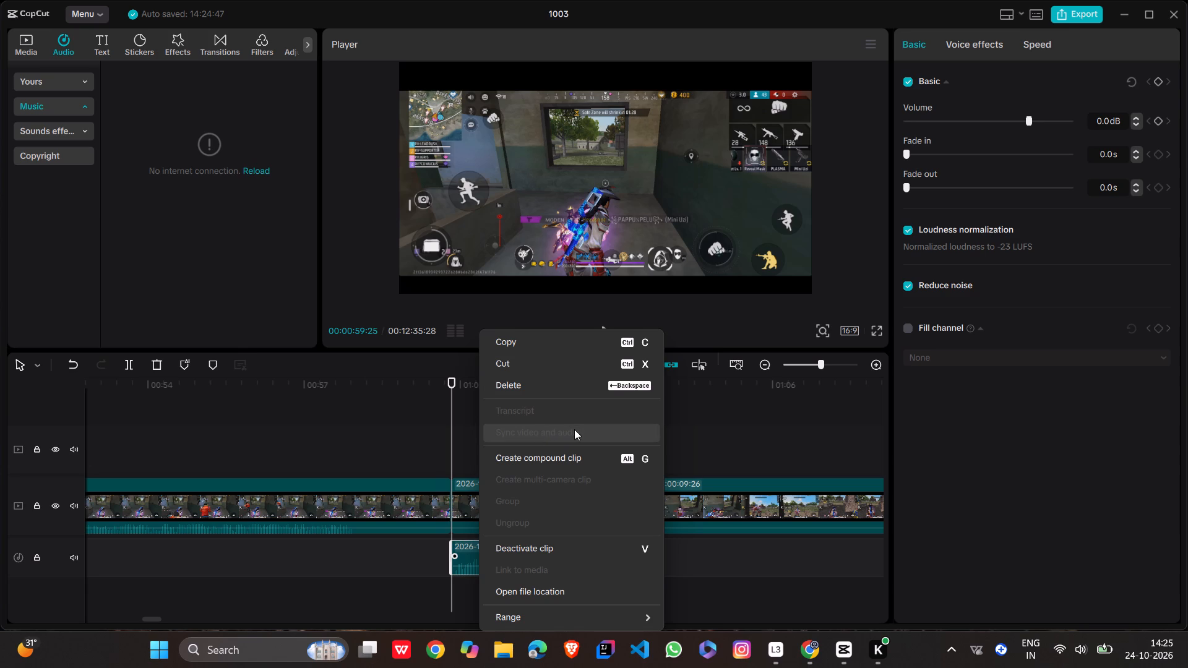
pyautogui.doubleClick(574, 429)
pyautogui.moveTo(574, 429); pyautogui.dragTo(210, 364)
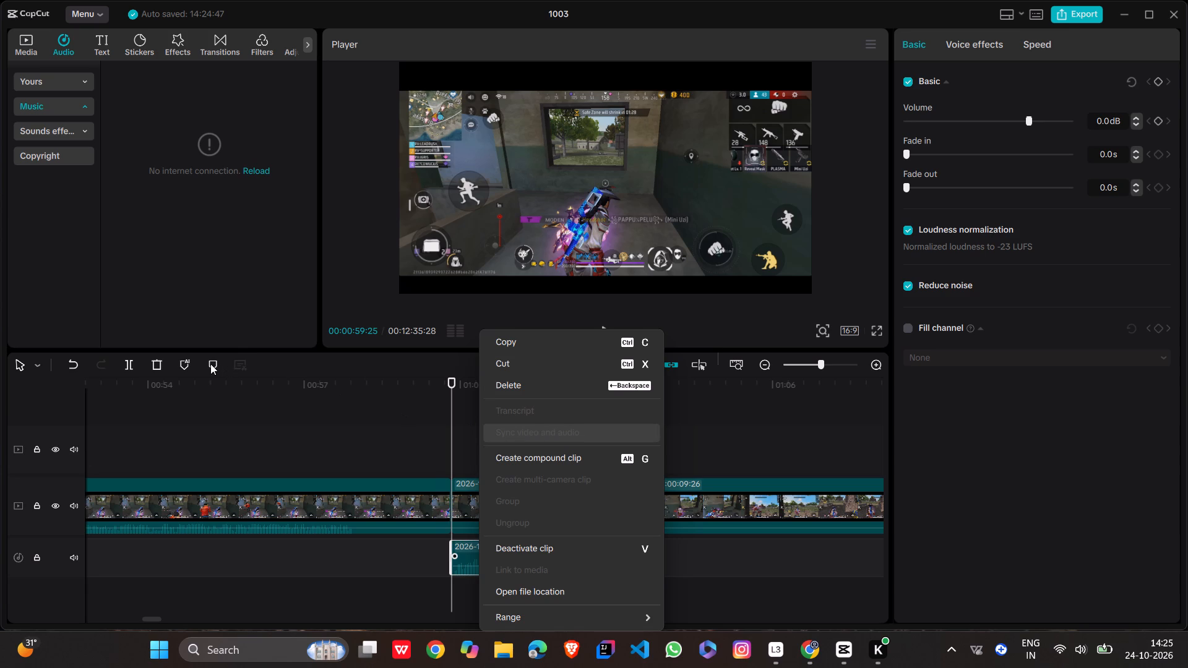
# Add a marker to the extracted audio clip at 00:00:59:25.
pyautogui.click(210, 364)
pyautogui.rightClick(210, 364)
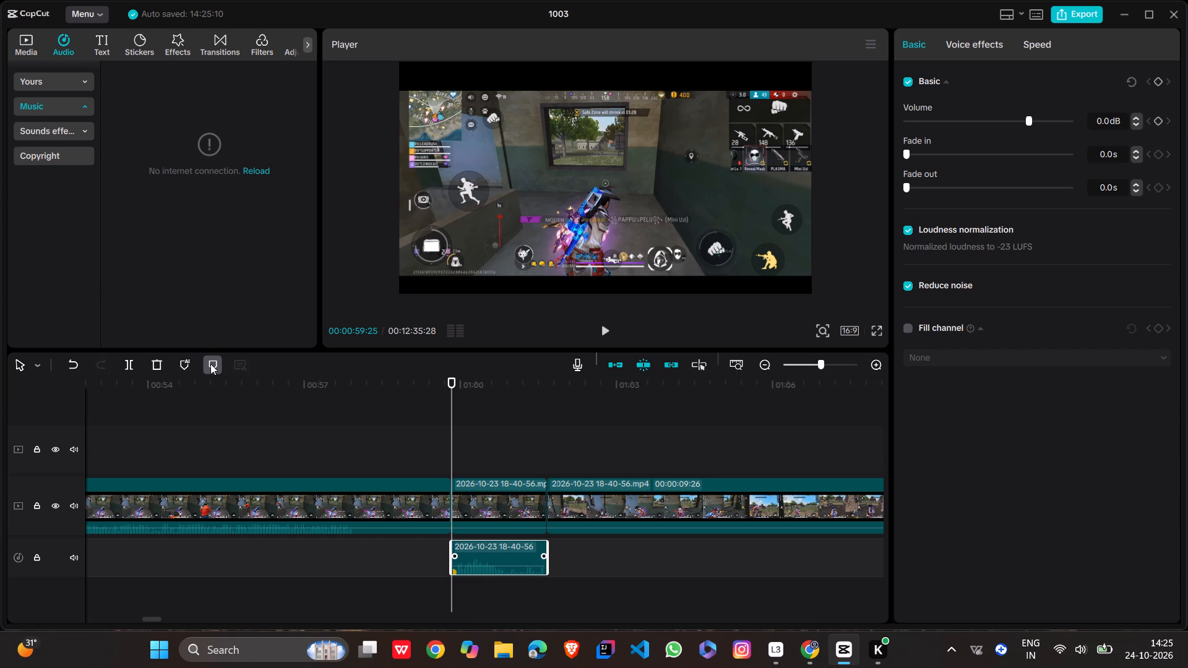
pyautogui.click(210, 364)
pyautogui.rightClick(210, 364)
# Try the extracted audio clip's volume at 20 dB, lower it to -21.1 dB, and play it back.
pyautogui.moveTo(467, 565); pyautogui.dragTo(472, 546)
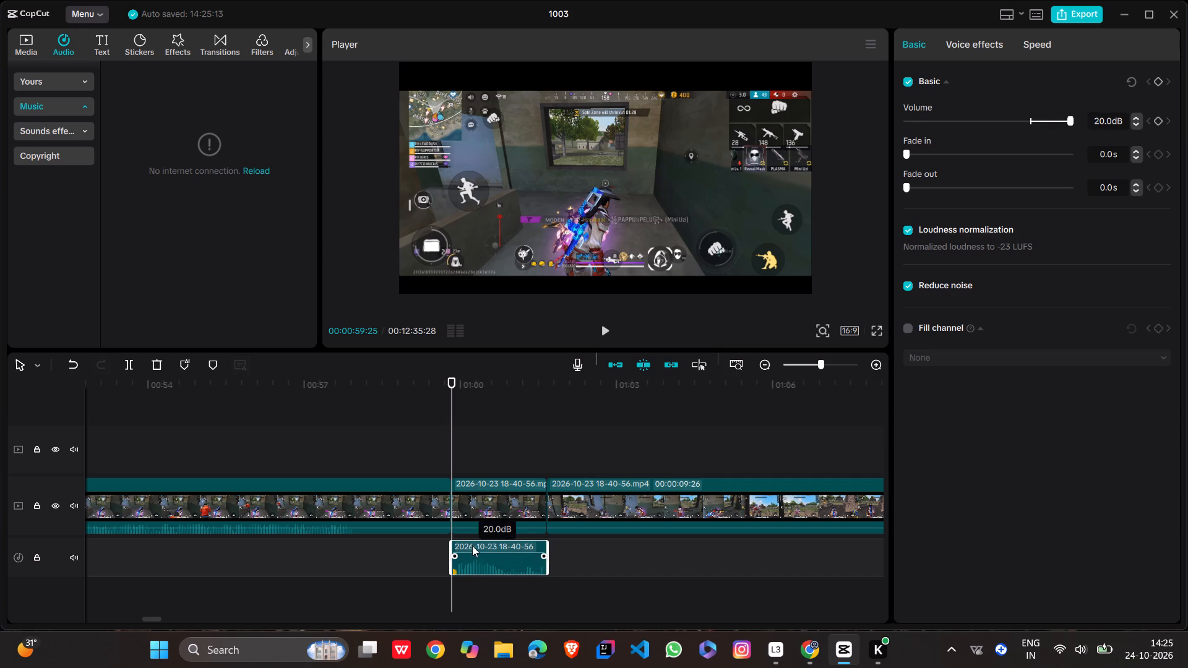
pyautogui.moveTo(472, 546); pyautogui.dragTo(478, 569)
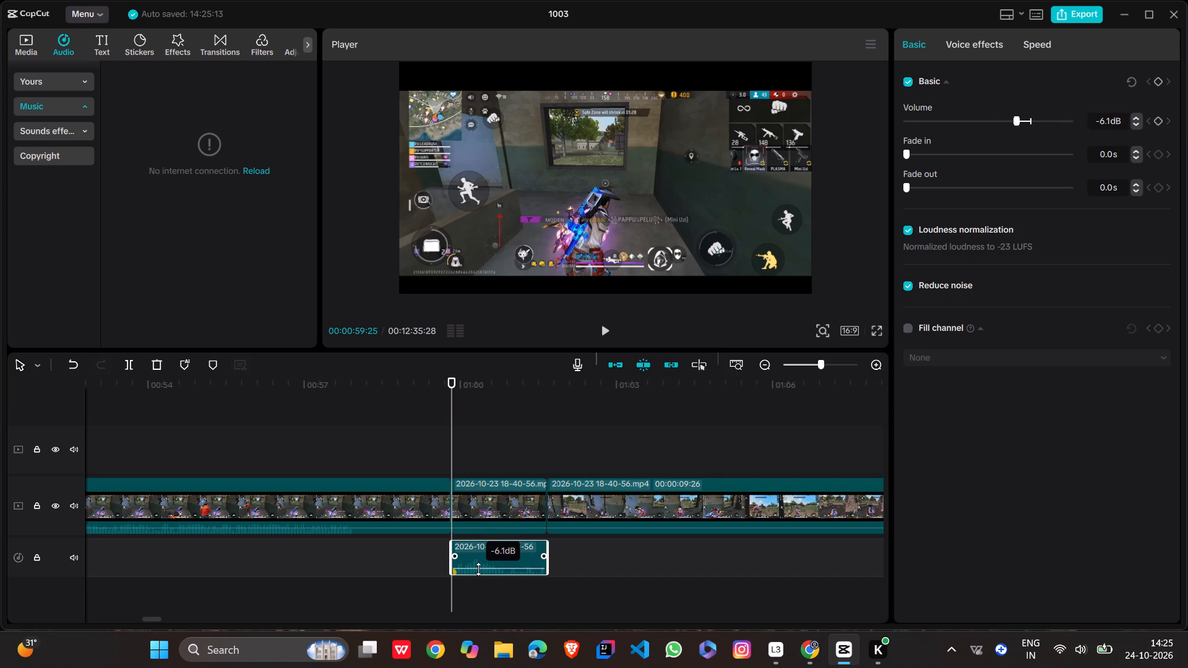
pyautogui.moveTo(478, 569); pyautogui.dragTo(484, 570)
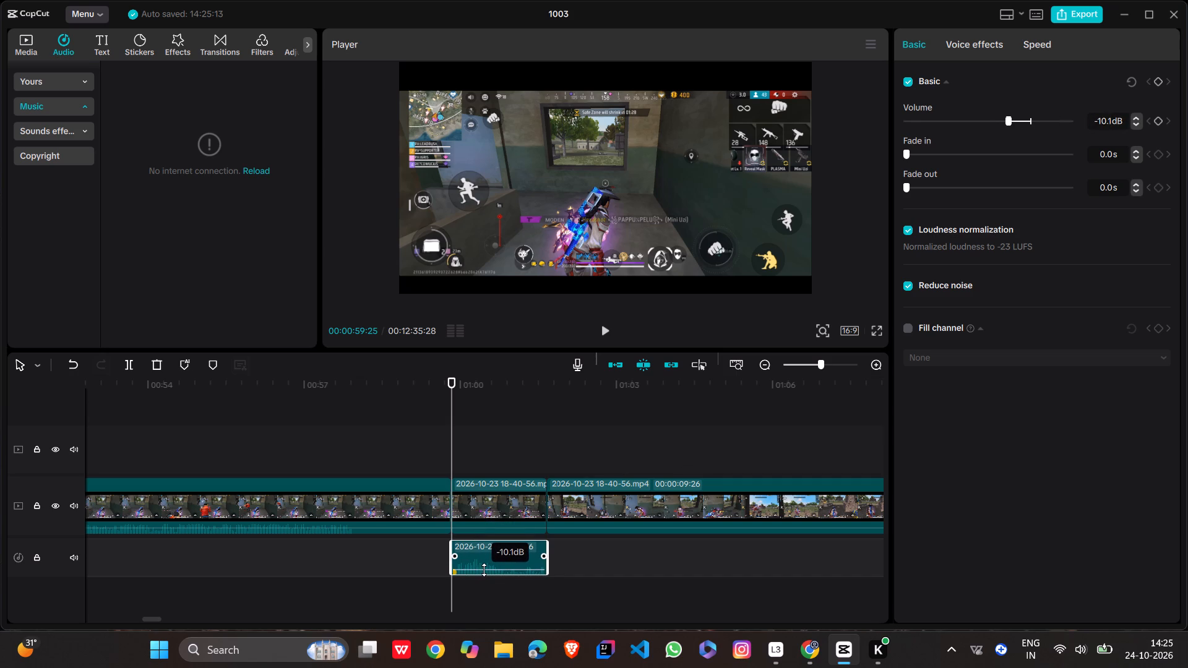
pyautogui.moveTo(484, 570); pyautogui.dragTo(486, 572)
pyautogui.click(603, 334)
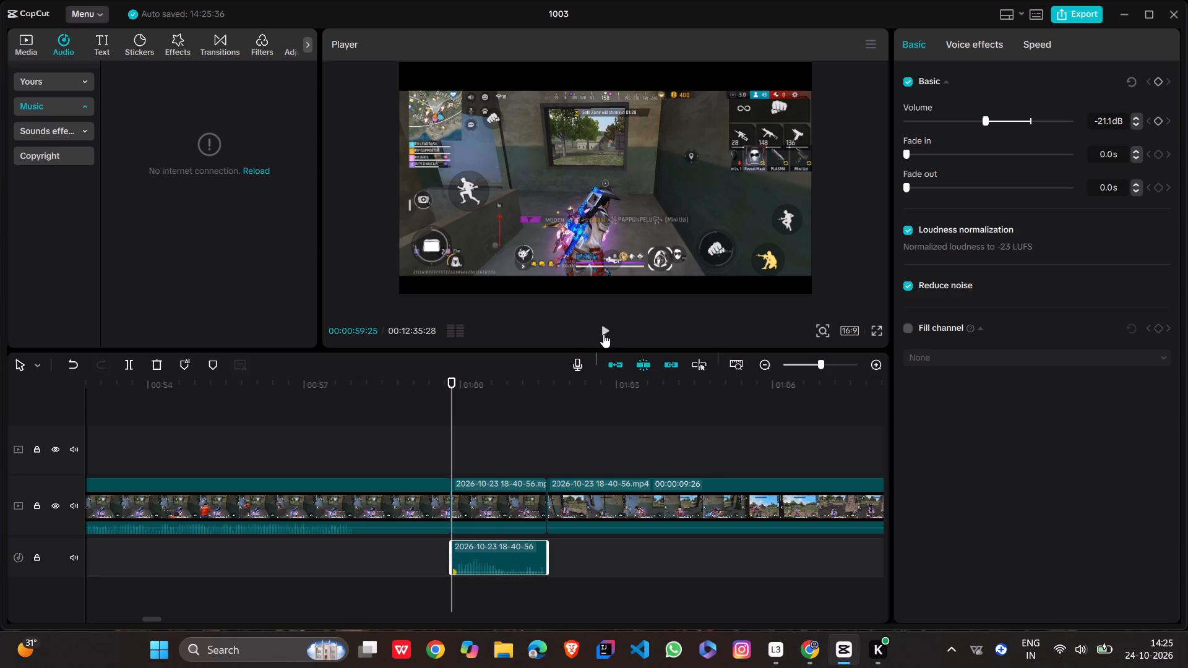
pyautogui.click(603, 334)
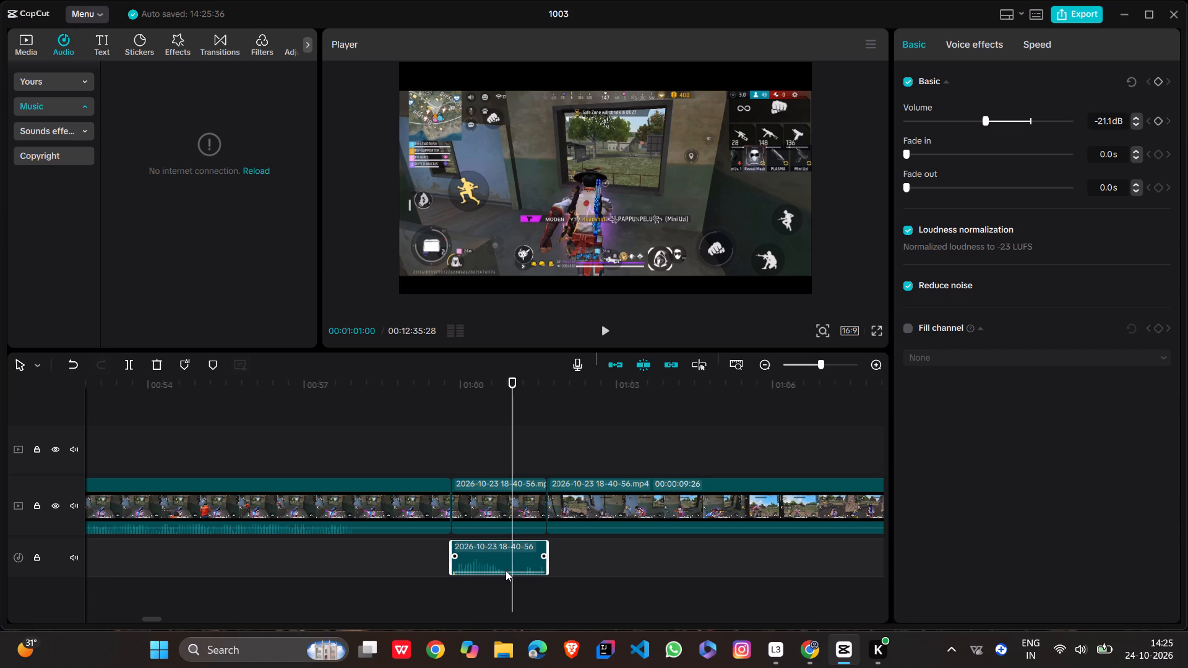
# Lower the extracted audio clip's volume to -∞ dB and play the section from 00:00:59:19.
pyautogui.moveTo(506, 573); pyautogui.dragTo(505, 583)
pyautogui.click(601, 326)
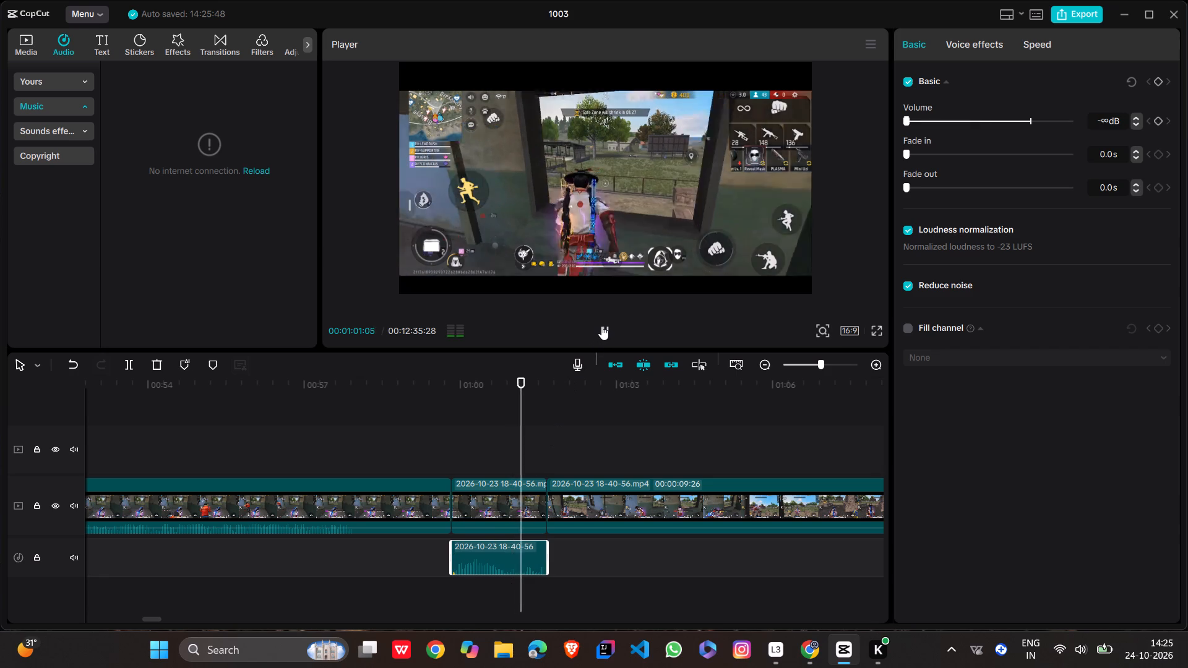
pyautogui.click(441, 466)
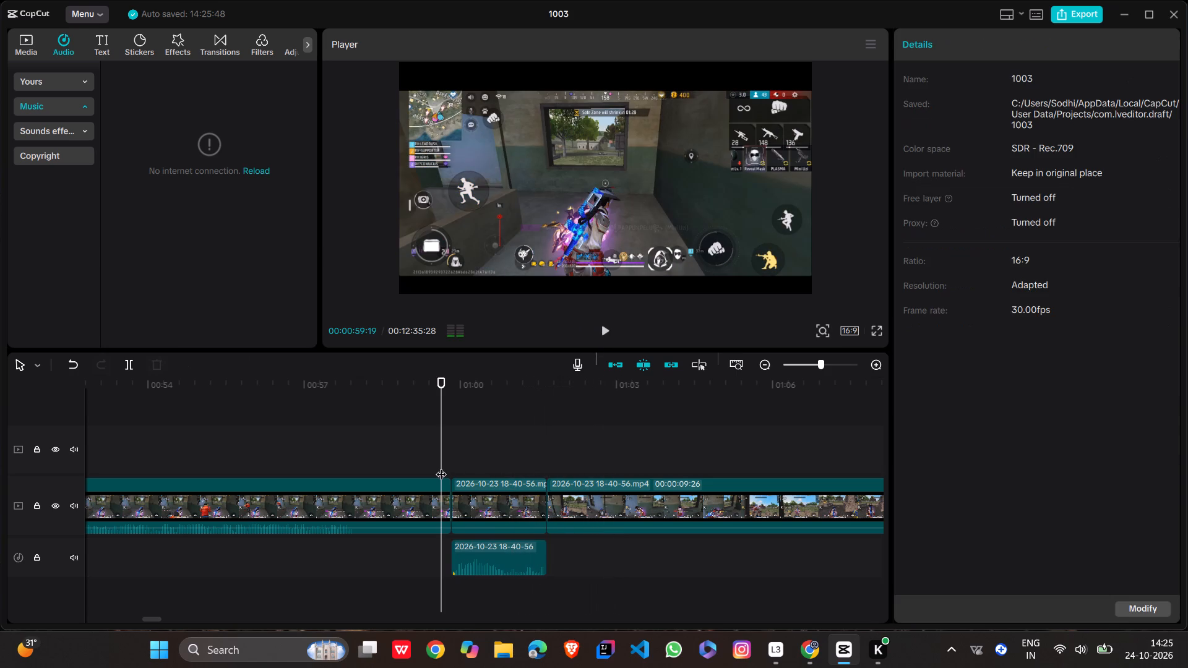
pyautogui.click(601, 332)
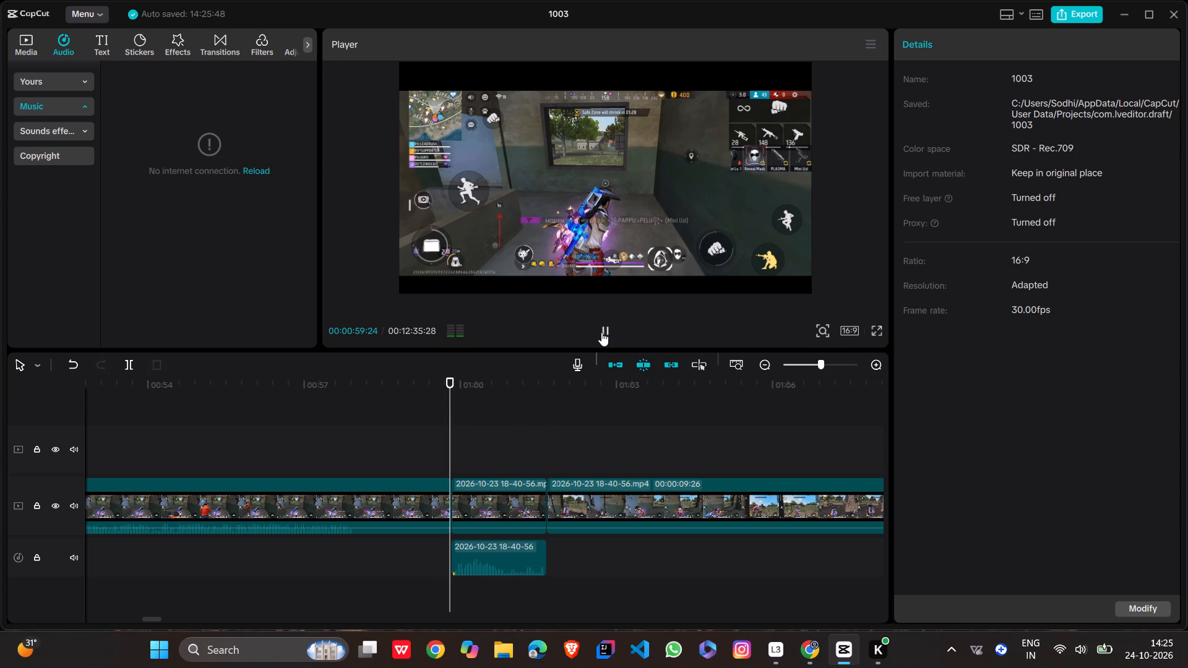
pyautogui.click(601, 332)
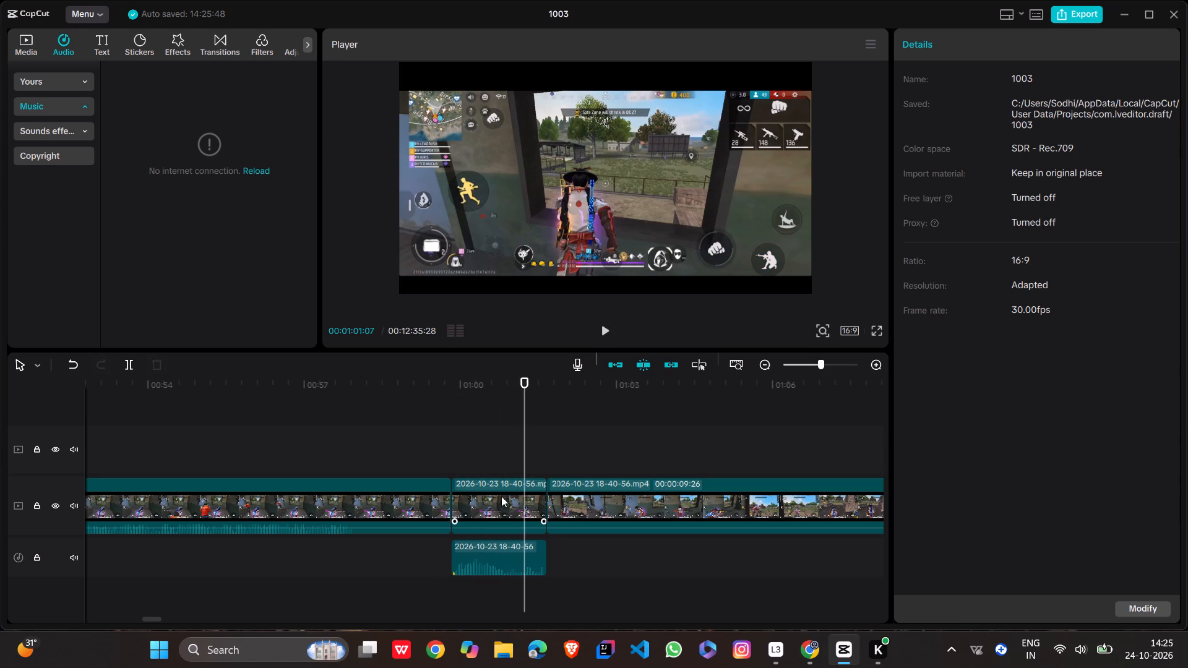
# Replay the section from 00:00:59:25 with the extracted audio clip at minimum volume.
pyautogui.click(619, 189)
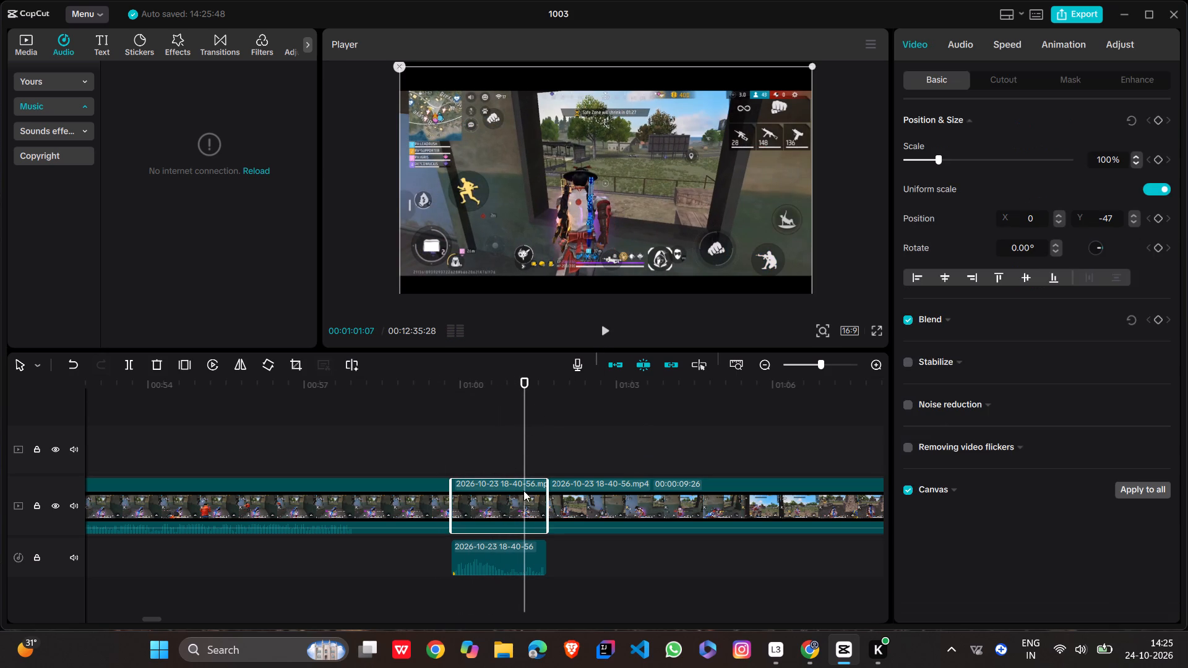
pyautogui.click(507, 575)
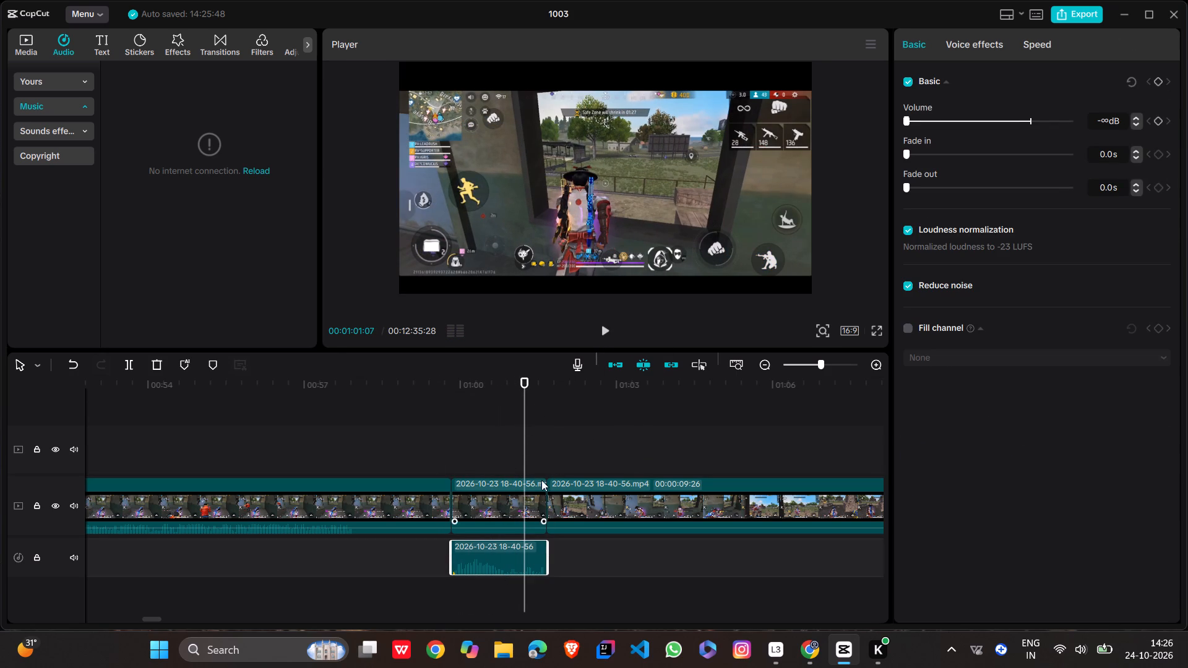
pyautogui.moveTo(523, 435); pyautogui.dragTo(449, 434)
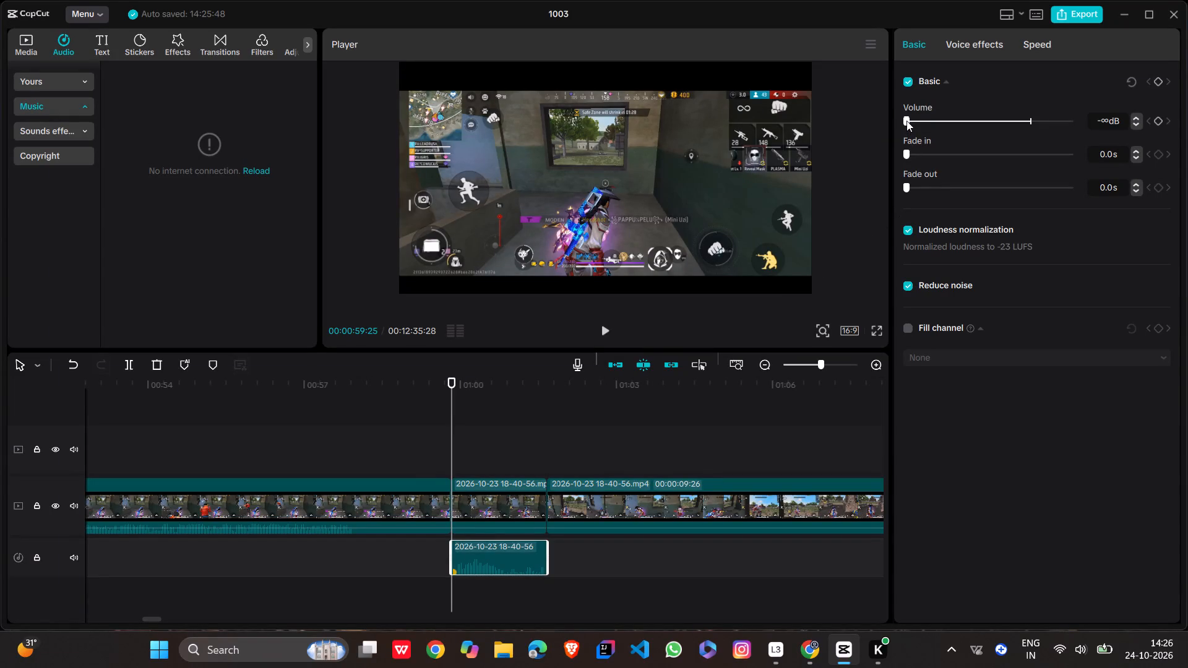
pyautogui.moveTo(906, 121); pyautogui.dragTo(762, 163)
pyautogui.click(613, 329)
pyautogui.click(613, 329)
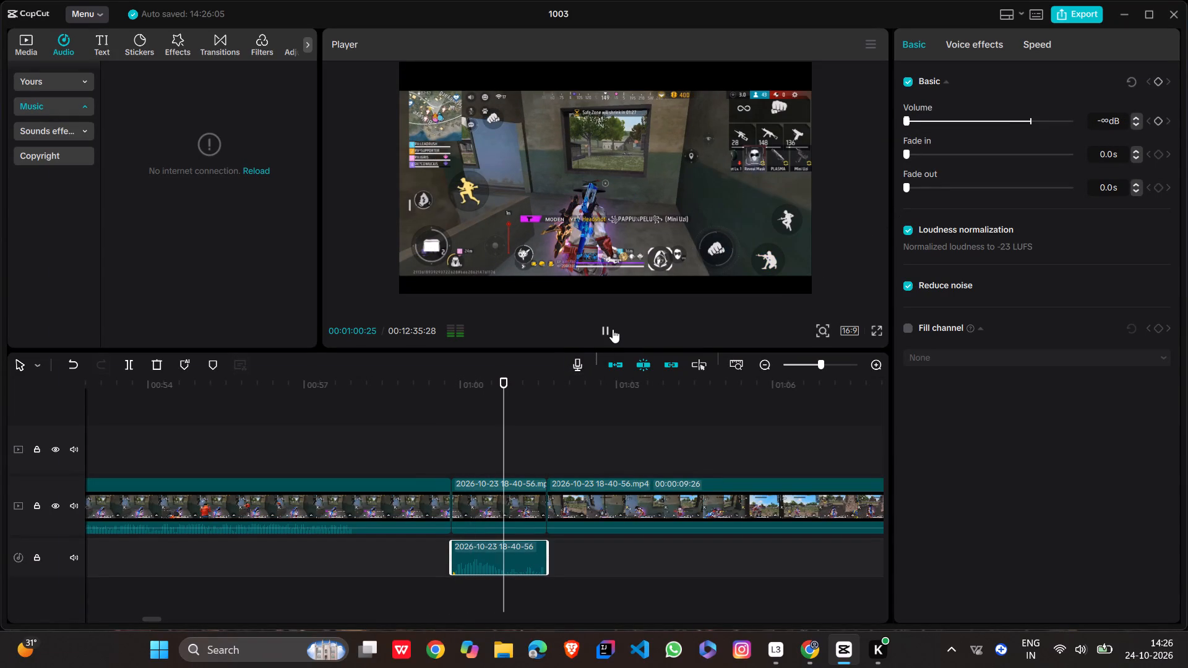
# Lower the volume of the short video clip above the extracted audio to -∞ dB and play from 00:00:59:05.
pyautogui.click(505, 506)
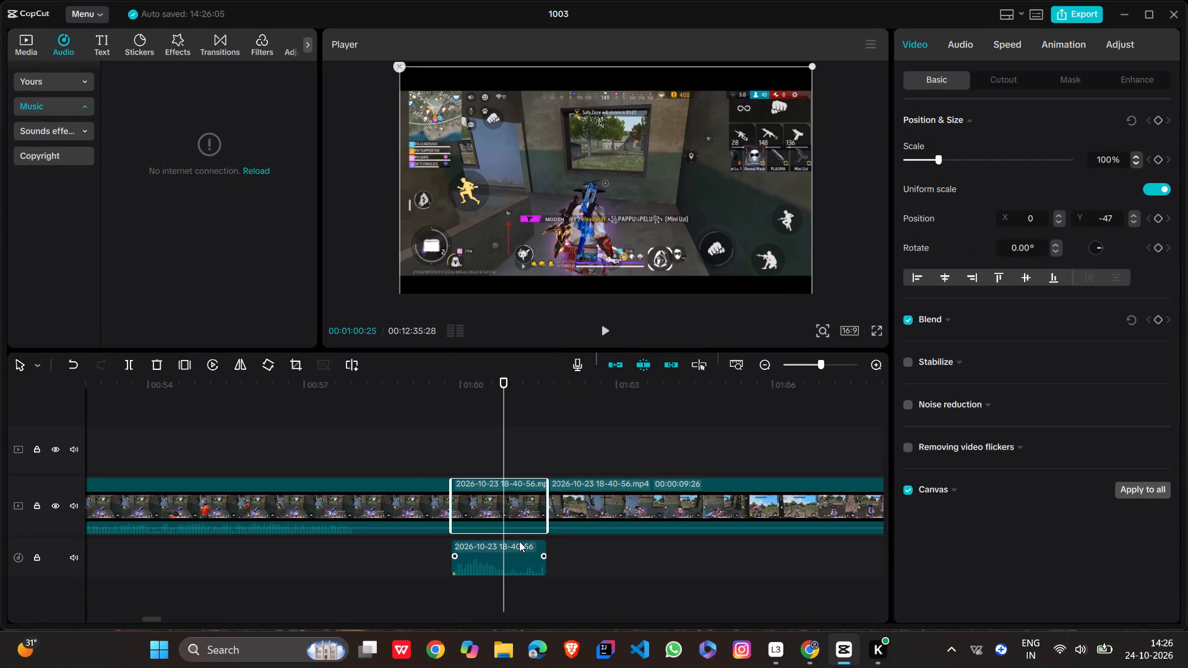
pyautogui.moveTo(520, 528); pyautogui.dragTo(520, 539)
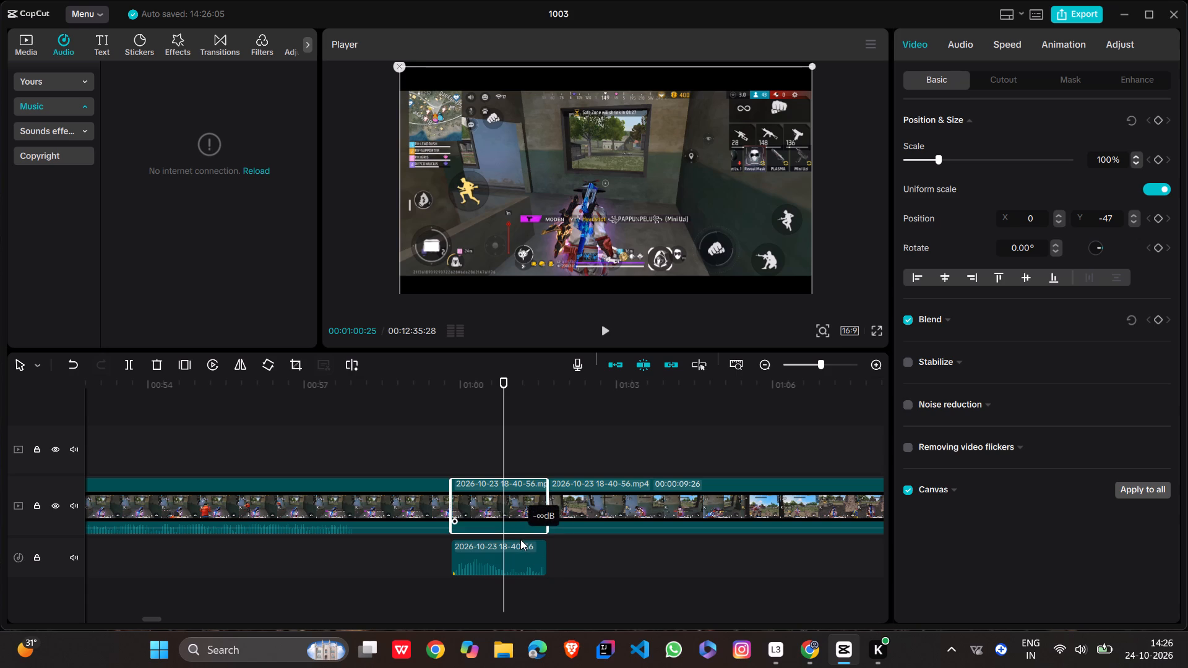
pyautogui.click(602, 332)
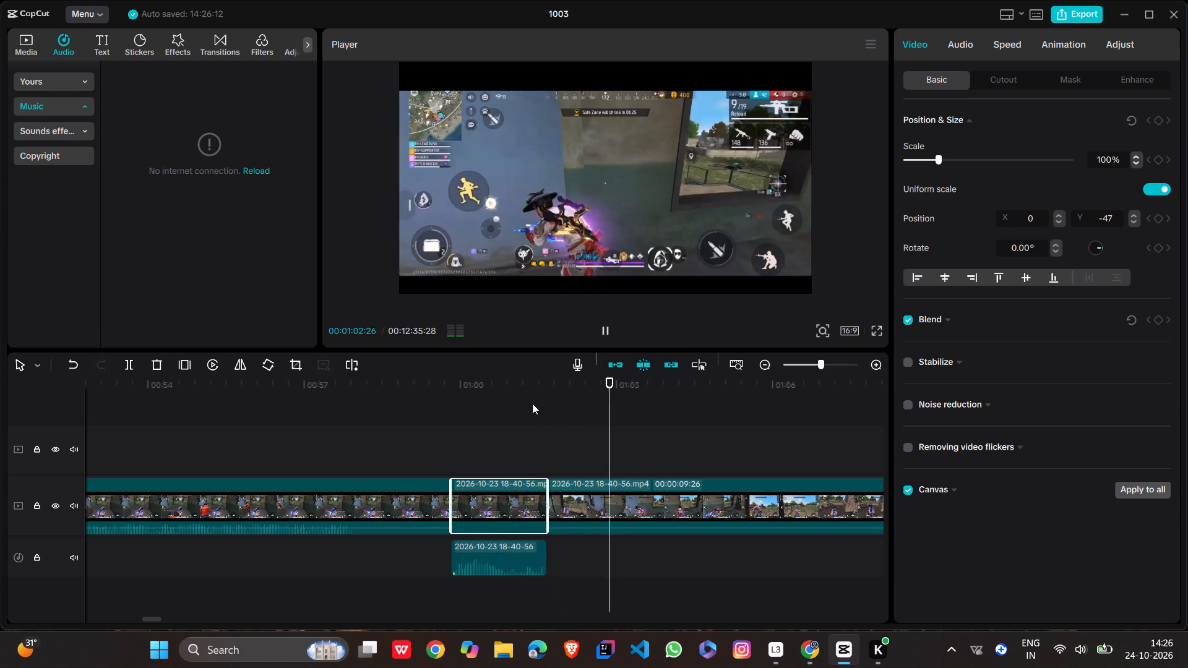
pyautogui.click(417, 422)
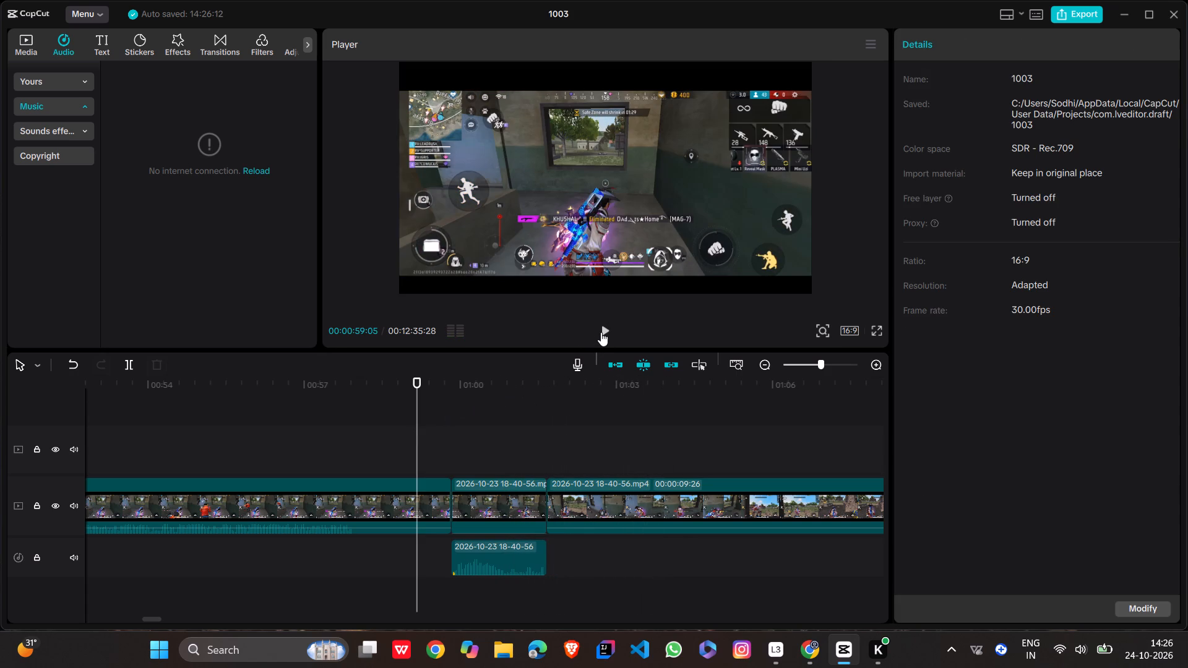
pyautogui.click(601, 332)
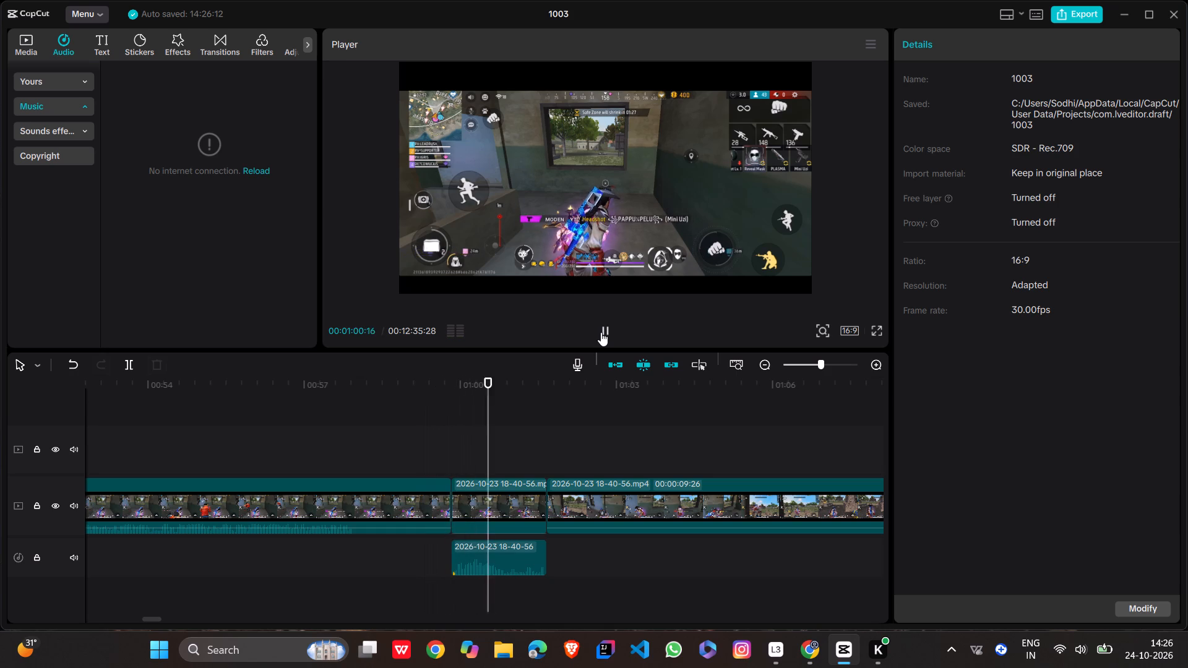
pyautogui.click(601, 332)
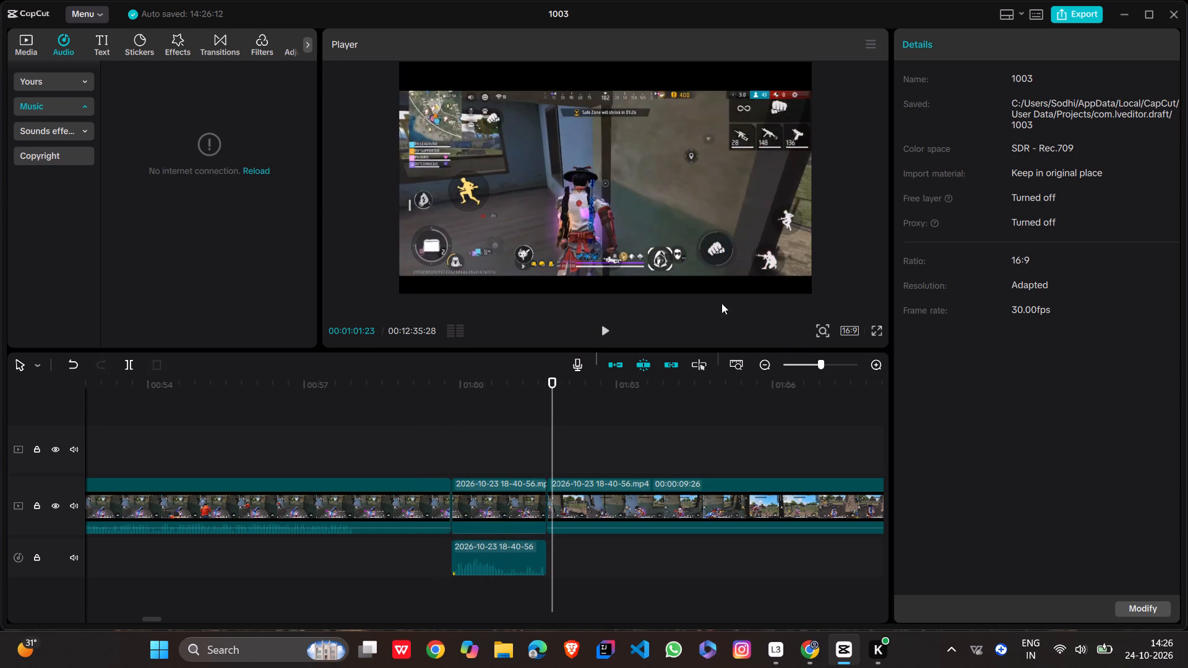
# Examine the extracted audio clip's voice effects and basic audio settings for a voice separation option.
pyautogui.click(497, 550)
pyautogui.hscroll(1, 1081, 401)
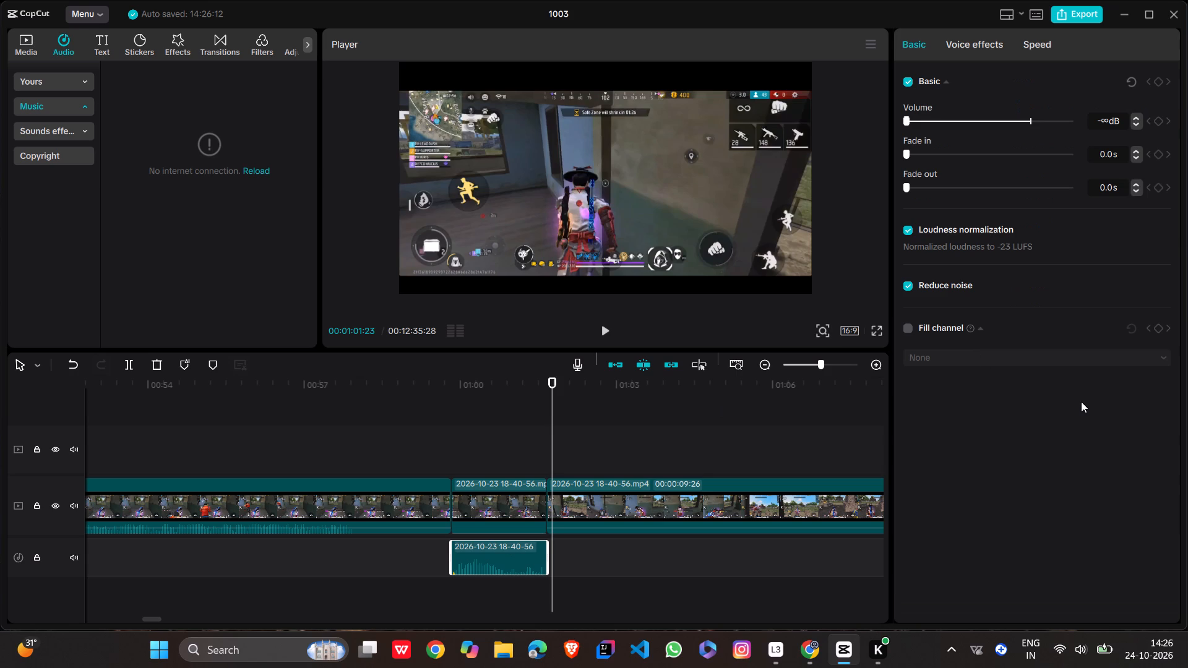
pyautogui.hscroll(1, 1081, 401)
pyautogui.click(981, 49)
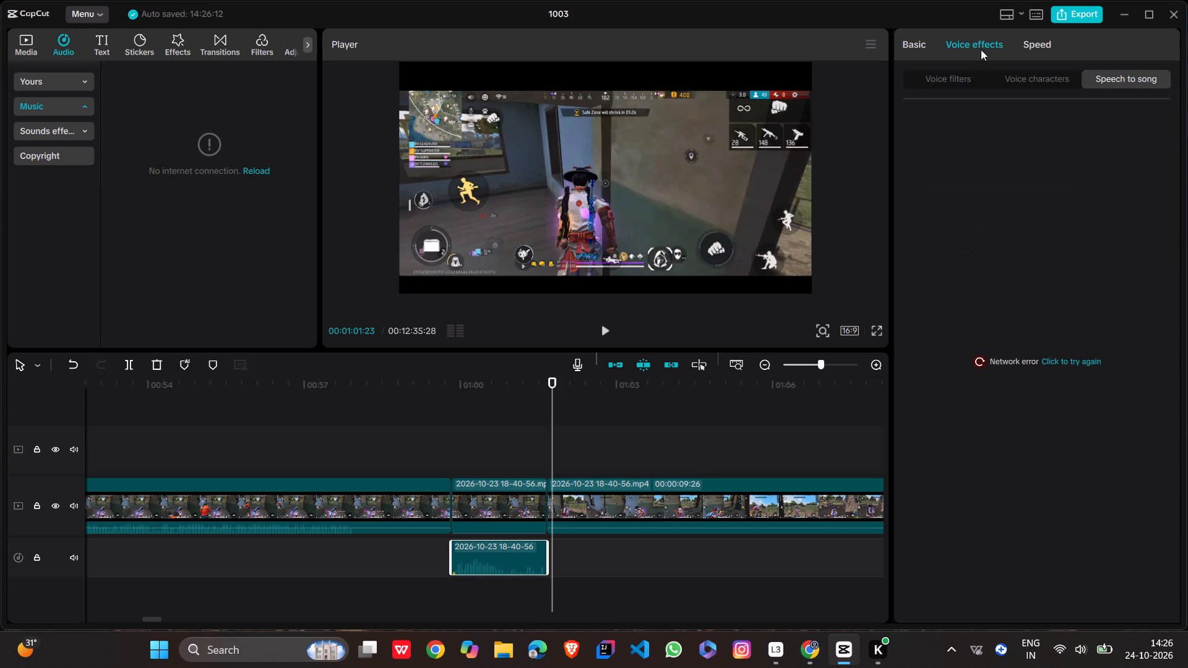
pyautogui.click(919, 46)
pyautogui.scroll(-1, 1012, 191)
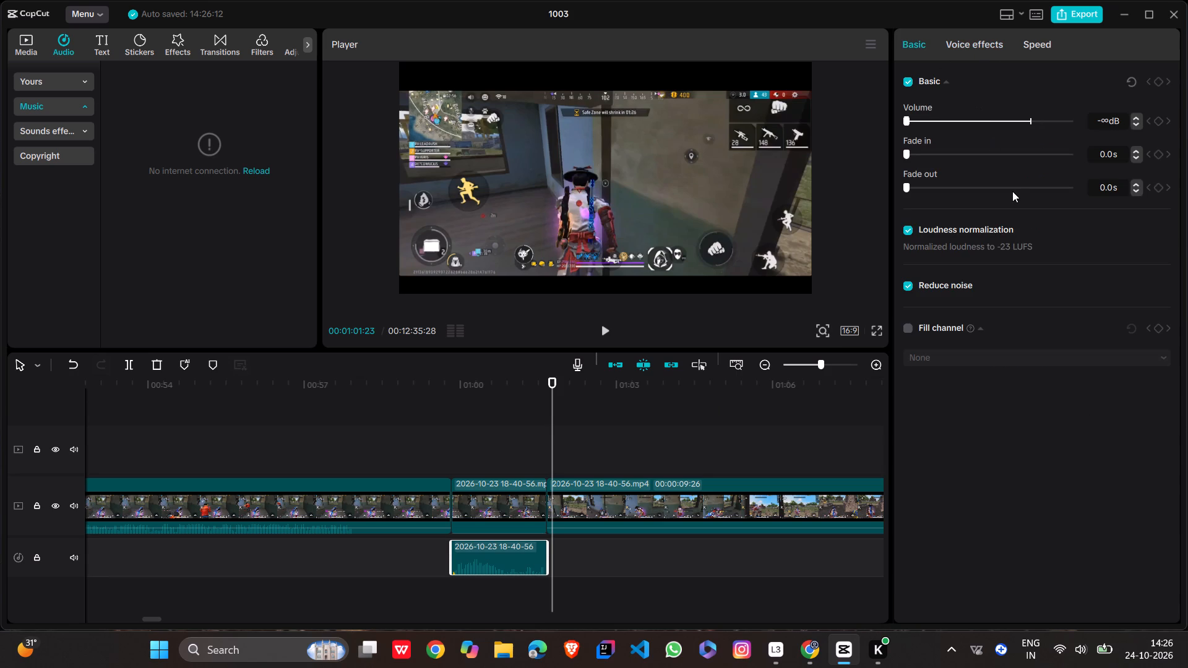
pyautogui.scroll(-1, 1012, 191)
# Switch the workspace to the layout with a full-height media panel.
pyautogui.click(1015, 13)
pyautogui.click(1011, 61)
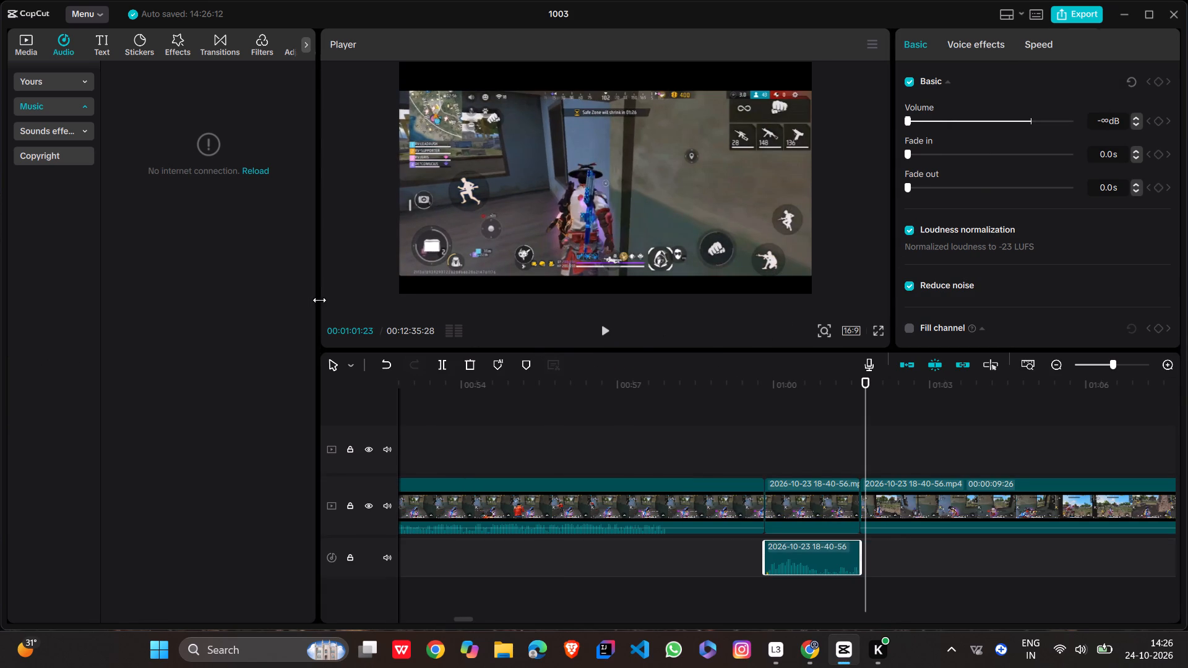
# Look through the audio library's sound effects and own audio sections for a voice separation option.
pyautogui.click(87, 132)
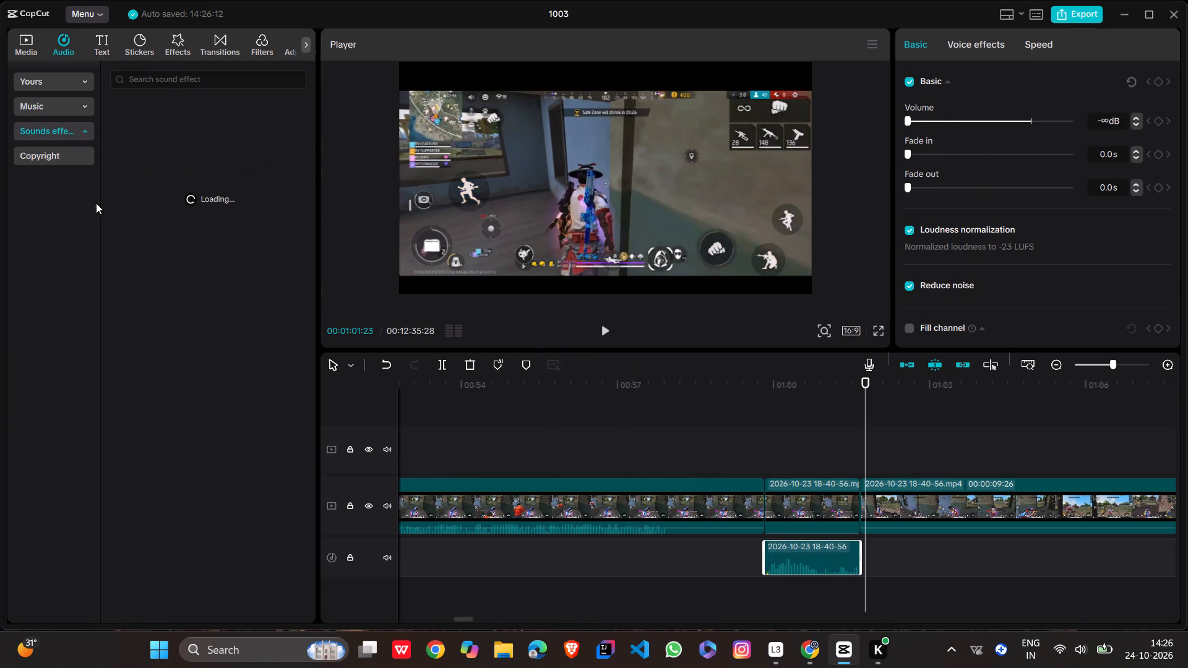
pyautogui.click(61, 98)
pyautogui.click(63, 77)
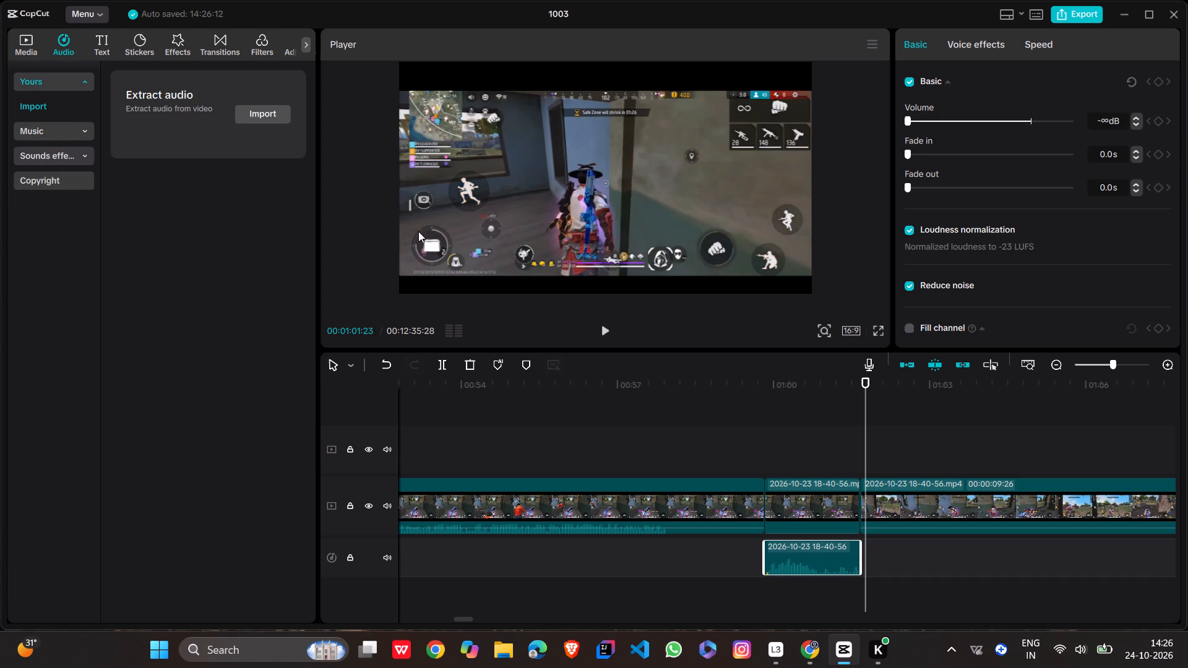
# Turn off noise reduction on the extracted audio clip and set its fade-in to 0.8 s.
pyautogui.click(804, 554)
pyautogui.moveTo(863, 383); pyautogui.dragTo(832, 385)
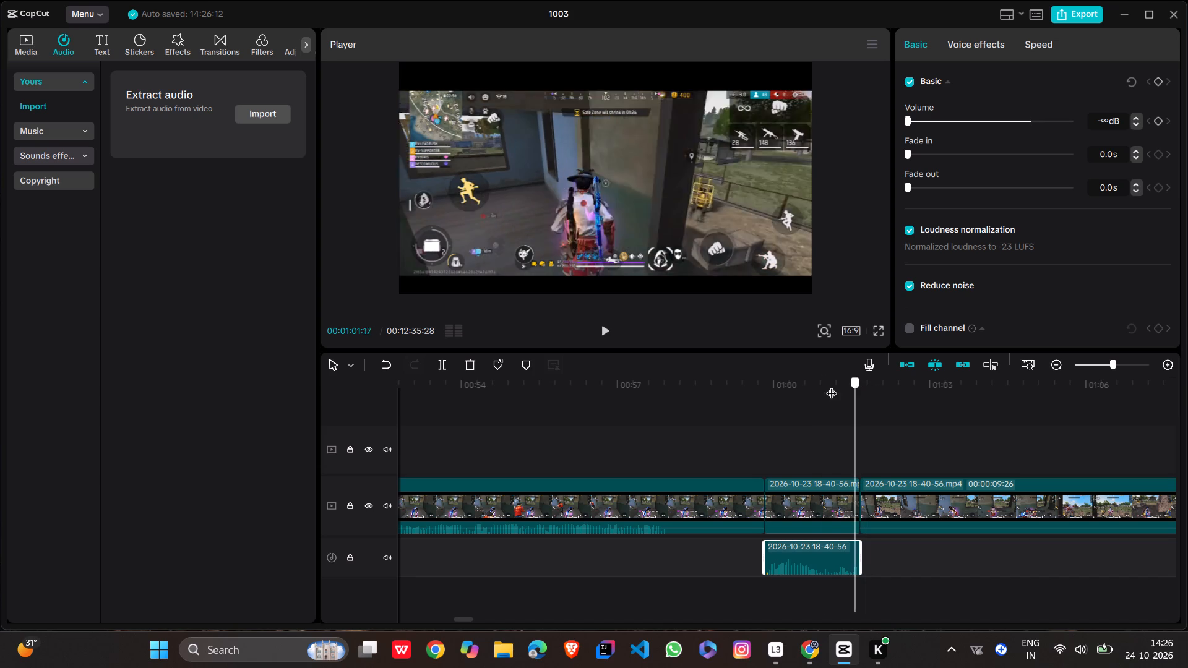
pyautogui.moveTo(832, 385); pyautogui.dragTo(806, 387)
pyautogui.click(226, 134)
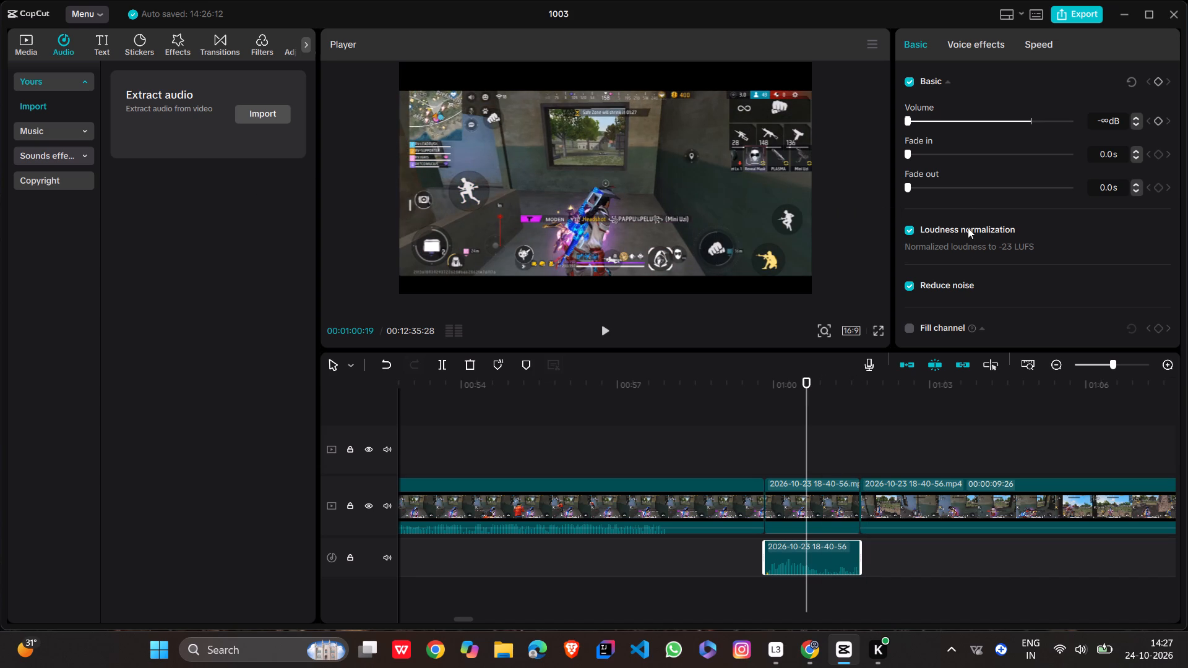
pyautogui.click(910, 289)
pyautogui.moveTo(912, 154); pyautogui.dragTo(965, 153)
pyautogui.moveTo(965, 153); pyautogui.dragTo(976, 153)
# Play the section from 00:00:59:25 to hear the extracted audio clip with its new fade-in.
pyautogui.moveTo(808, 387); pyautogui.dragTo(763, 387)
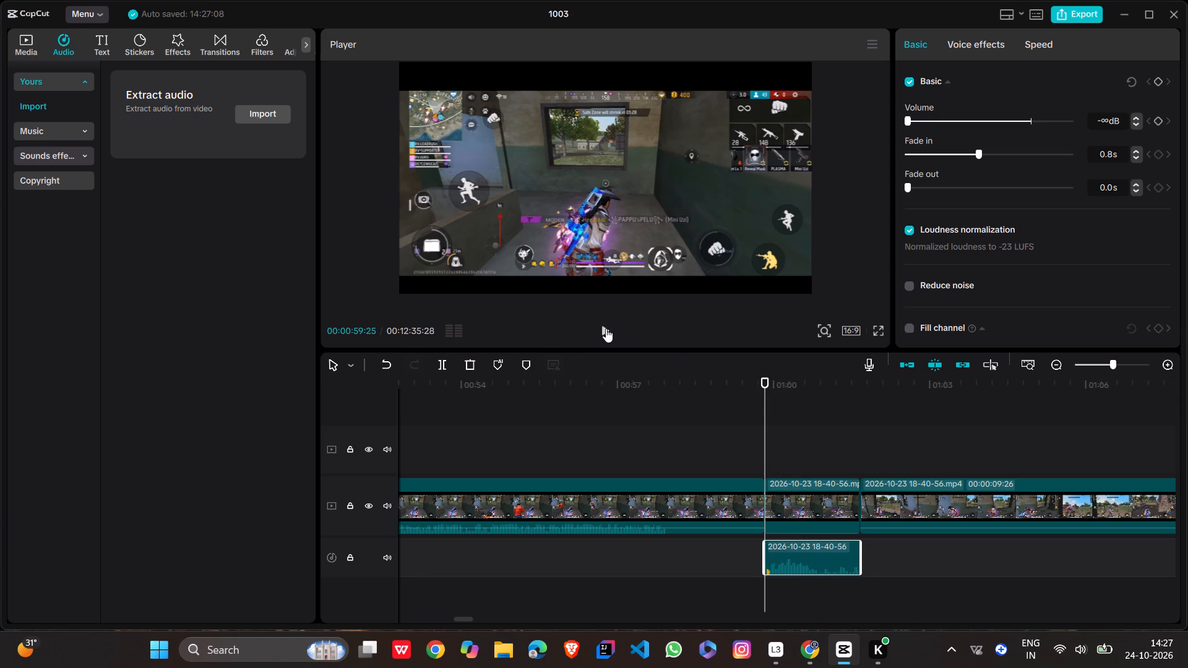
pyautogui.click(606, 328)
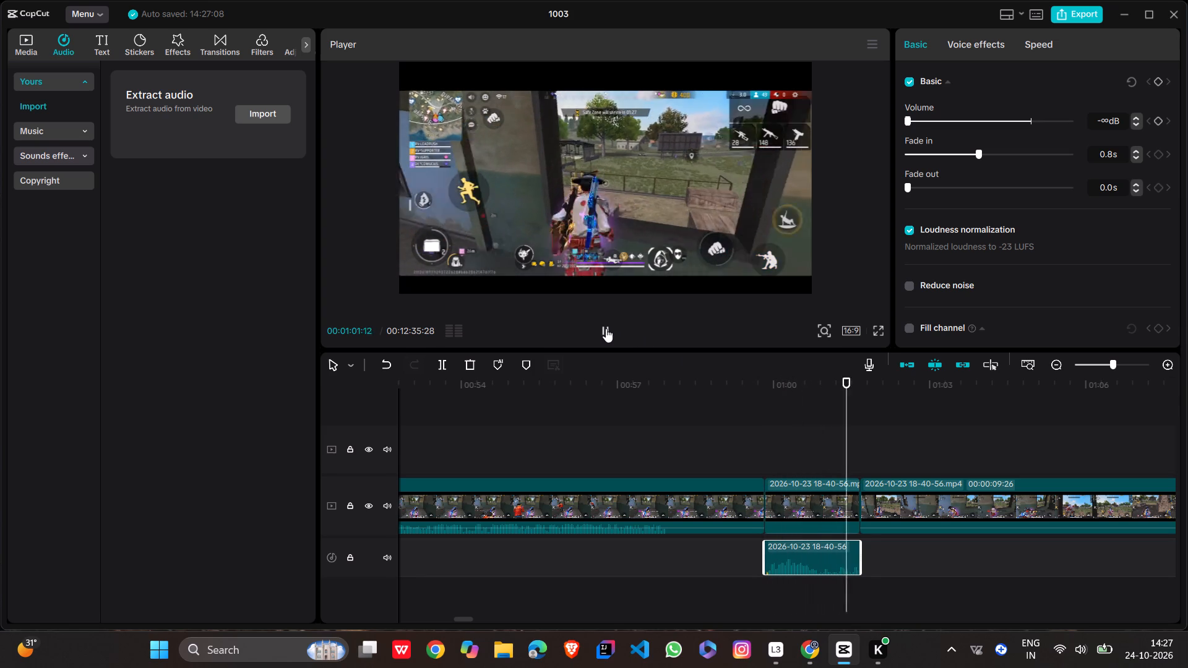
pyautogui.click(606, 328)
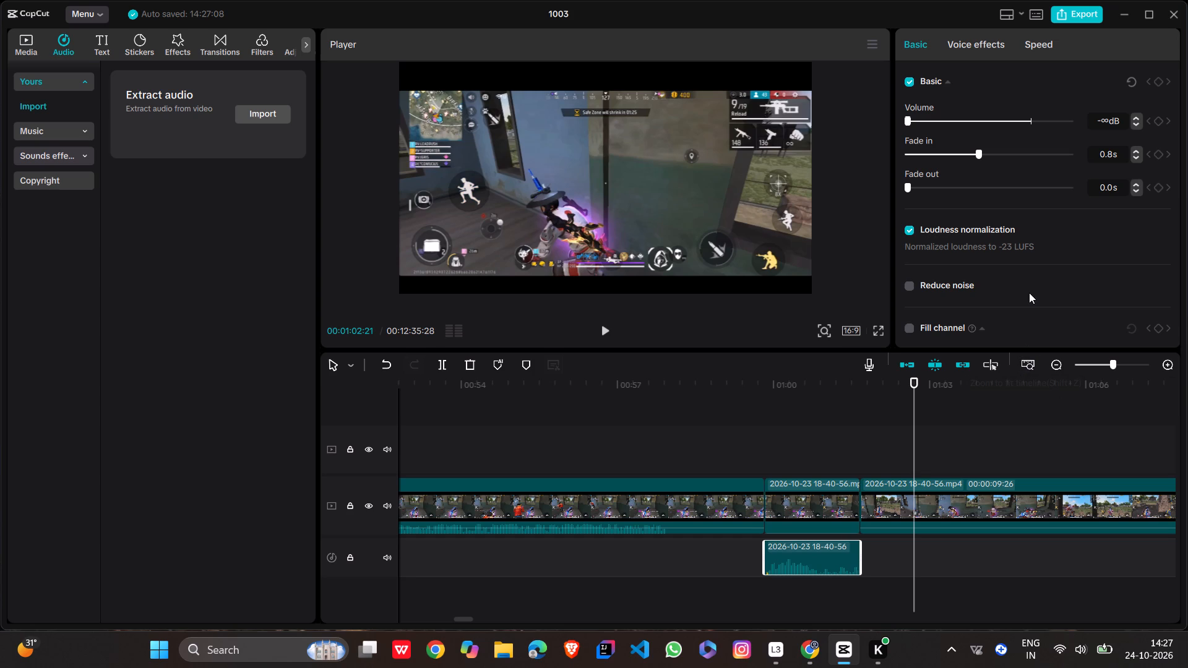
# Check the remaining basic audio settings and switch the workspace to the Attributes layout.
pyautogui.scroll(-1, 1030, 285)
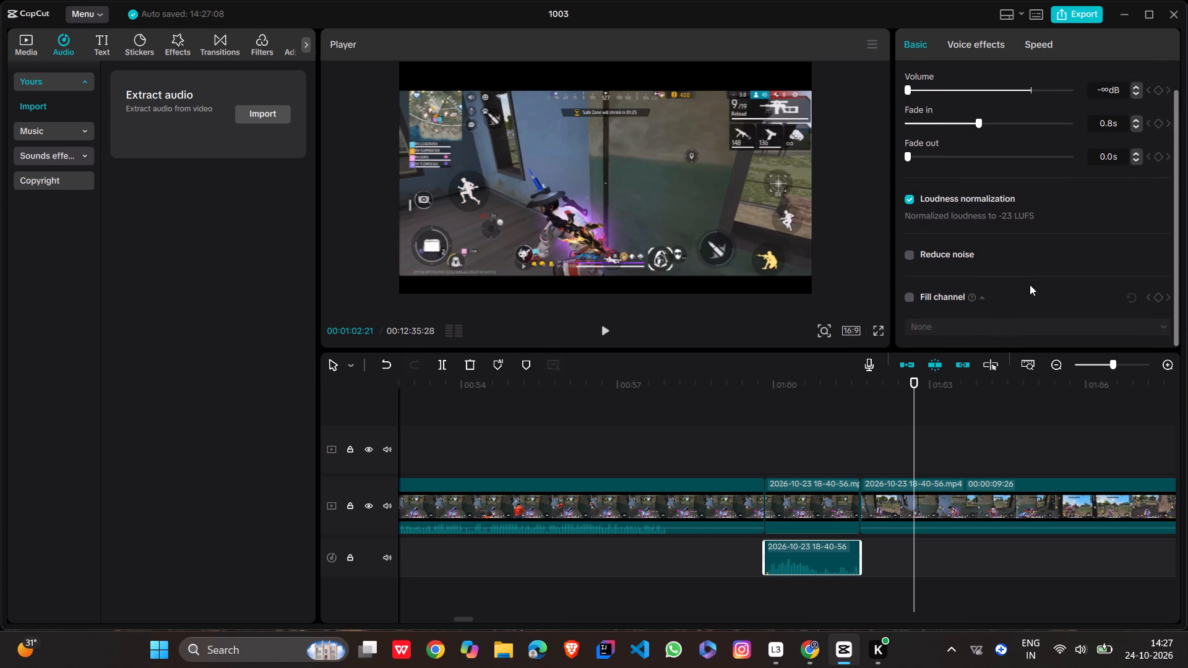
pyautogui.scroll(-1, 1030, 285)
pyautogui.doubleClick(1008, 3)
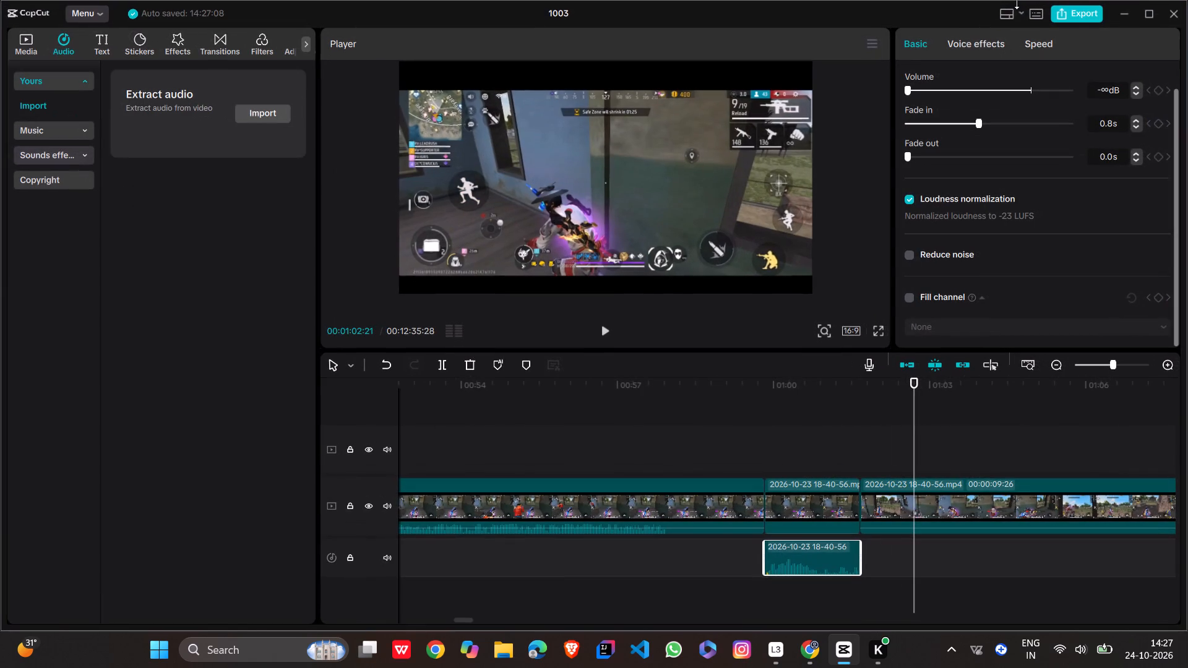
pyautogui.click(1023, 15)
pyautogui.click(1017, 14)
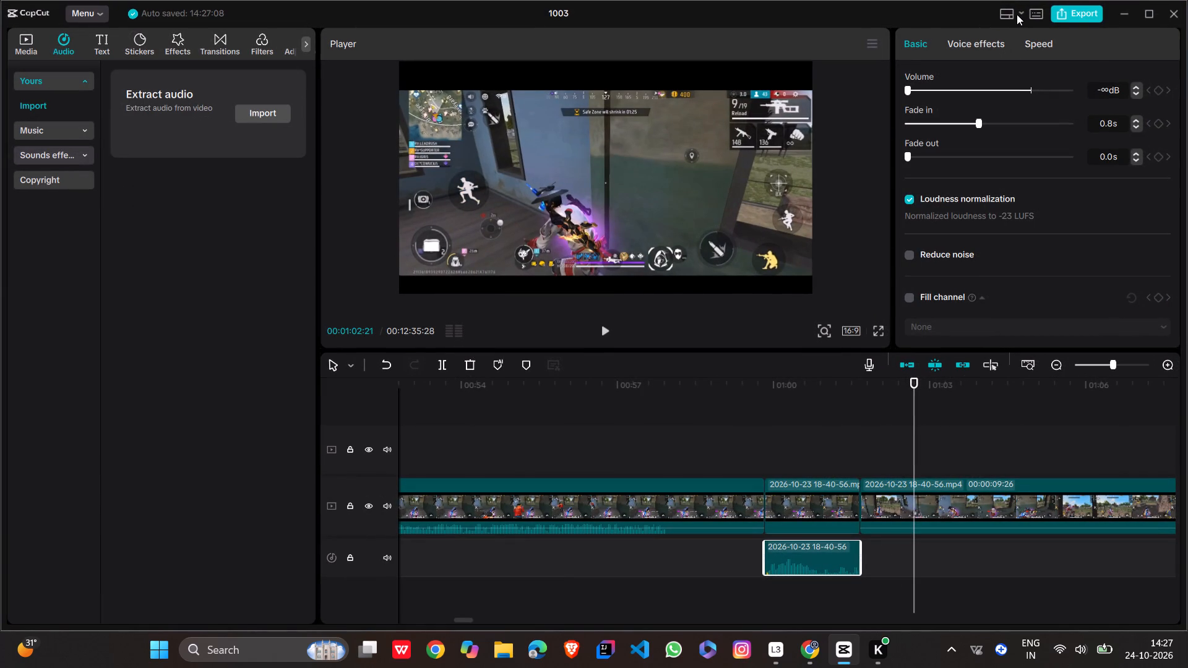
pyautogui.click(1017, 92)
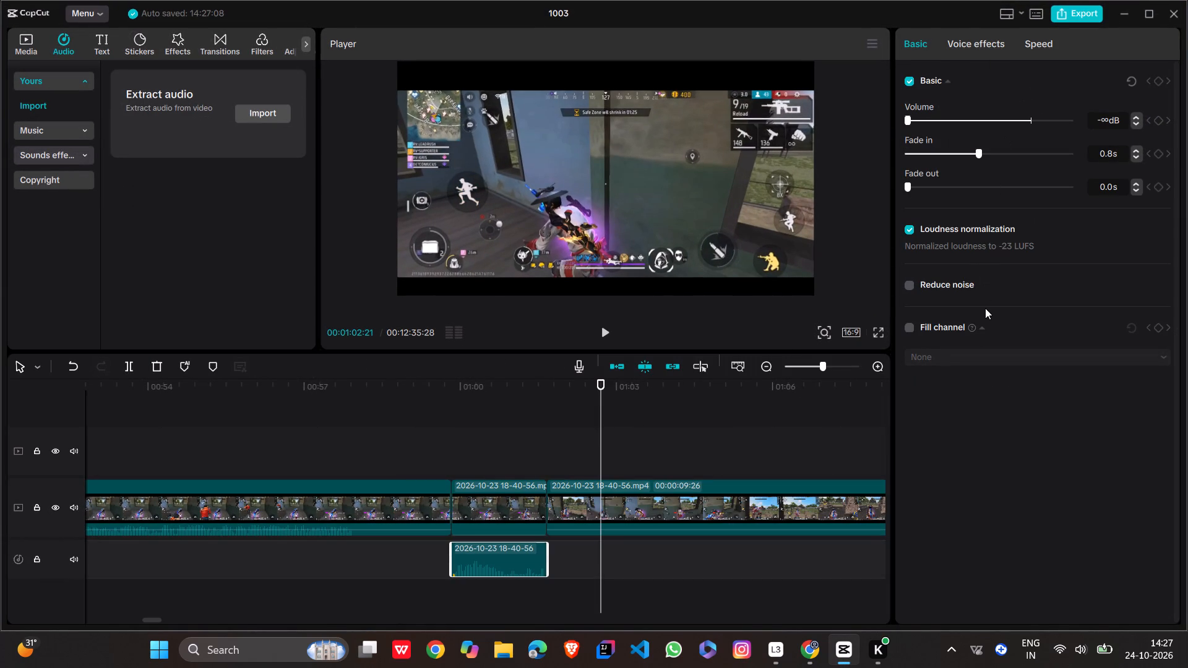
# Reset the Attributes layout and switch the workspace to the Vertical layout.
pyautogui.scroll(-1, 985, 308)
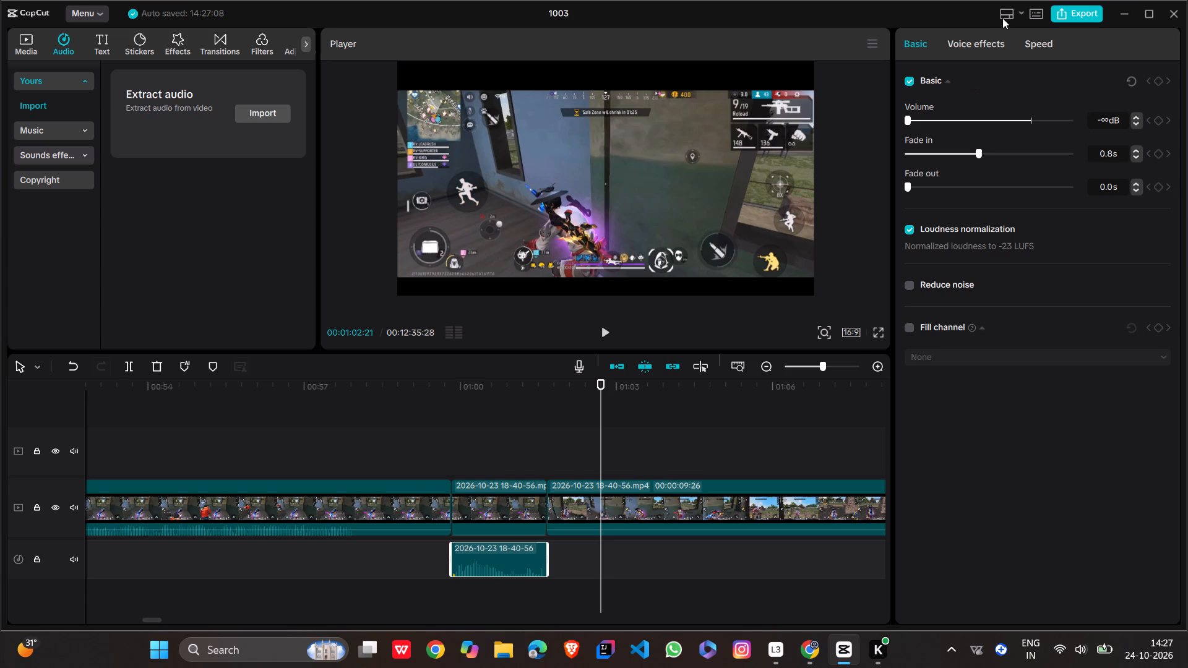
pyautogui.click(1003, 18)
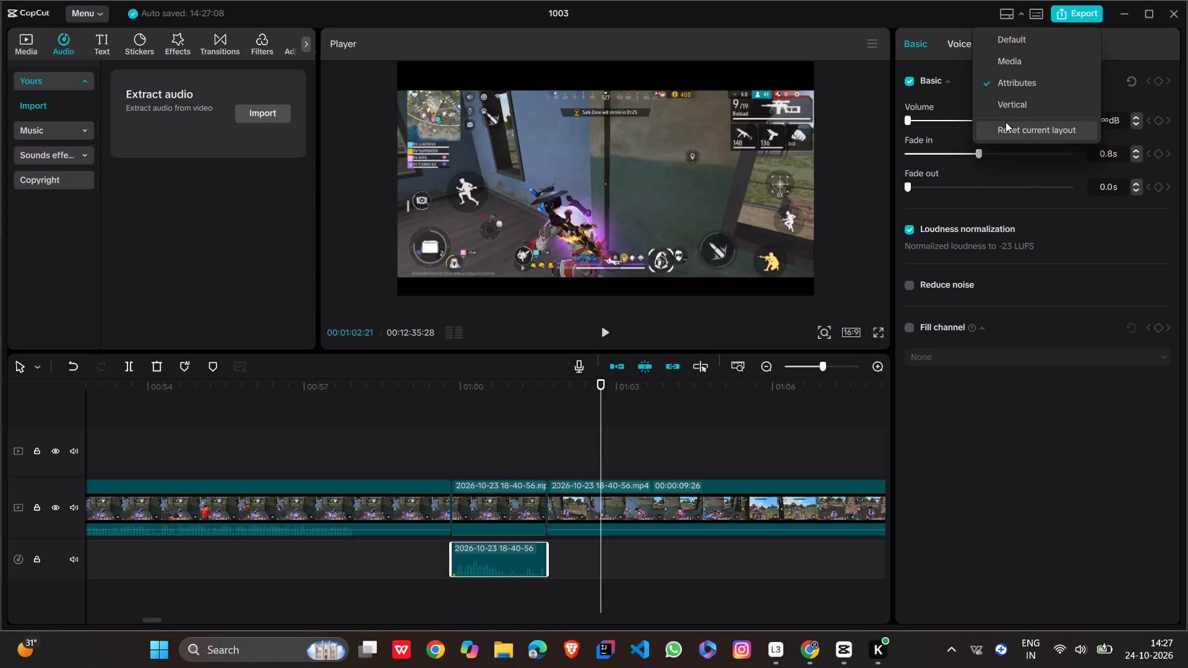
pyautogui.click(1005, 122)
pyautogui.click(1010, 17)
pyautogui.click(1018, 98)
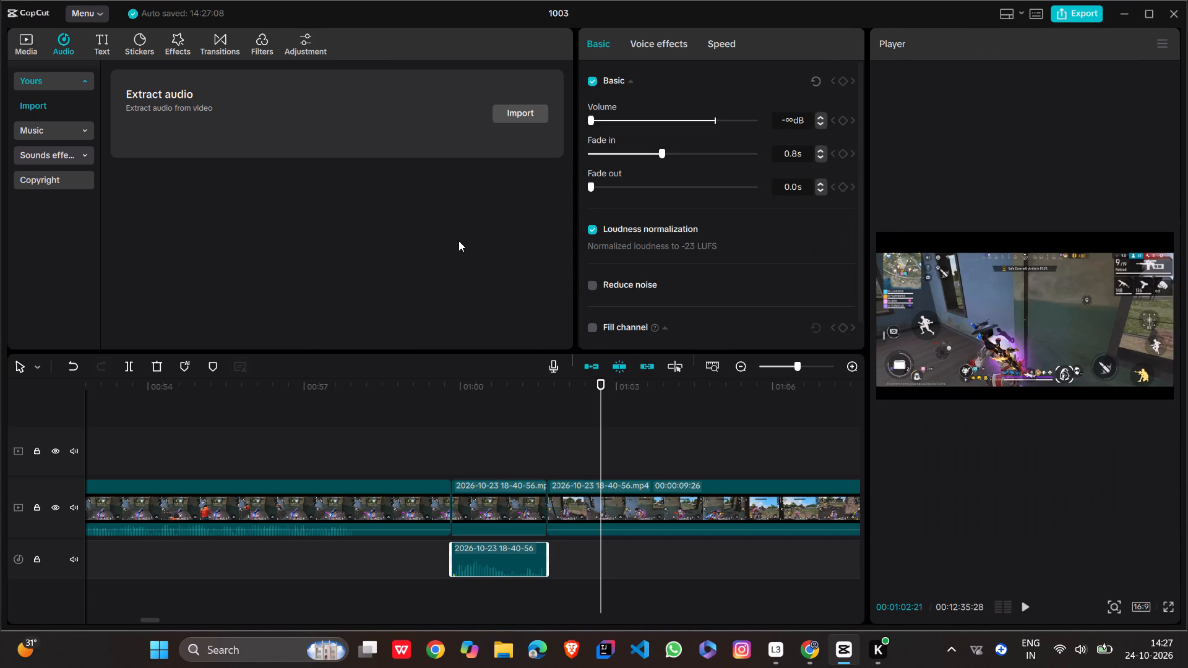
# Play the timeline from 00:01:02:21 in the Vertical layout.
pyautogui.scroll(-1, 458, 241)
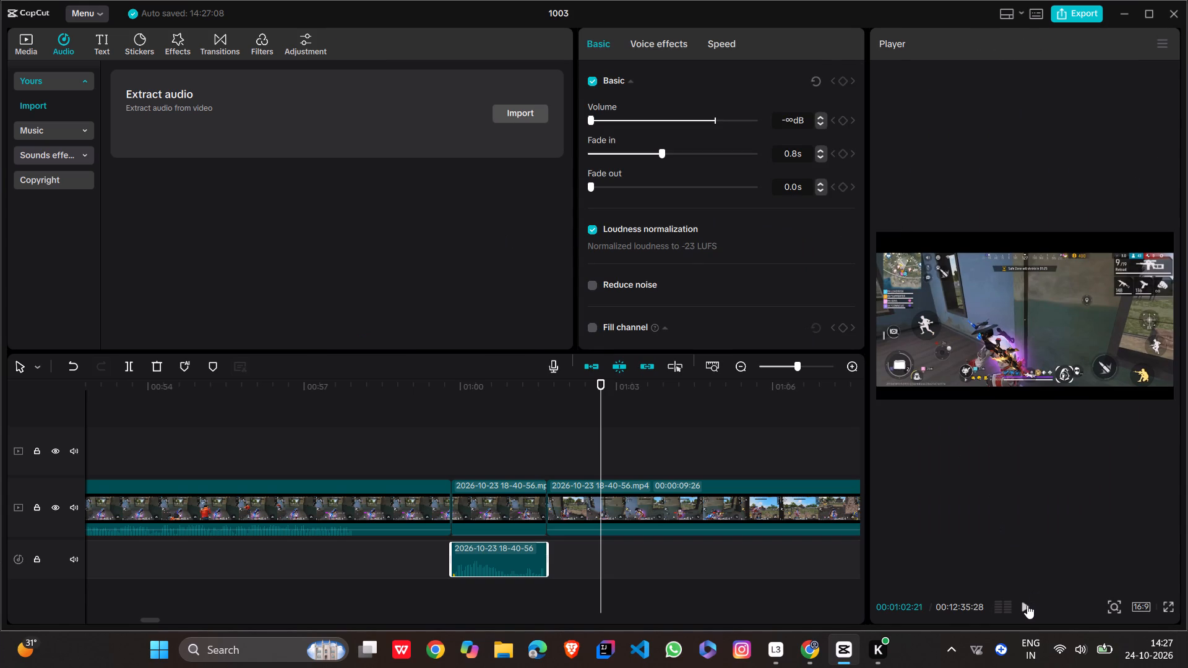
pyautogui.click(1027, 605)
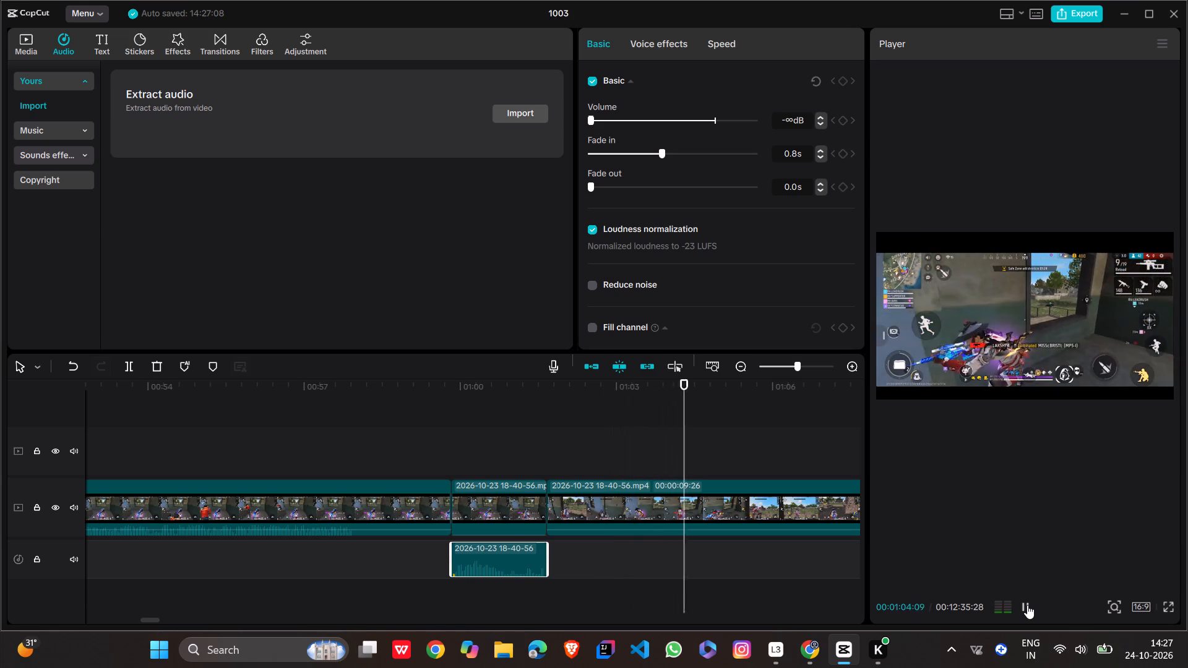
pyautogui.click(1027, 605)
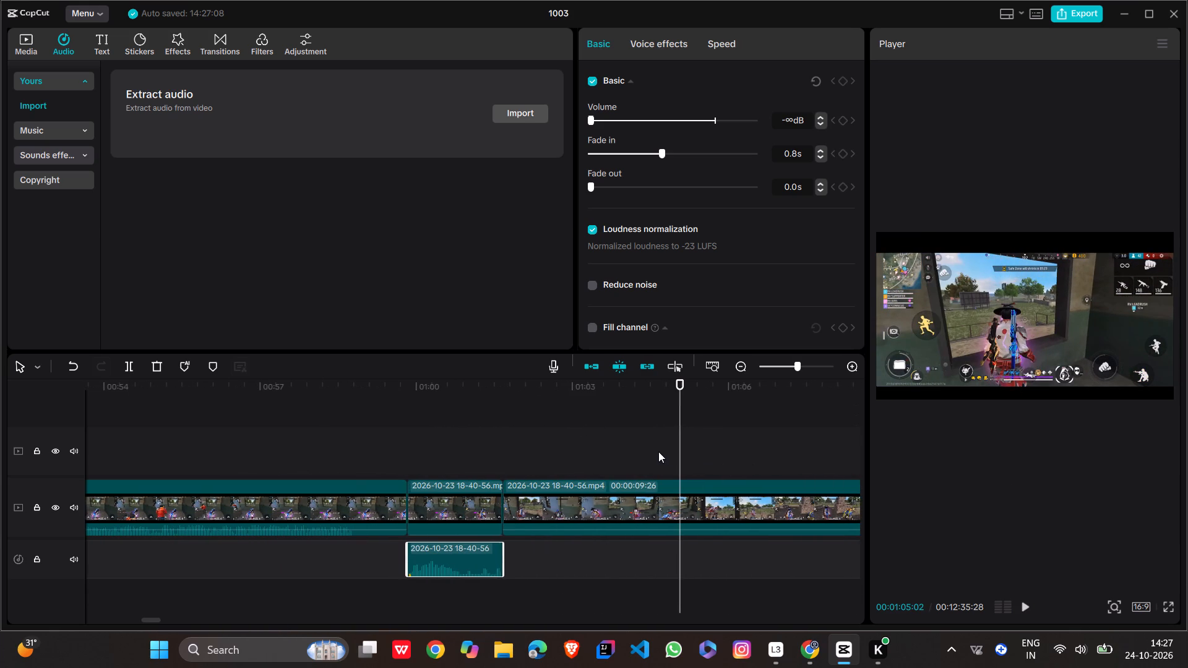
# Delete the extracted audio clip below the short video clip near 00:01:00.
pyautogui.keyDown('ctrl'); pyautogui.scroll(-10, 592, 466); pyautogui.keyUp('ctrl')
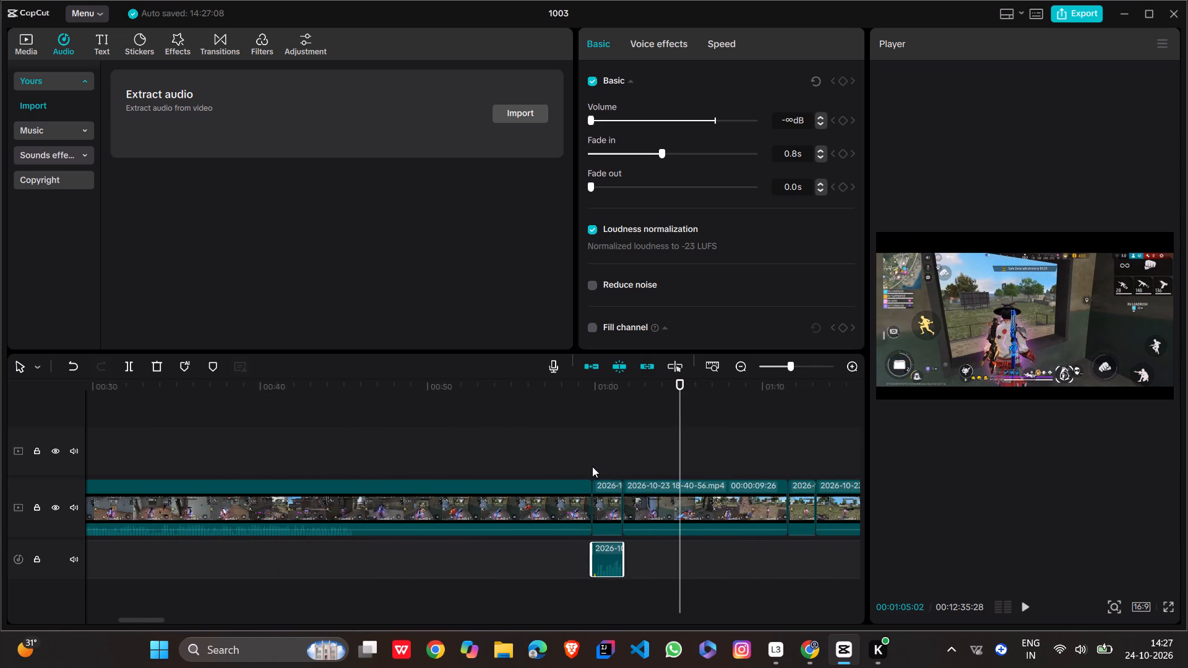
pyautogui.keyDown('ctrl'); pyautogui.scroll(-1, 592, 466); pyautogui.keyUp('ctrl')
pyautogui.click(617, 561)
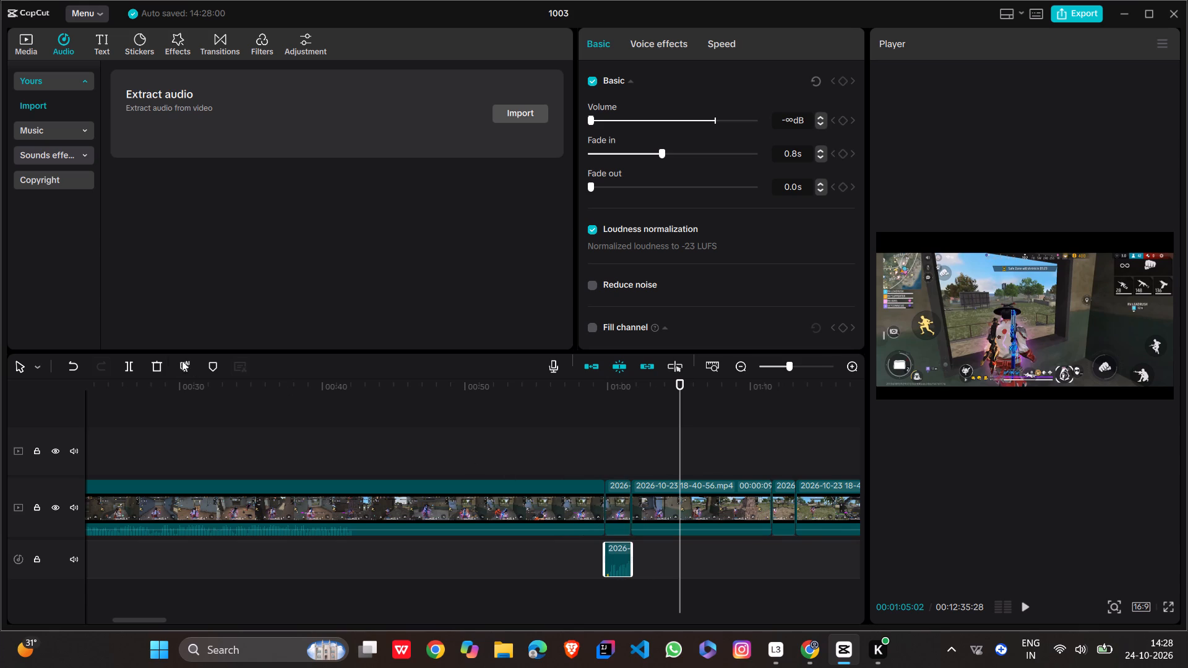
pyautogui.click(152, 361)
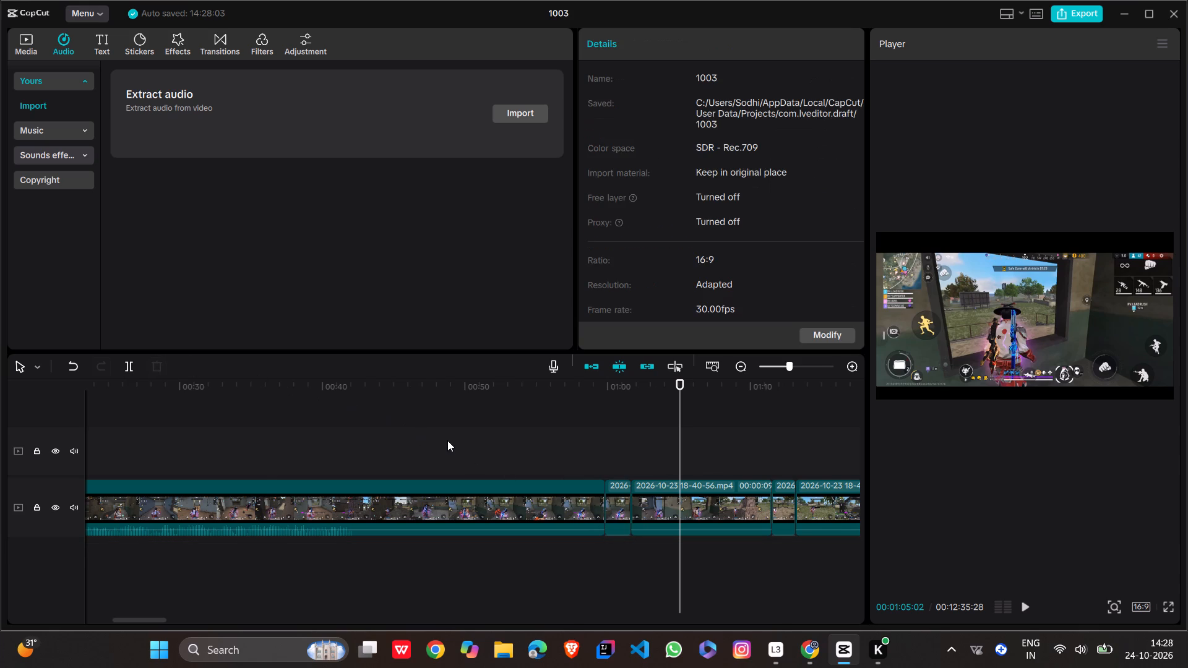
# Switch the workspace to the Default layout.
pyautogui.keyDown('ctrl'); pyautogui.scroll(-5, 447, 440); pyautogui.keyUp('ctrl')
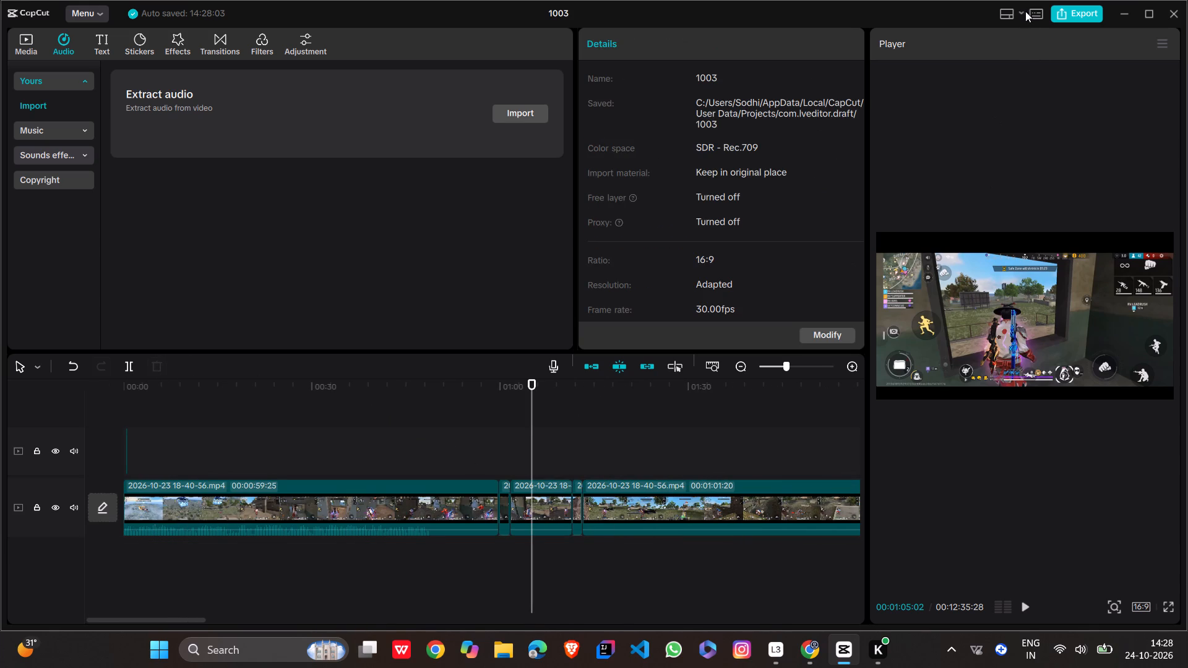
pyautogui.click(1015, 11)
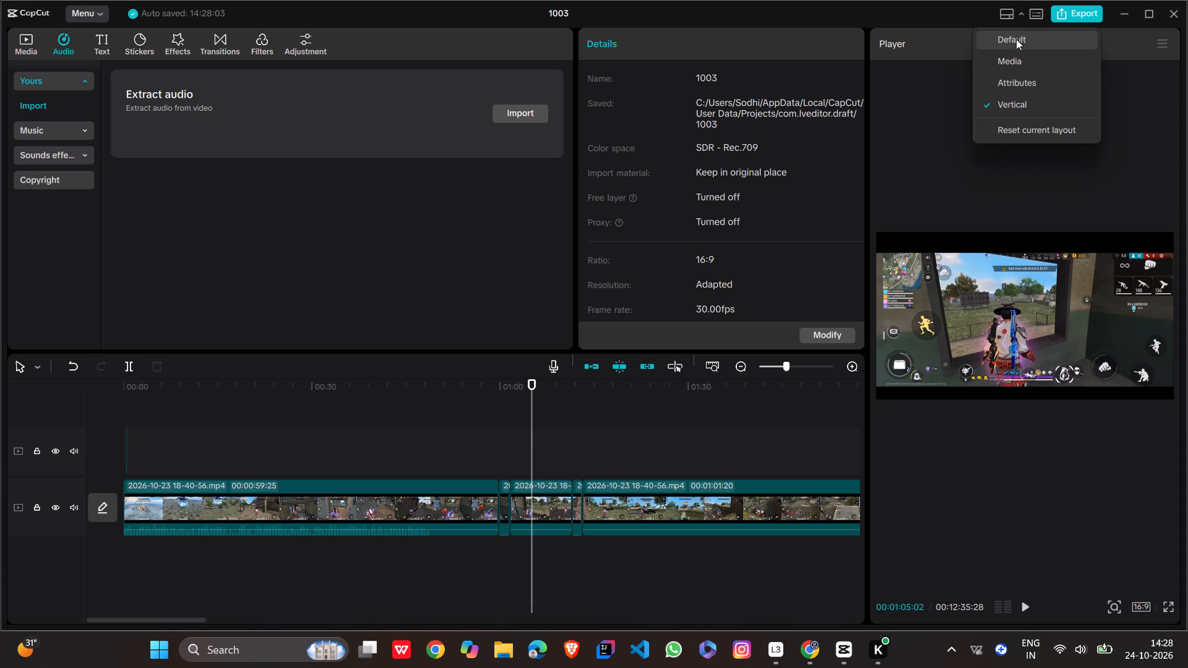
pyautogui.click(1017, 39)
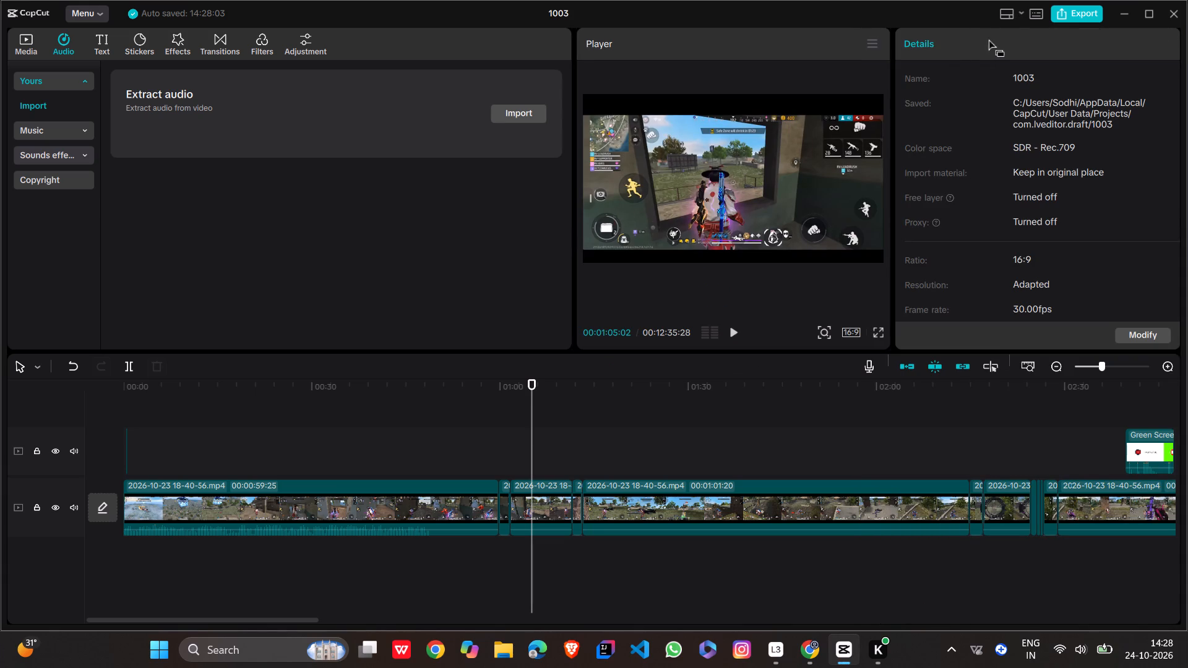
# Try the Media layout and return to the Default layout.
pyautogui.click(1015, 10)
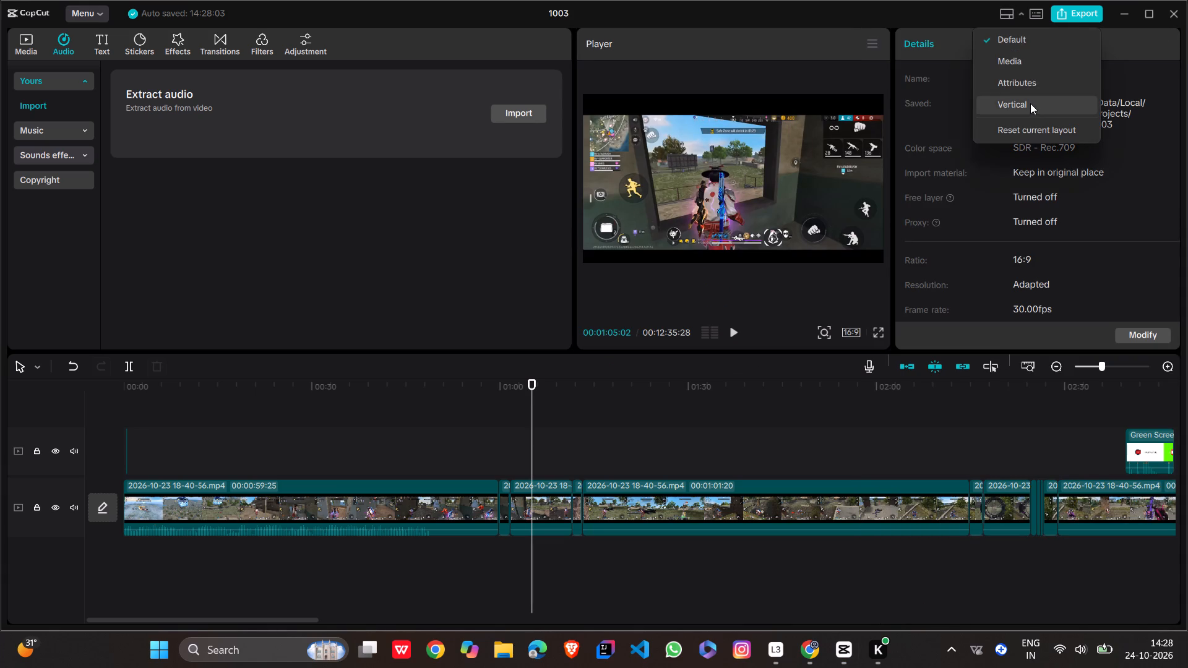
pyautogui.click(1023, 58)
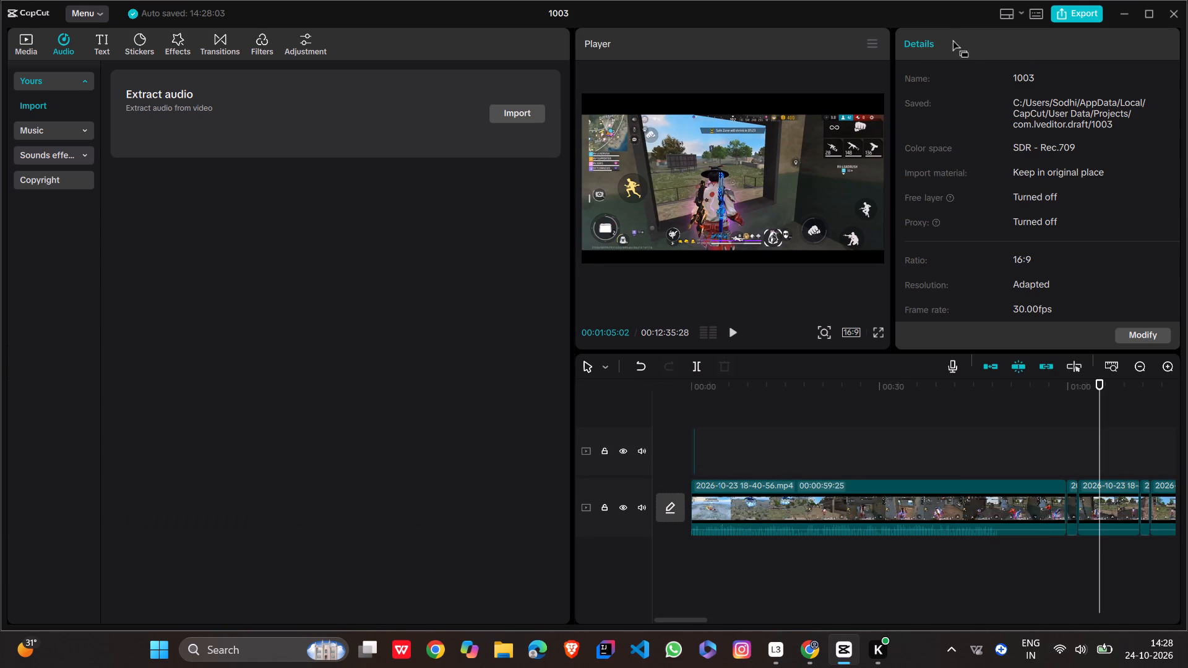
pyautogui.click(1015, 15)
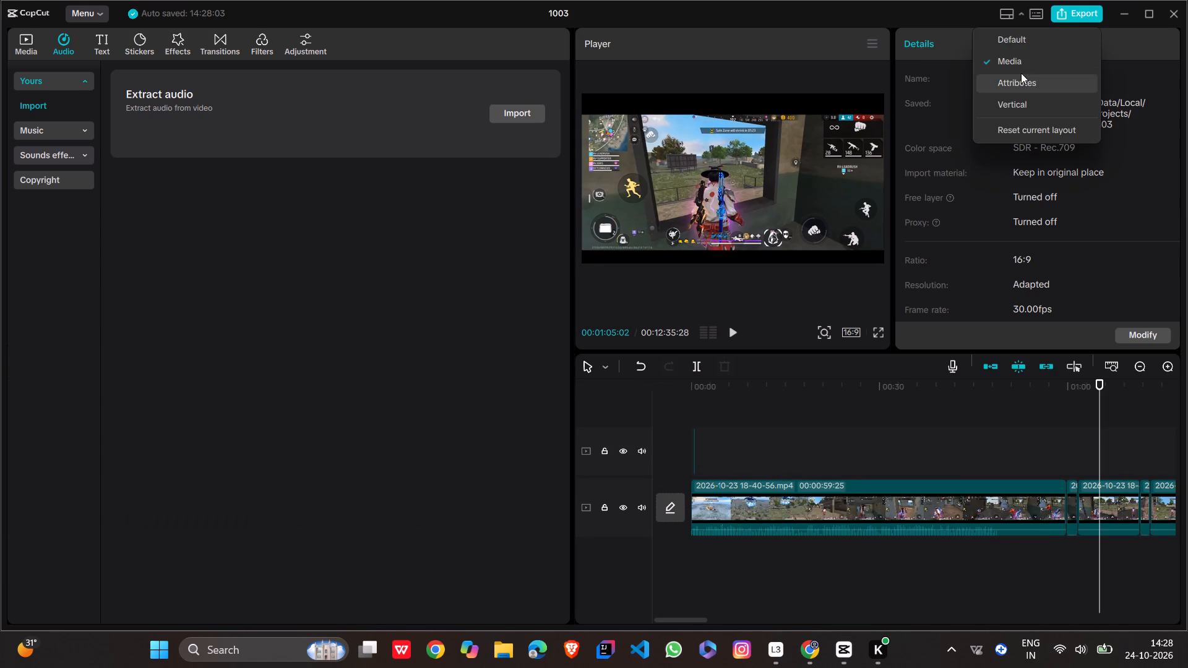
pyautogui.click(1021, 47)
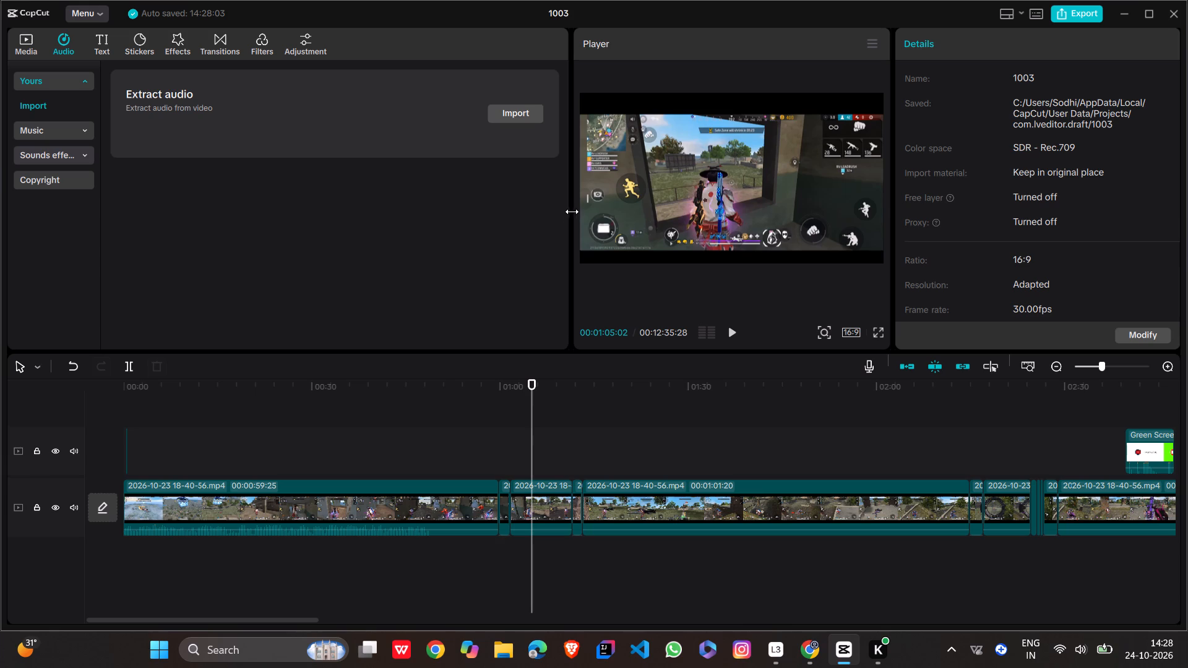
# Narrow the media panel to its minimum width so the player gets more room.
pyautogui.moveTo(574, 212); pyautogui.dragTo(577, 174)
pyautogui.moveTo(577, 174); pyautogui.dragTo(570, 168)
pyautogui.moveTo(570, 168); pyautogui.dragTo(488, 161)
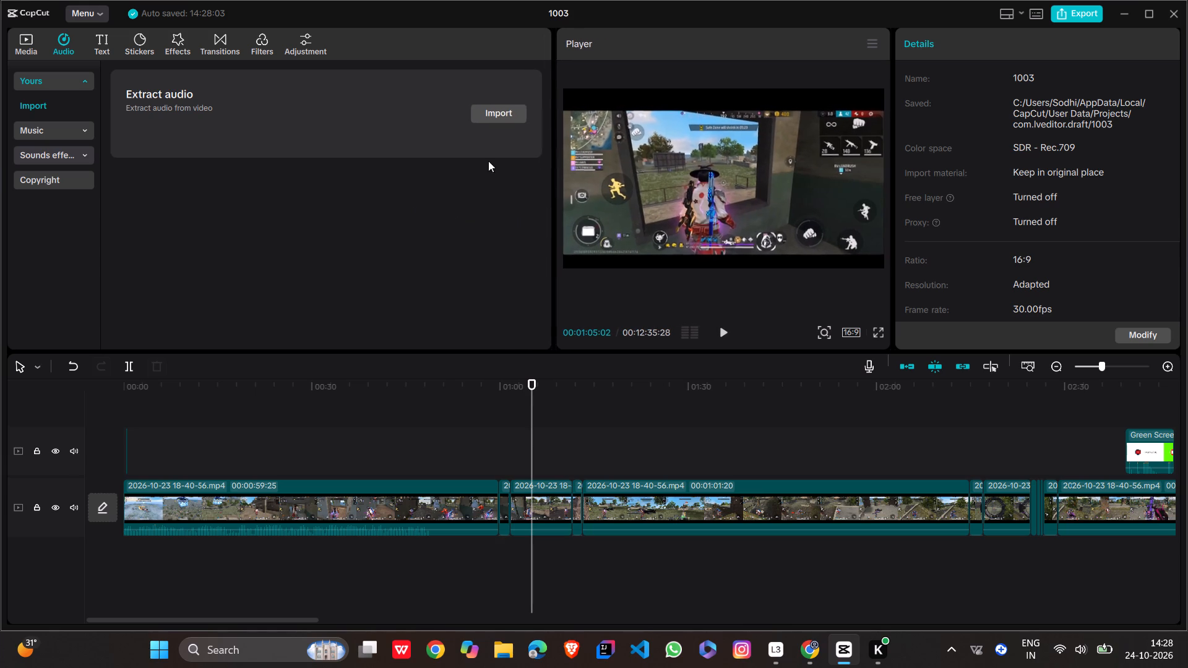
pyautogui.moveTo(488, 161); pyautogui.dragTo(324, 186)
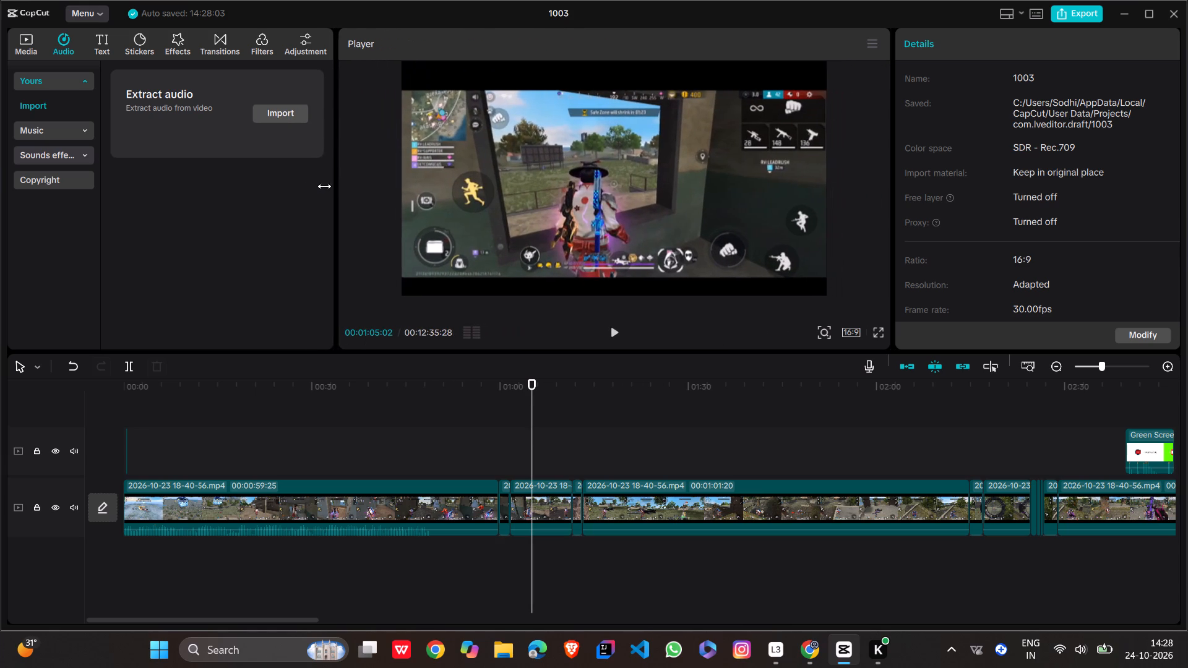
pyautogui.moveTo(324, 186); pyautogui.dragTo(276, 191)
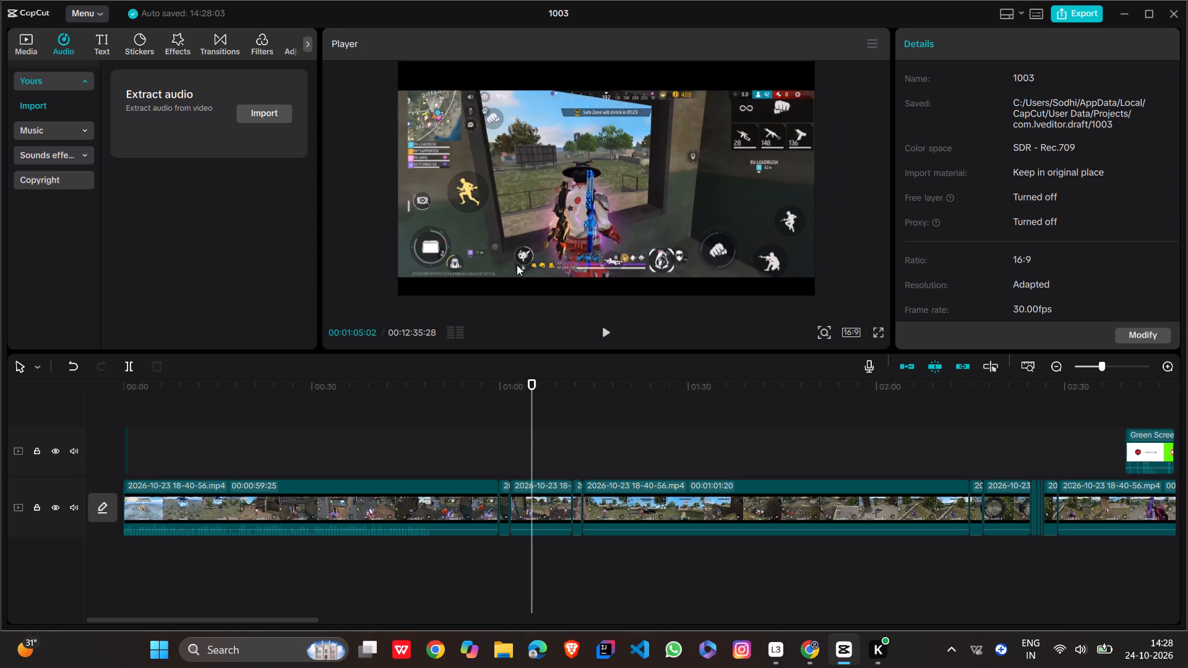
# Play back the edited footage from about 00:01:05 and again from about 00:02:18 to check its sound.
pyautogui.click(600, 326)
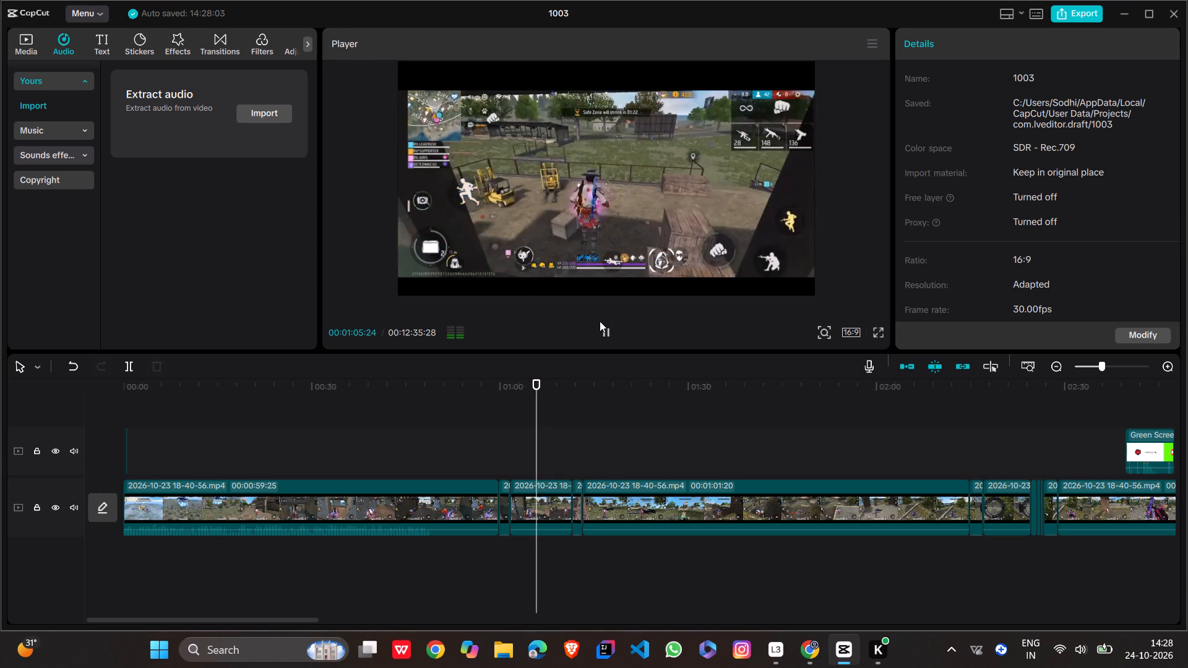
pyautogui.hscroll(-1, 682, 403)
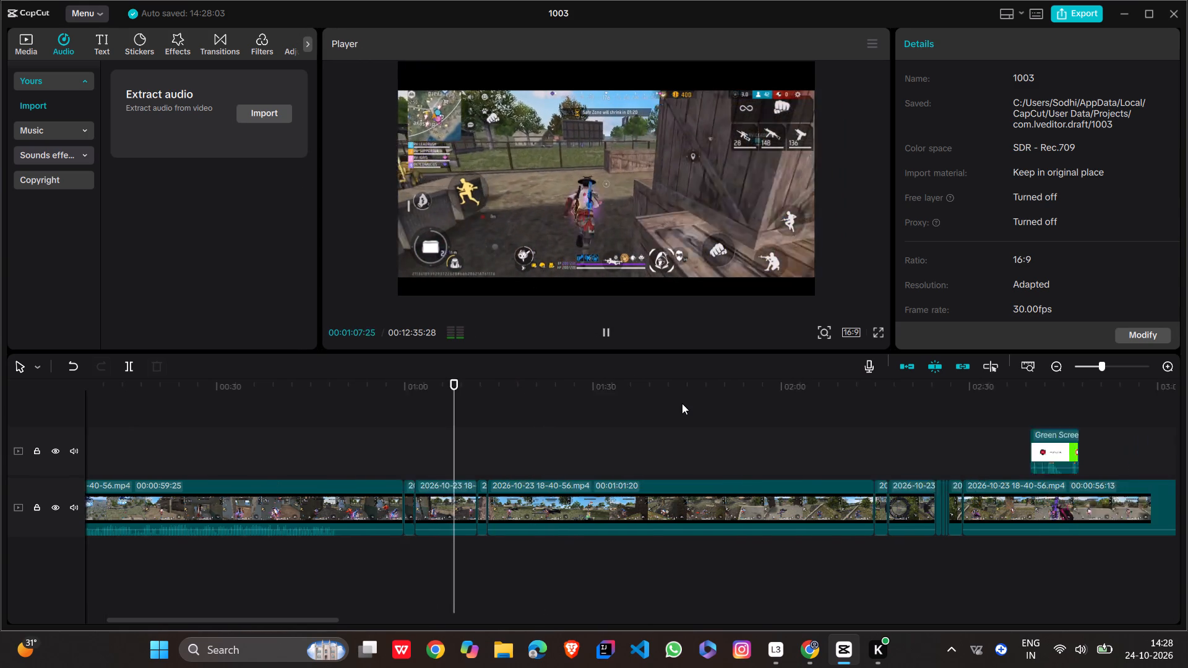
pyautogui.hscroll(-1, 682, 403)
pyautogui.click(548, 414)
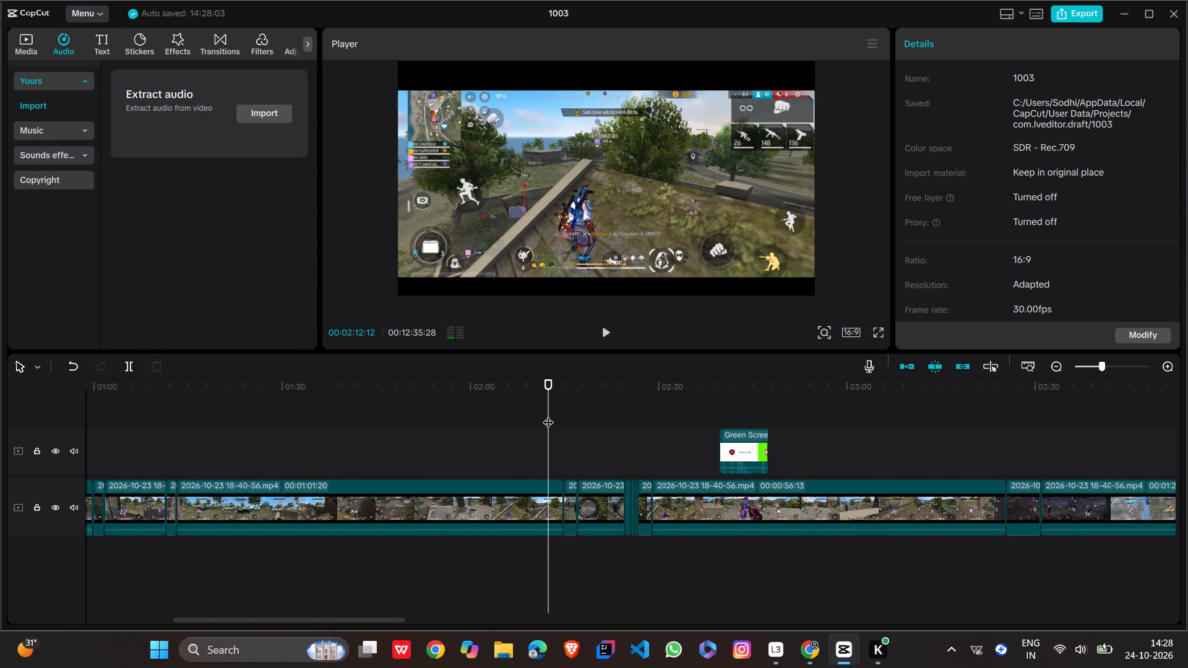
pyautogui.click(588, 413)
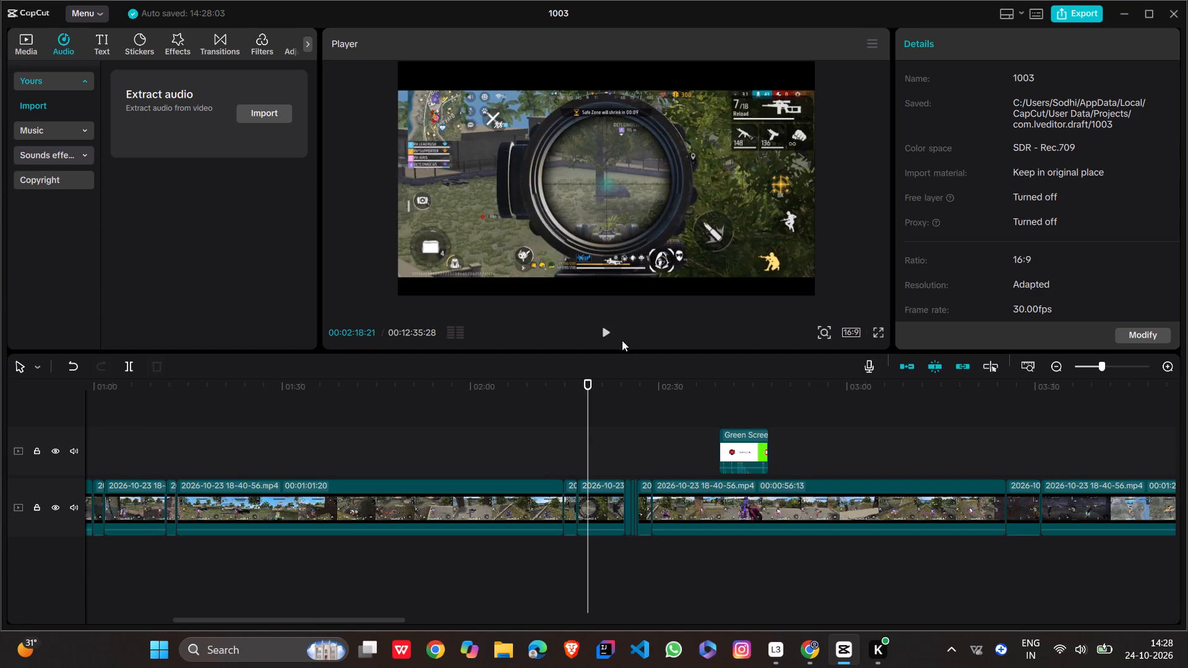
pyautogui.click(603, 328)
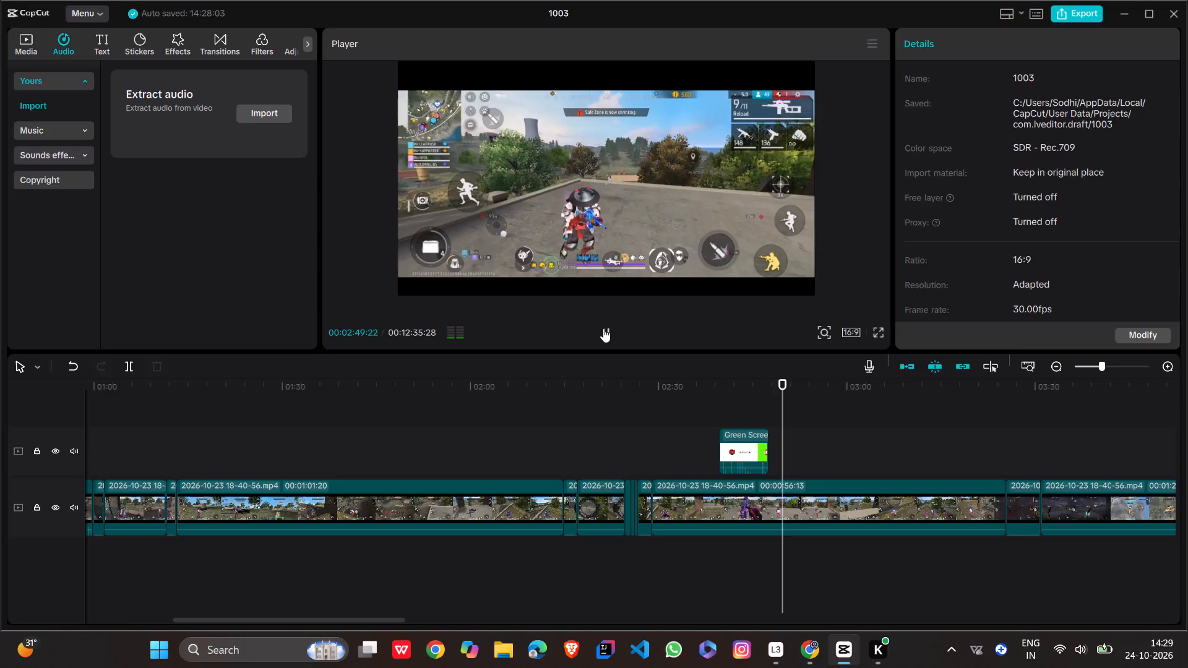
# Look over the remaining clips along the timeline while the footage keeps playing.
pyautogui.hscroll(-2, 656, 479)
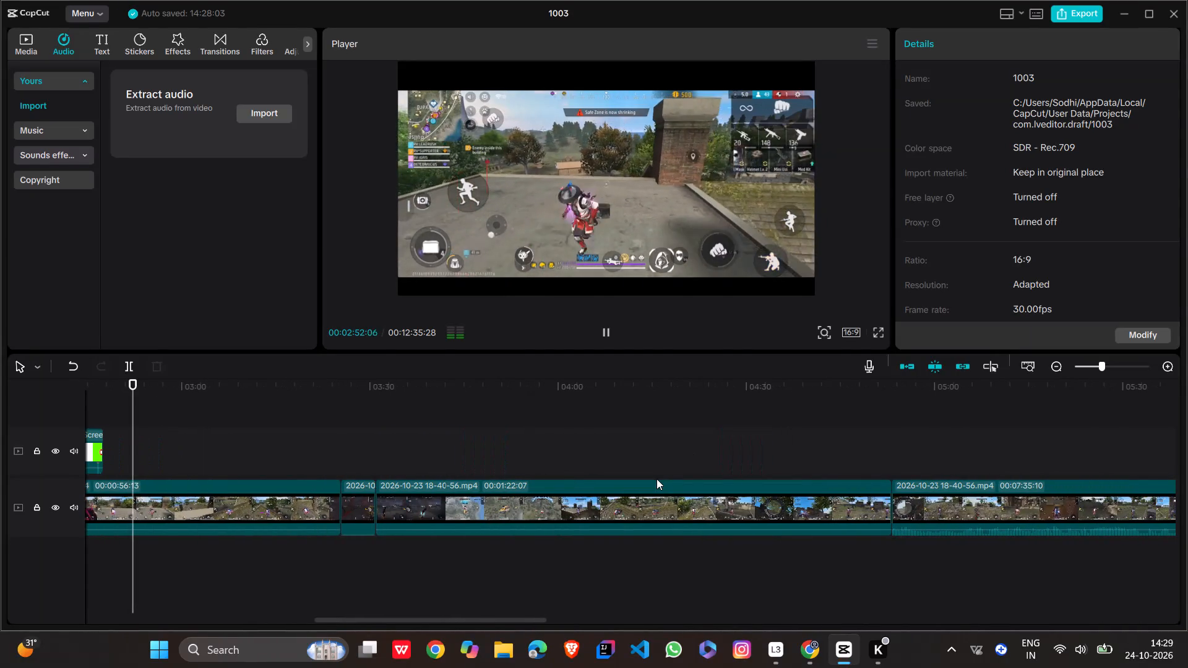
pyautogui.hscroll(-1, 656, 479)
pyautogui.hscroll(-20, 656, 479)
pyautogui.hscroll(-1, 656, 479)
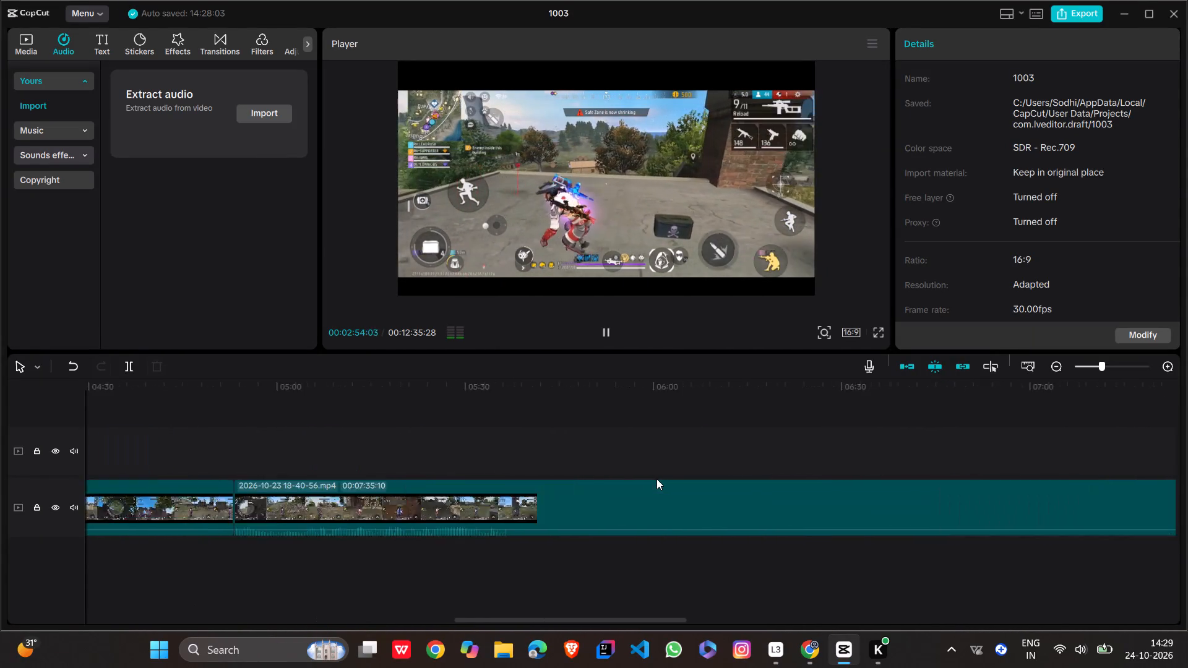
pyautogui.hscroll(-4, 656, 479)
pyautogui.hscroll(2, 656, 479)
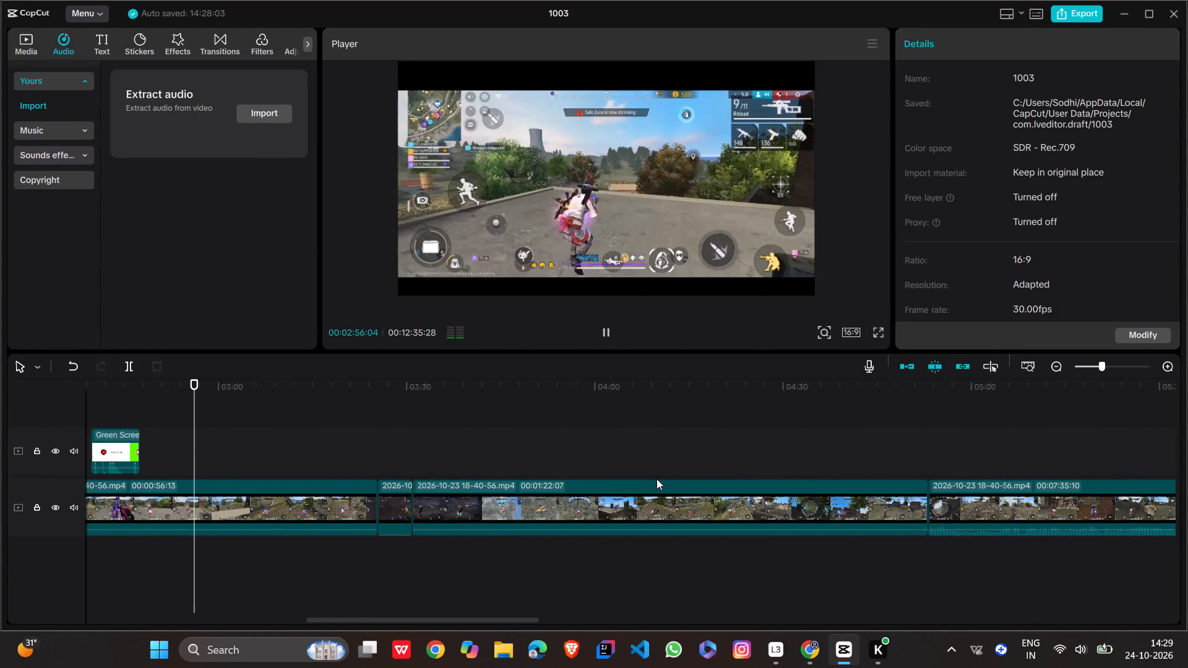
pyautogui.hscroll(2, 656, 479)
pyautogui.hscroll(-1, 656, 479)
pyautogui.keyDown('ctrl'); pyautogui.scroll(-2, 656, 479); pyautogui.keyUp('ctrl')
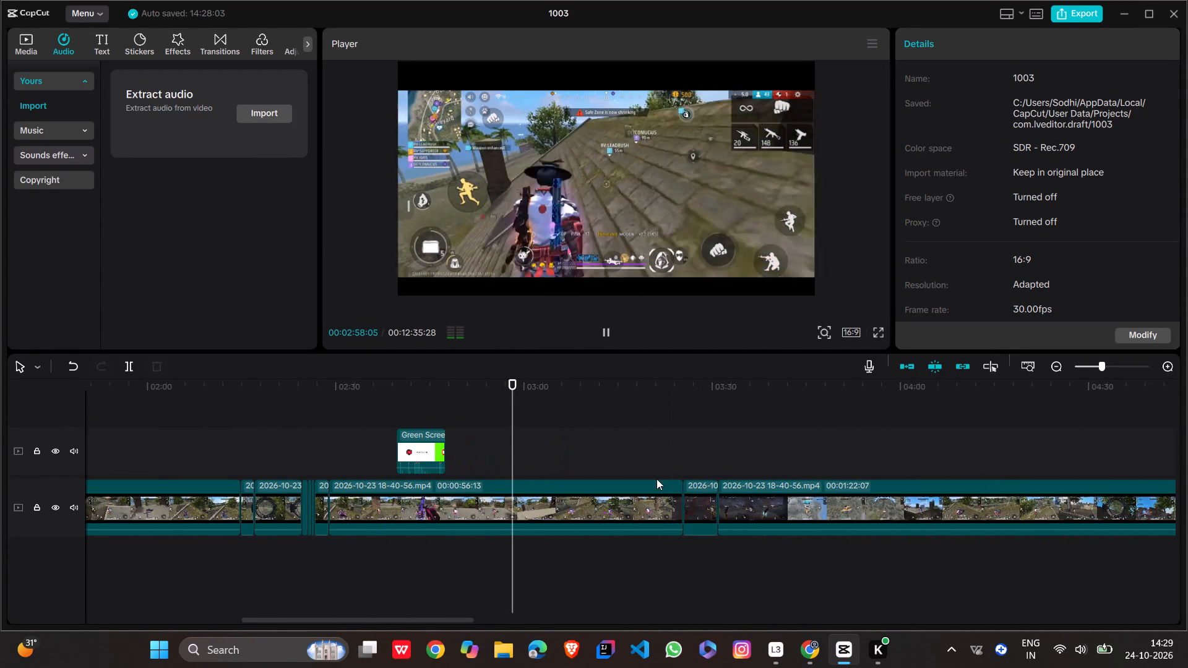
pyautogui.keyDown('ctrl'); pyautogui.scroll(-7, 656, 479); pyautogui.keyUp('ctrl')
pyautogui.hscroll(-1, 656, 479)
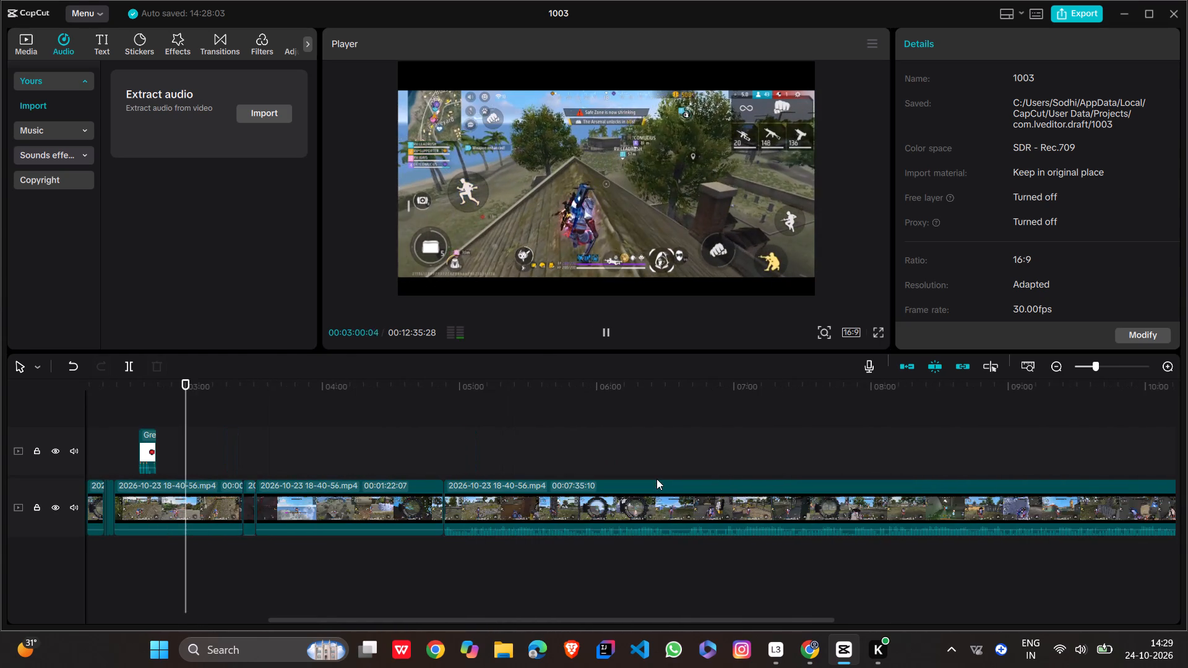
pyautogui.hscroll(-1, 656, 479)
pyautogui.keyDown('ctrl'); pyautogui.scroll(-5, 656, 479); pyautogui.keyUp('ctrl')
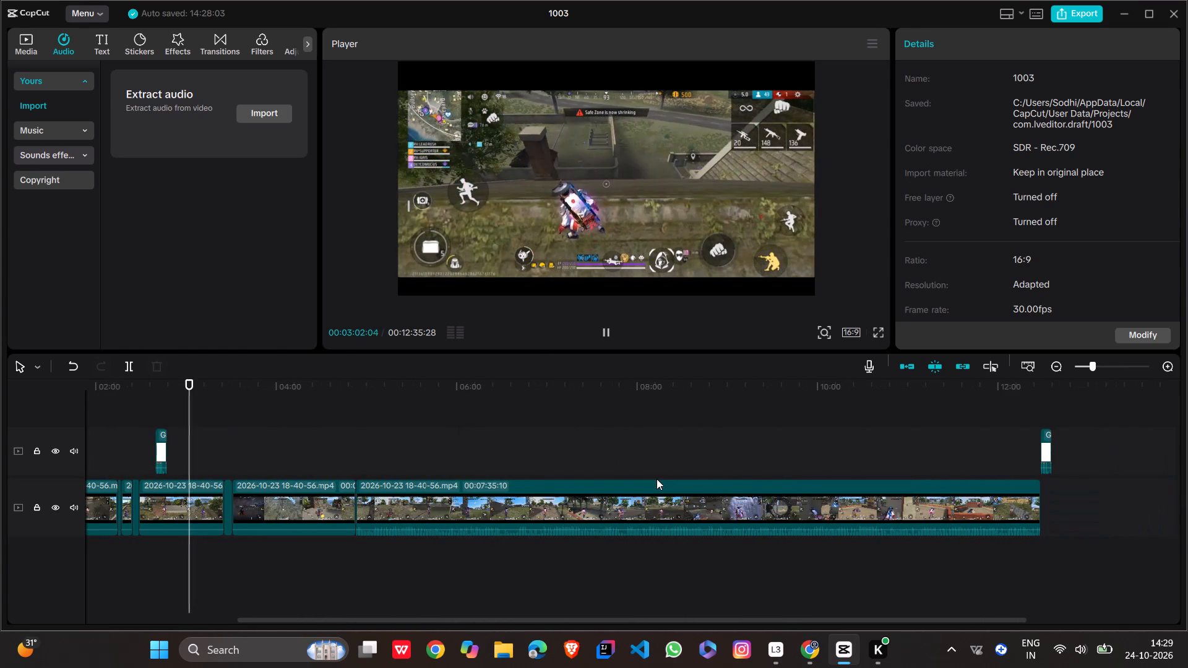
pyautogui.hscroll(3, 656, 479)
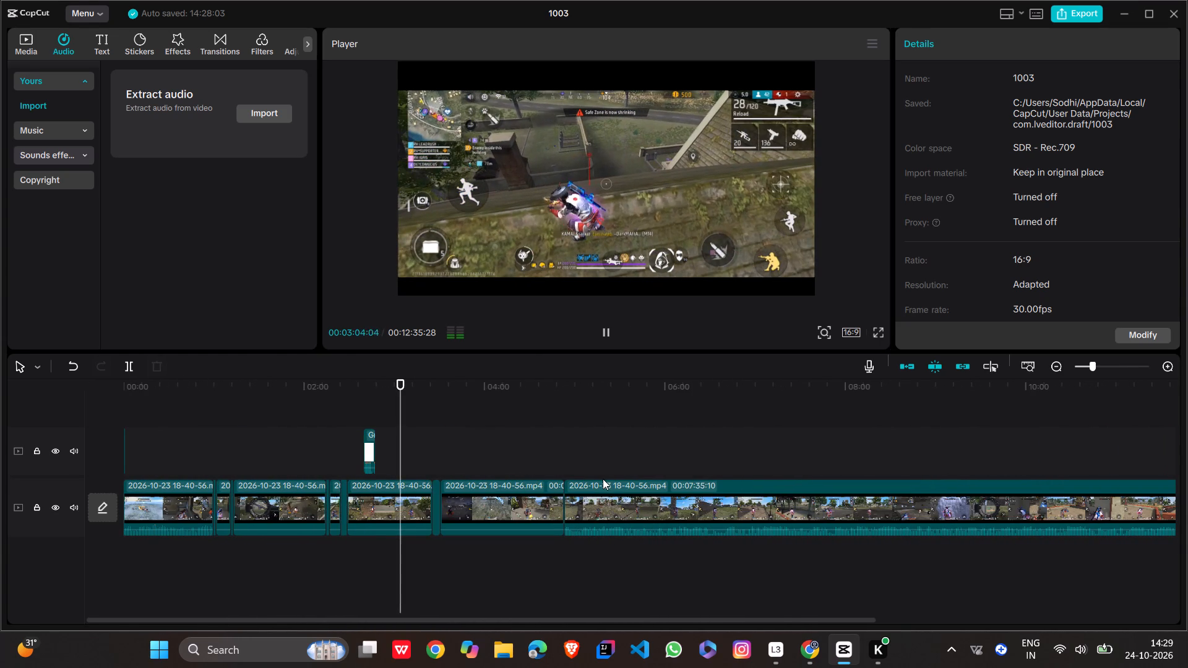
pyautogui.hscroll(2, 603, 479)
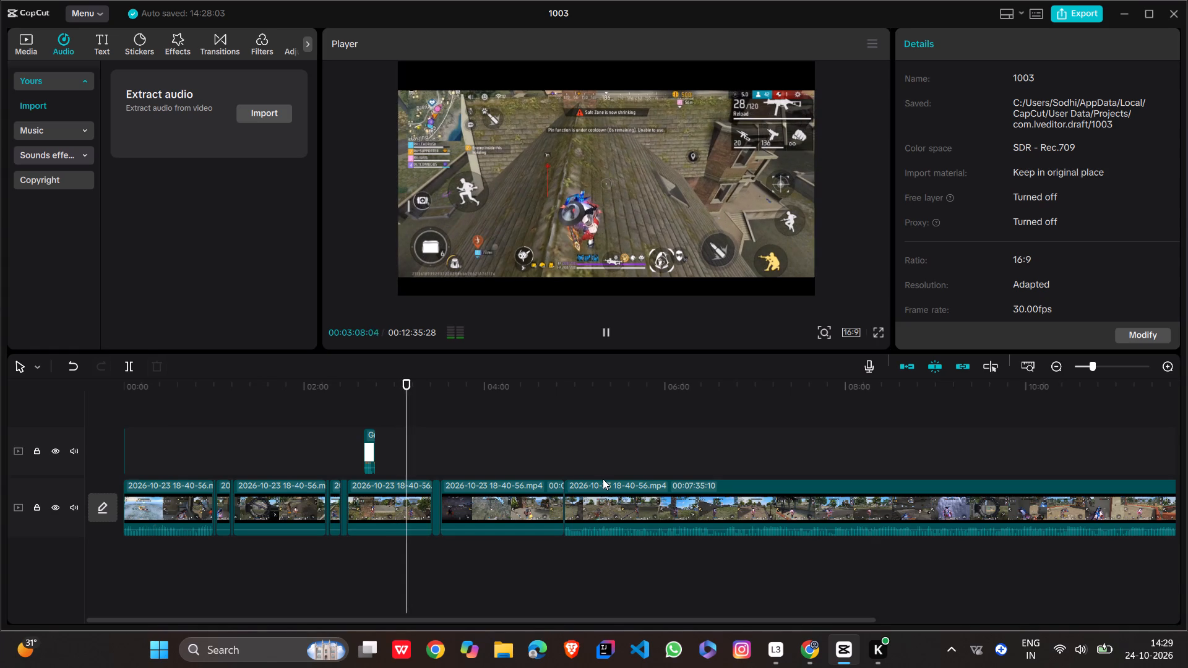
# Play the footage from the start of the final long gameplay clip, at about 00:04:53, and listen for voices.
pyautogui.click(540, 459)
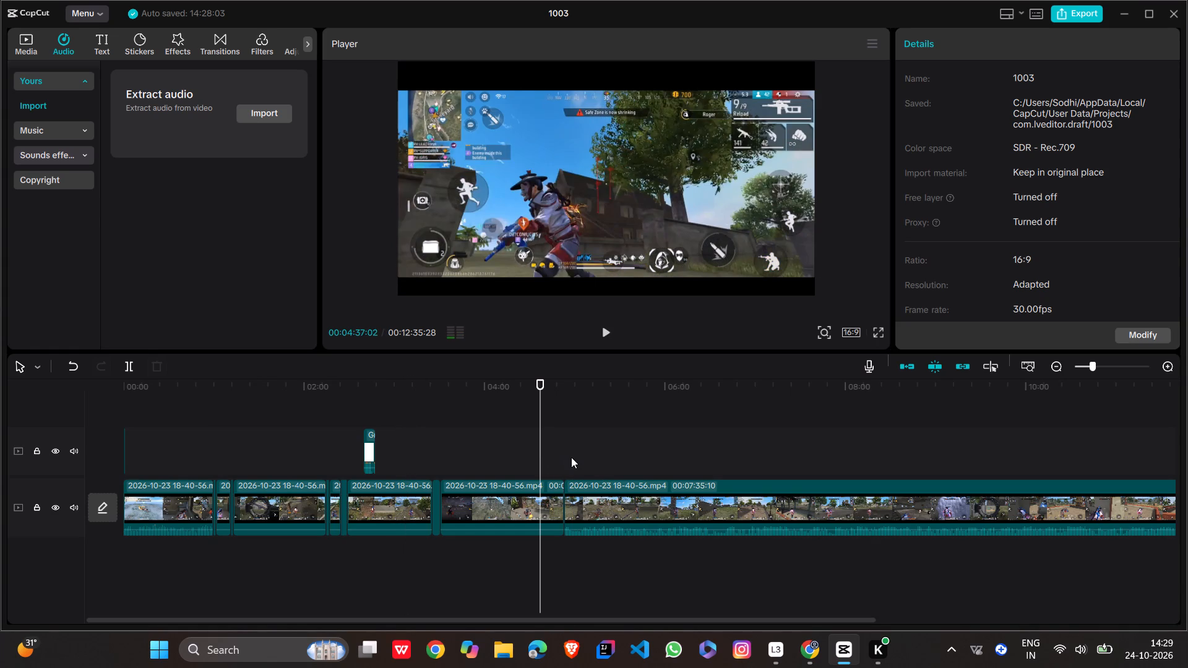
pyautogui.click(571, 457)
pyautogui.click(564, 455)
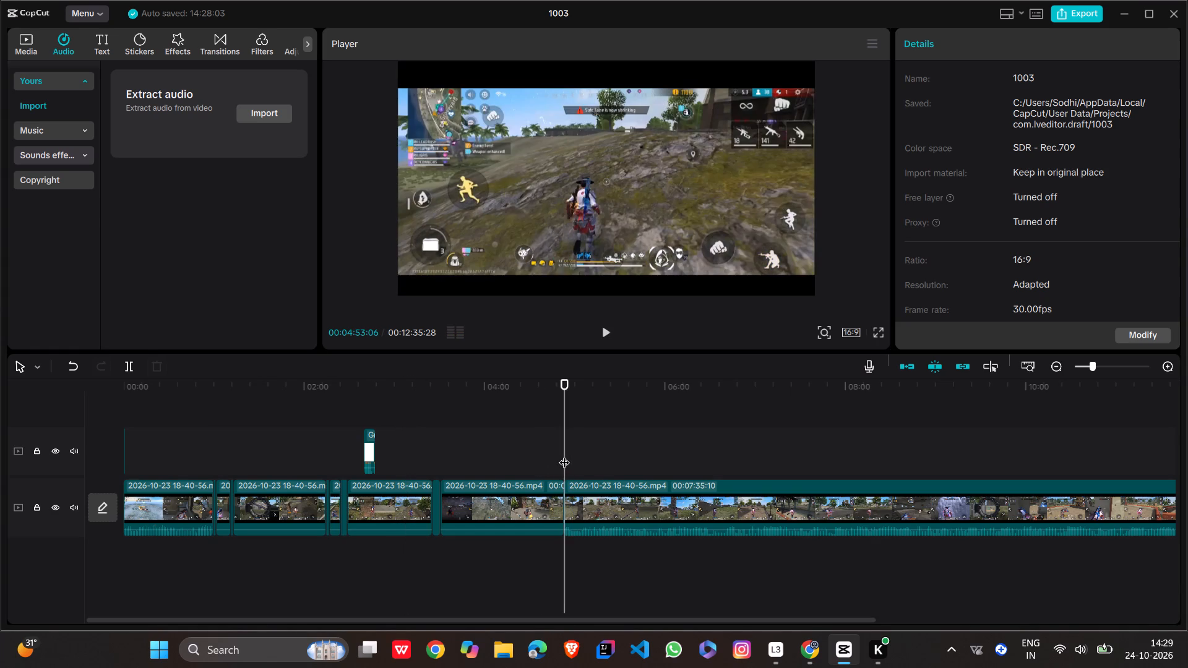
pyautogui.click(606, 325)
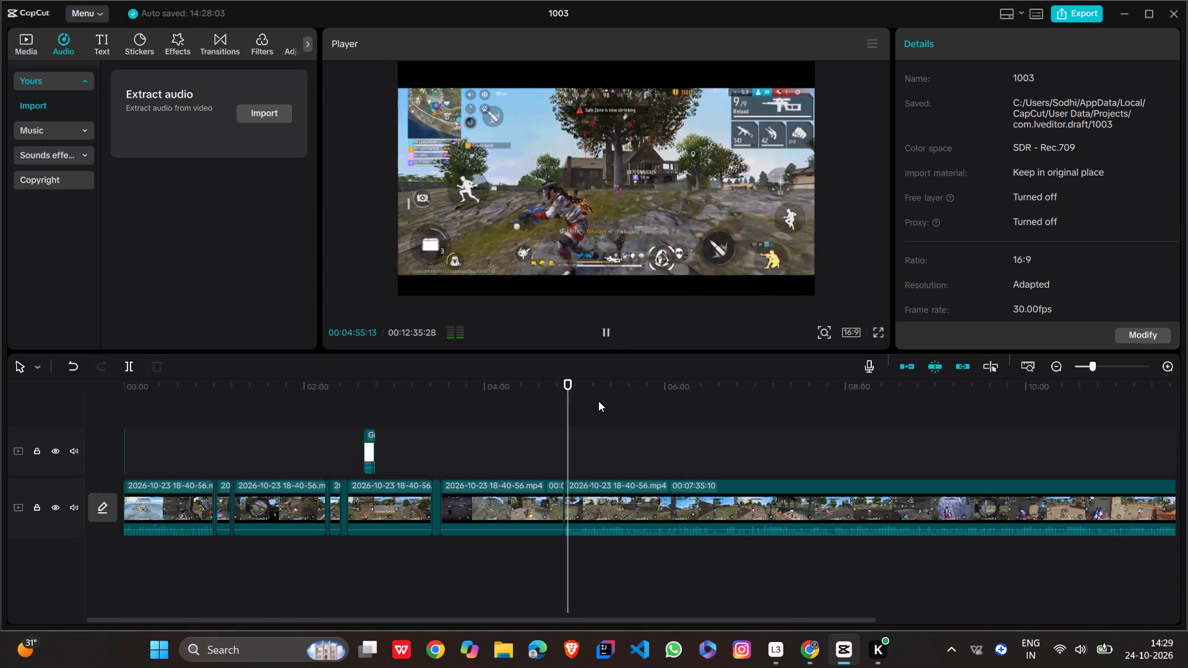
pyautogui.hscroll(1, 598, 401)
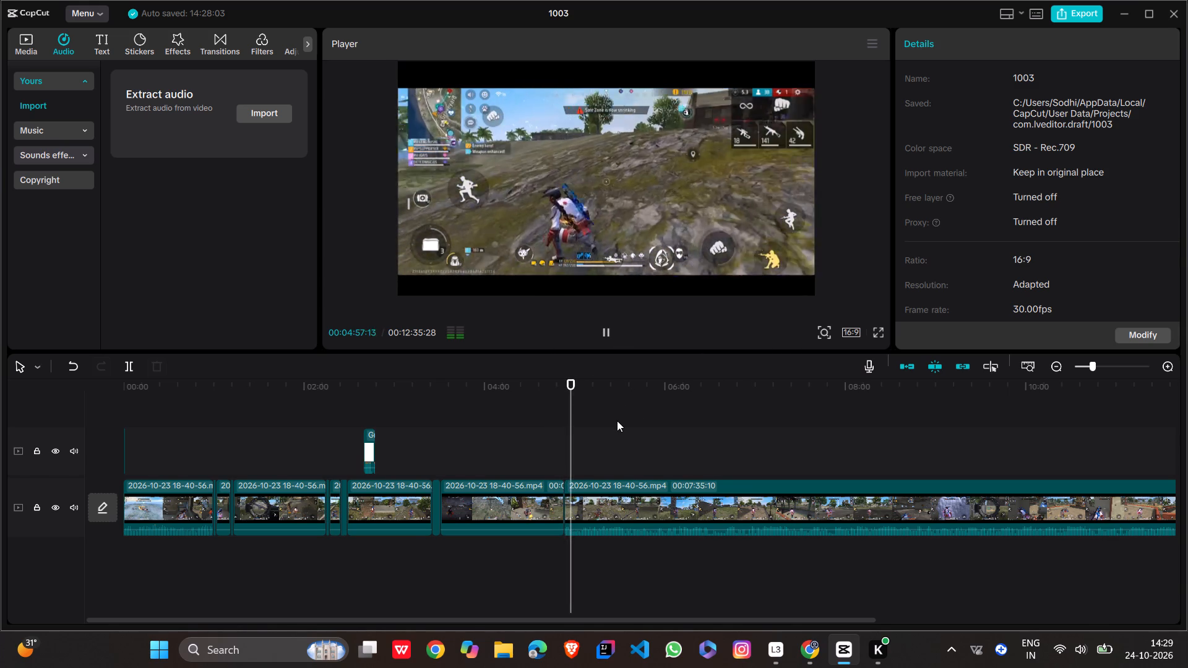
pyautogui.keyDown('ctrl'); pyautogui.scroll(7, 617, 421); pyautogui.keyUp('ctrl')
pyautogui.hscroll(1, 617, 421)
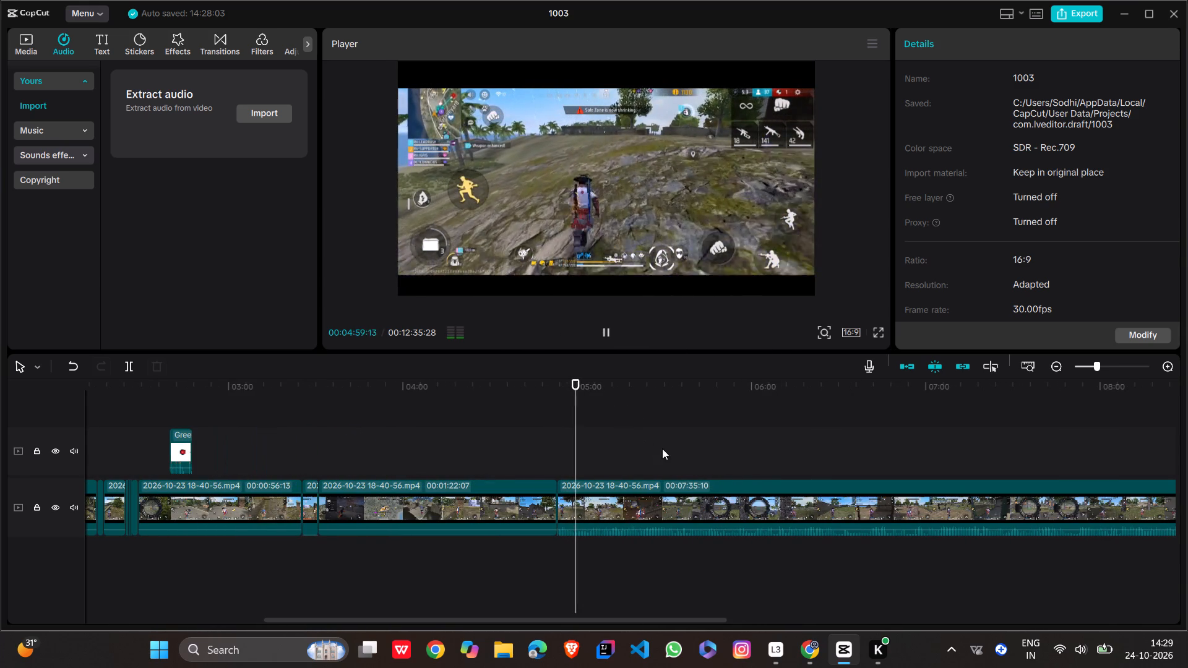
pyautogui.hscroll(1, 662, 448)
pyautogui.keyDown('ctrl'); pyautogui.scroll(5, 669, 445); pyautogui.keyUp('ctrl')
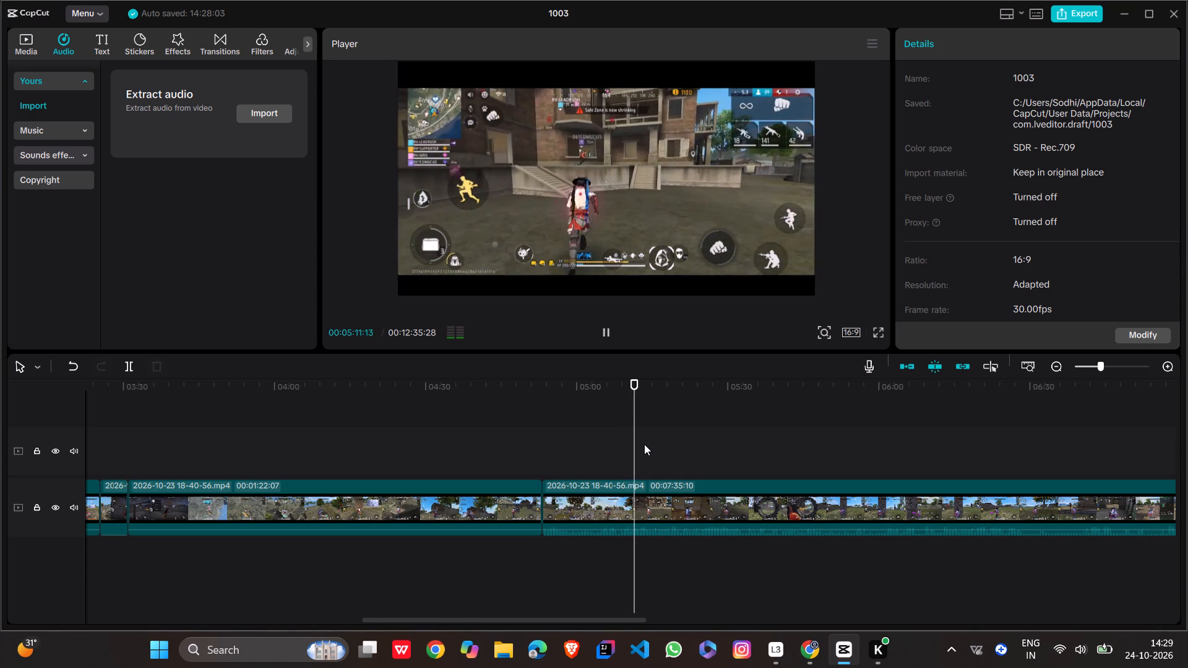
# Find the start of the unwanted audio in the long gameplay clip and split the clip at 00:05:06:04.
pyautogui.click(612, 450)
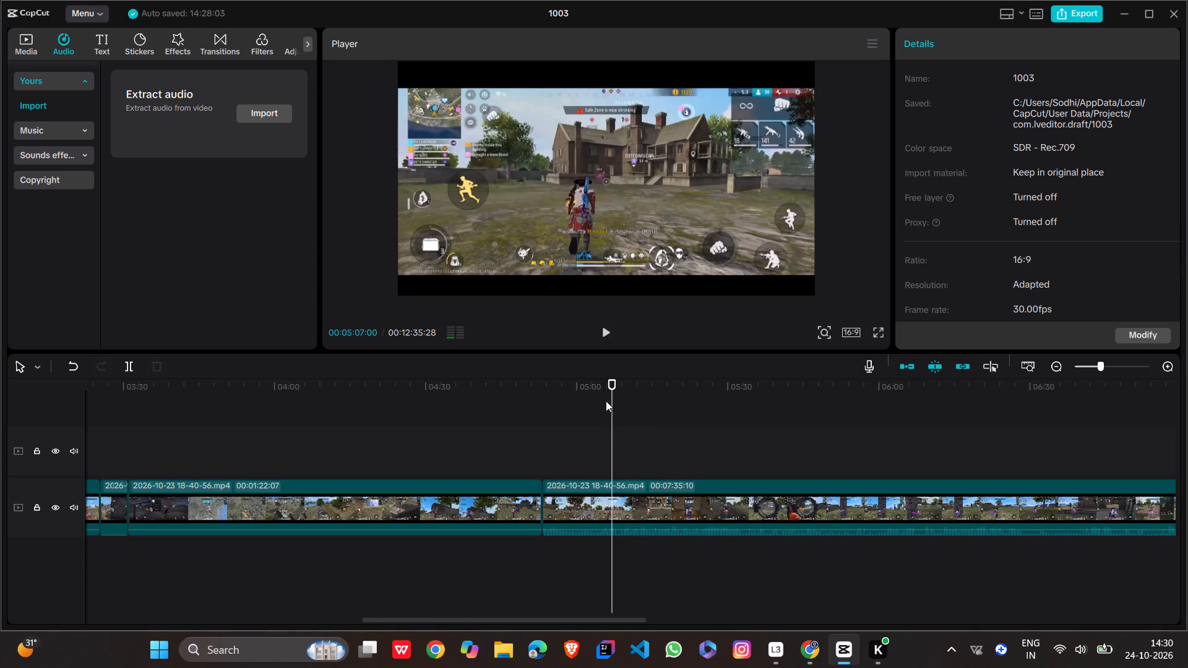
pyautogui.click(601, 333)
pyautogui.click(601, 333)
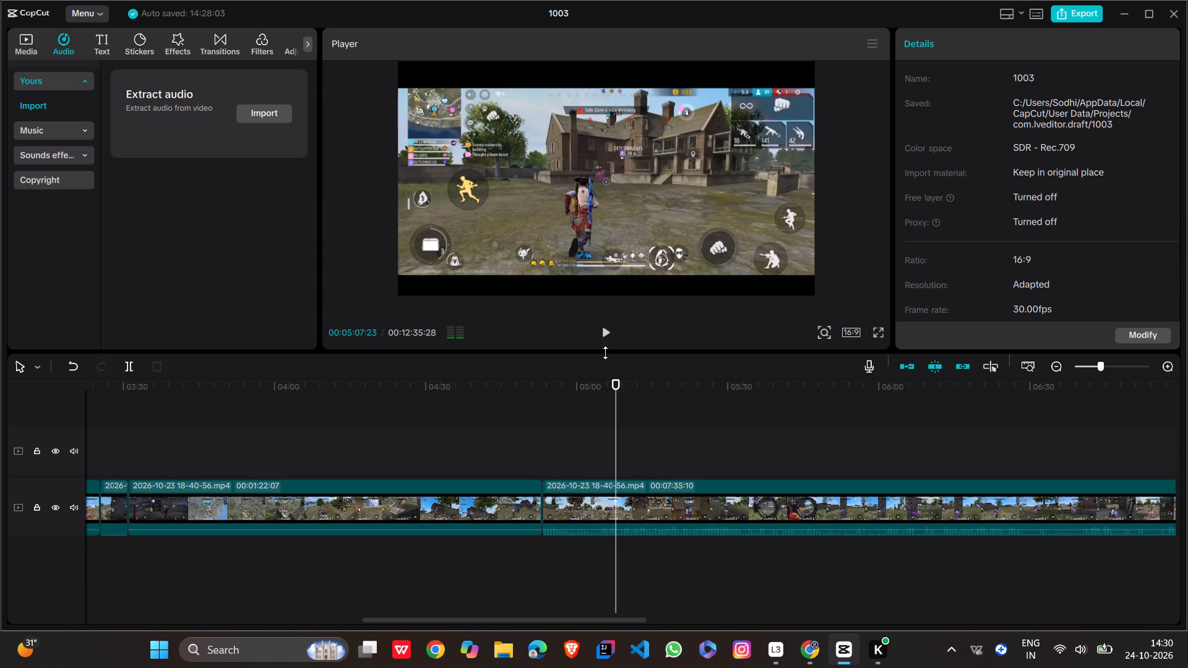
pyautogui.click(600, 435)
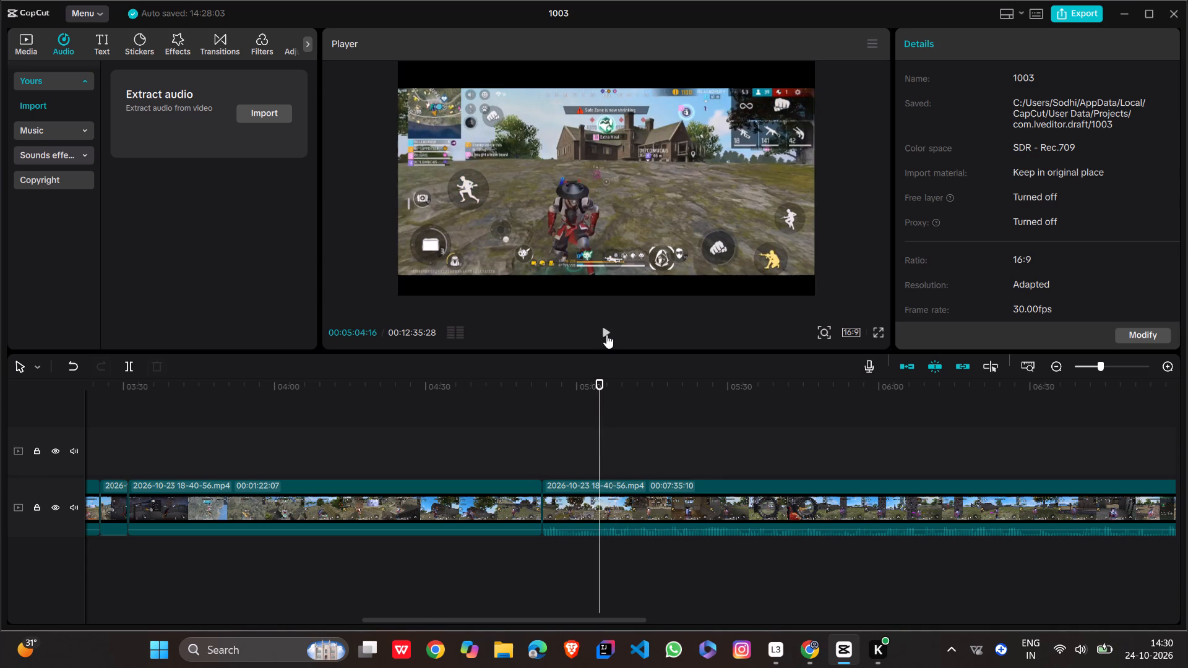
pyautogui.click(606, 335)
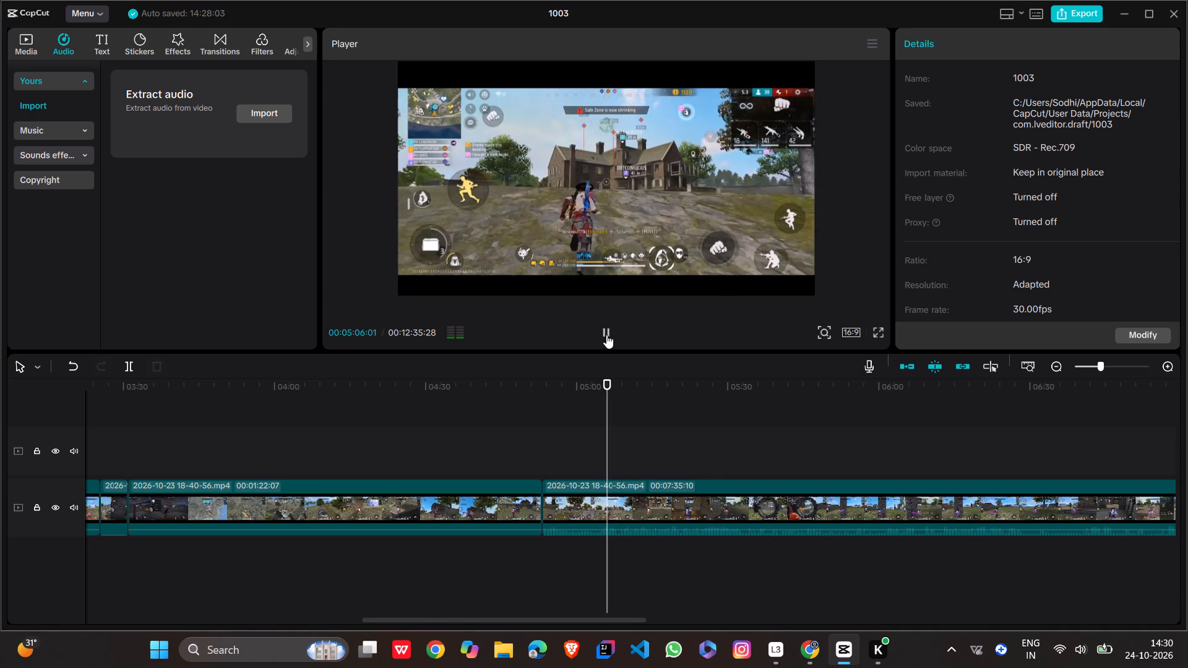
pyautogui.click(606, 335)
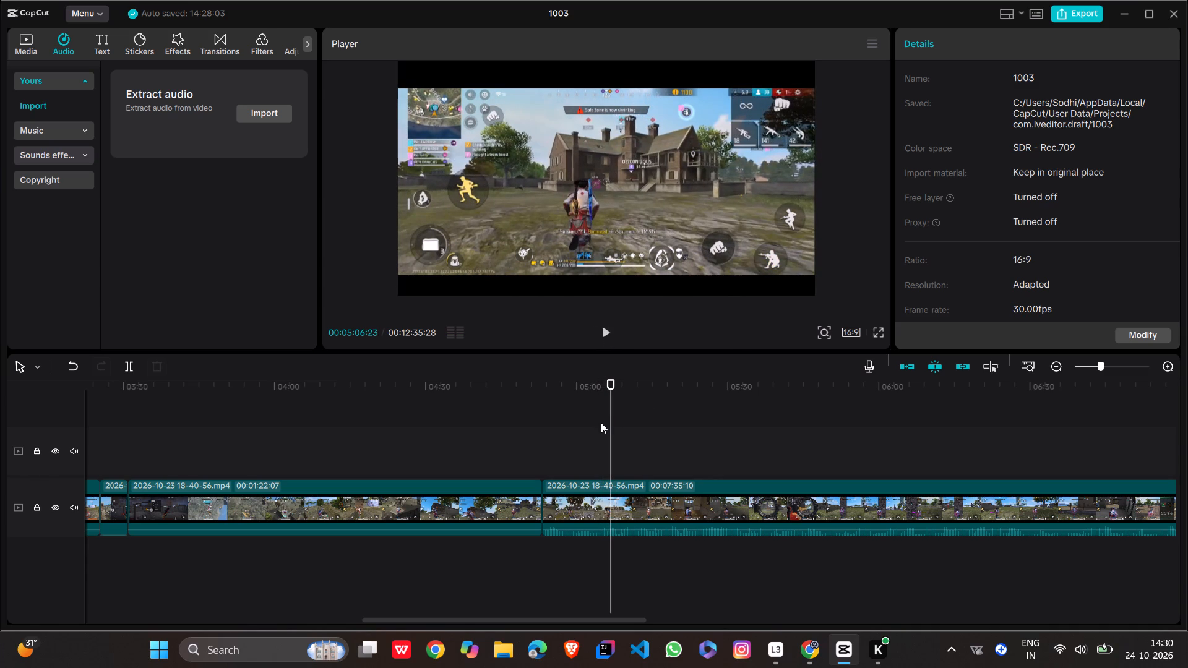
pyautogui.click(608, 426)
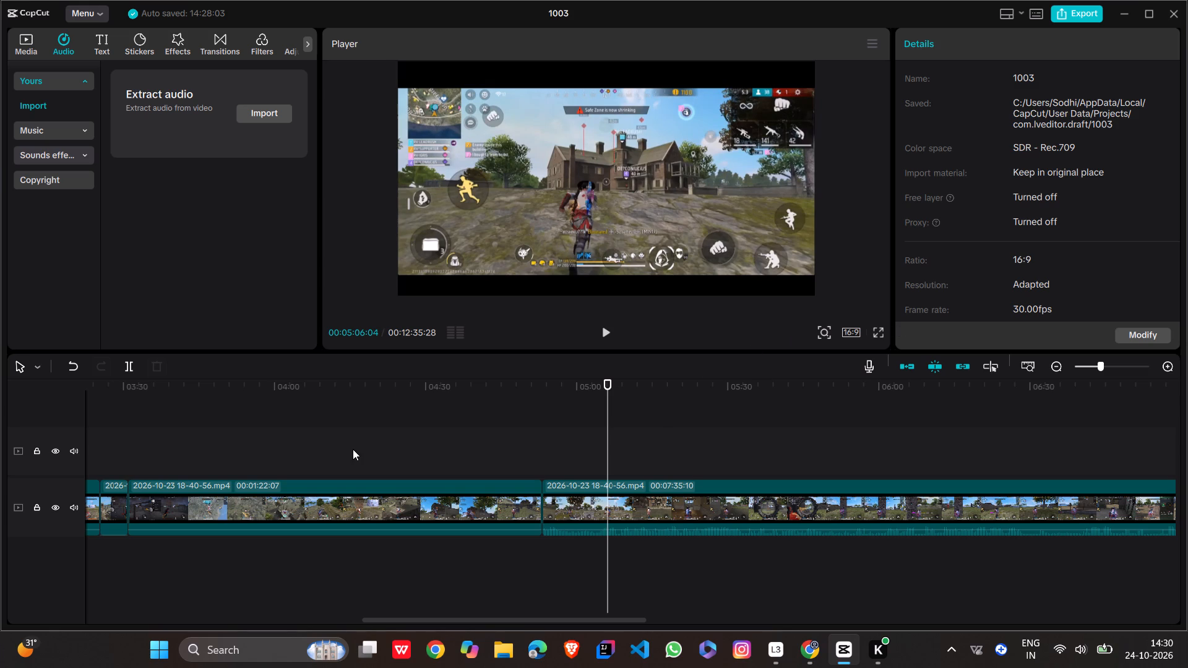
pyautogui.click(136, 375)
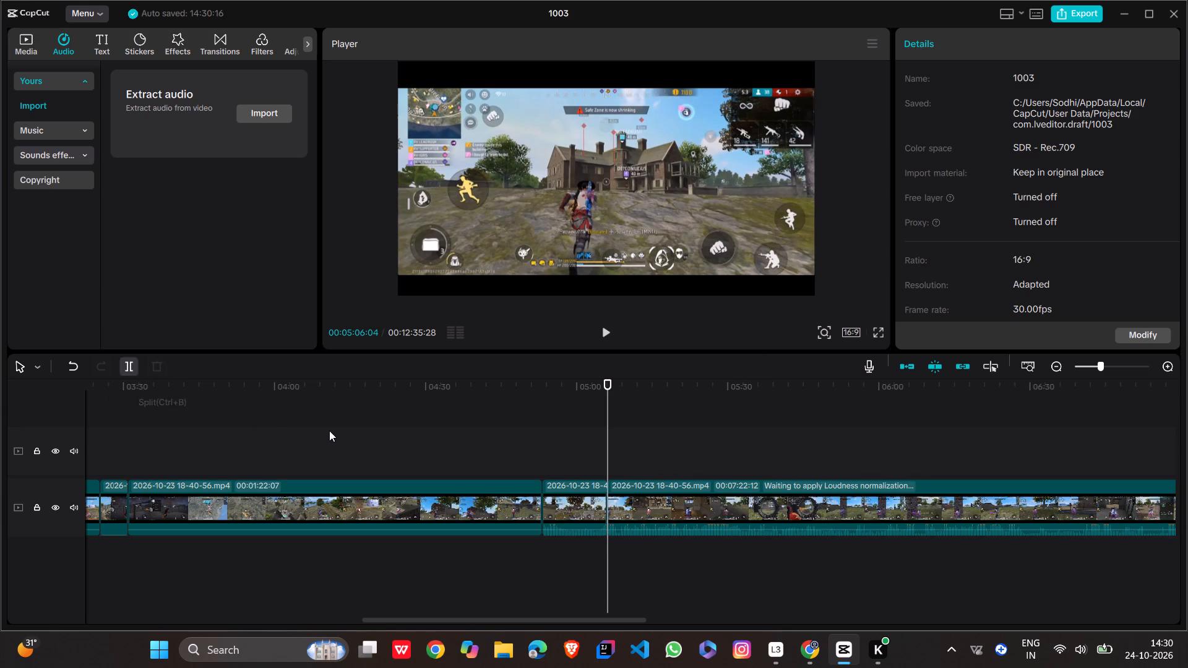
# Play on to the end of the unwanted audio and split the gameplay clip at 00:05:13:22.
pyautogui.click(602, 335)
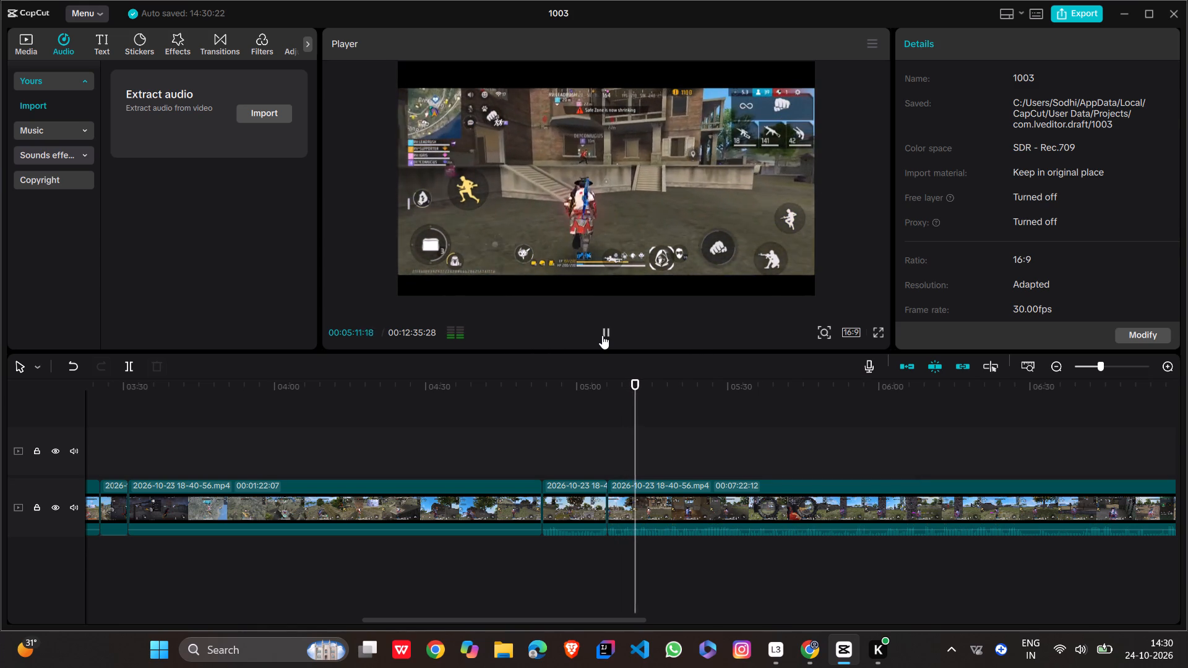
pyautogui.click(602, 335)
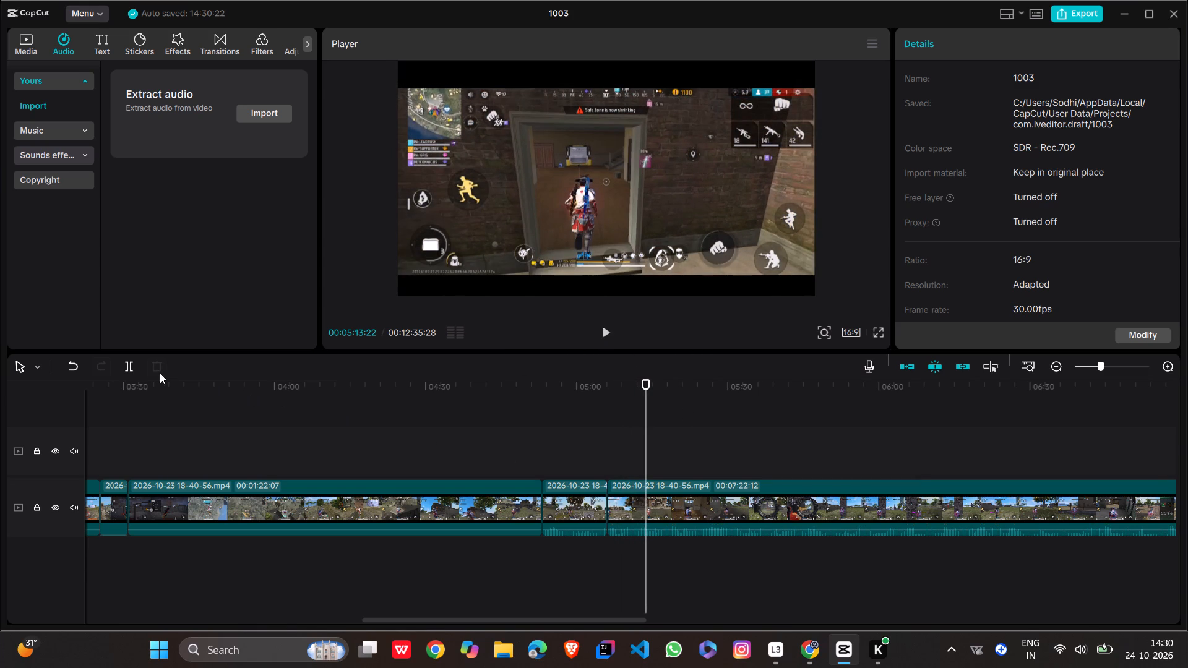
pyautogui.click(136, 365)
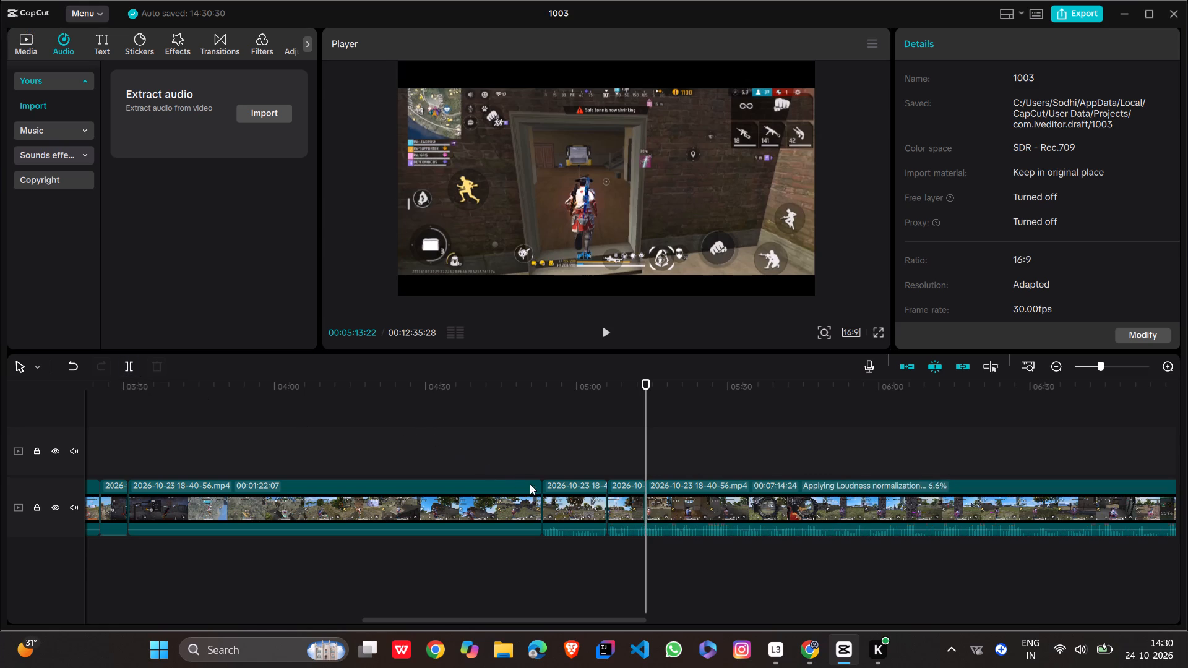
# Lower the audio volume of the short segment between 00:05:06:04 and 00:05:13:22 to the minimum.
pyautogui.click(622, 501)
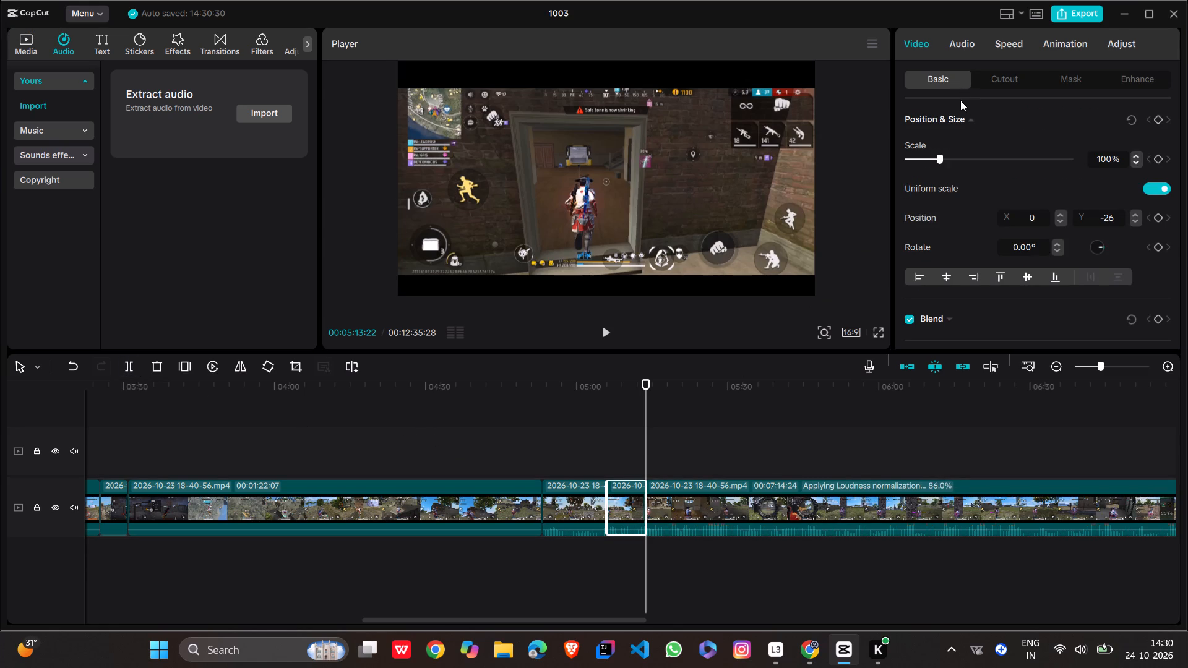
pyautogui.click(951, 46)
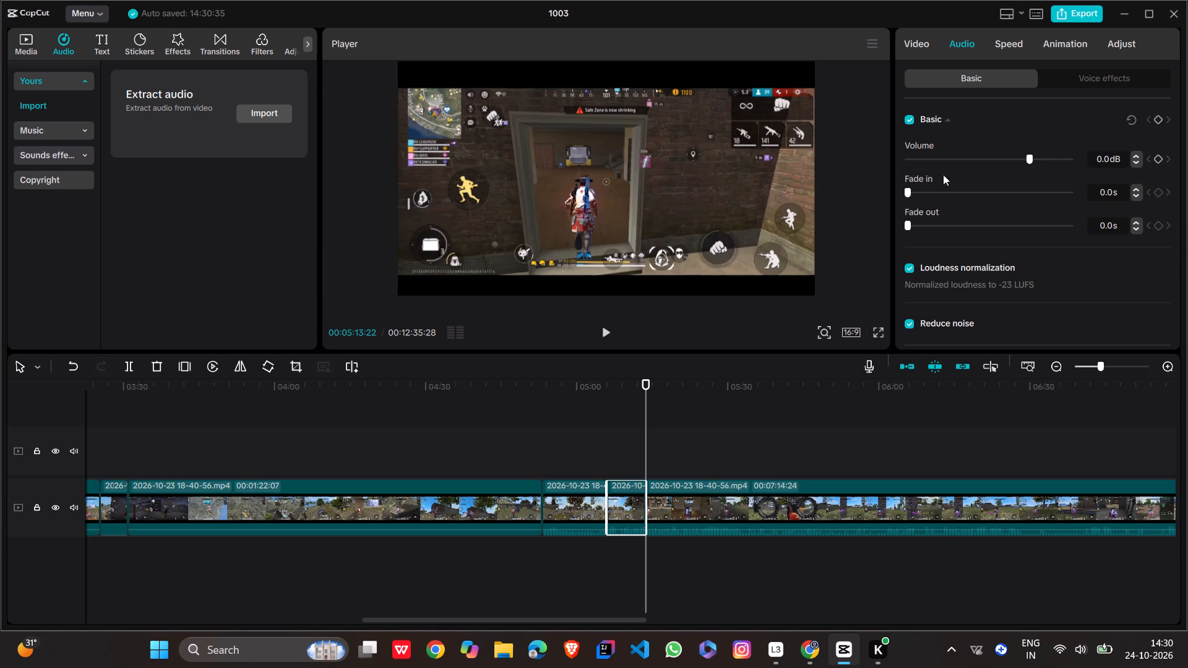
pyautogui.moveTo(1029, 156); pyautogui.dragTo(837, 170)
pyautogui.click(538, 452)
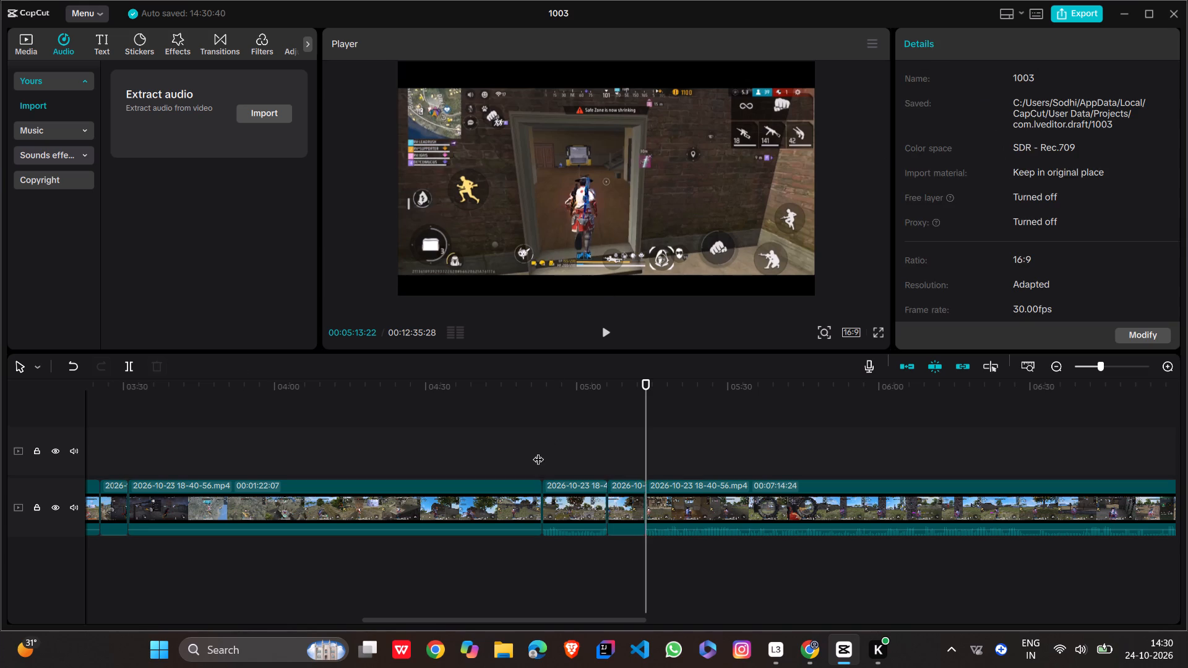
# Play through the muted segment between 00:05:06:04 and 00:05:13:22 to check its audio, and stop playback at about 00:05:19.
pyautogui.click(606, 335)
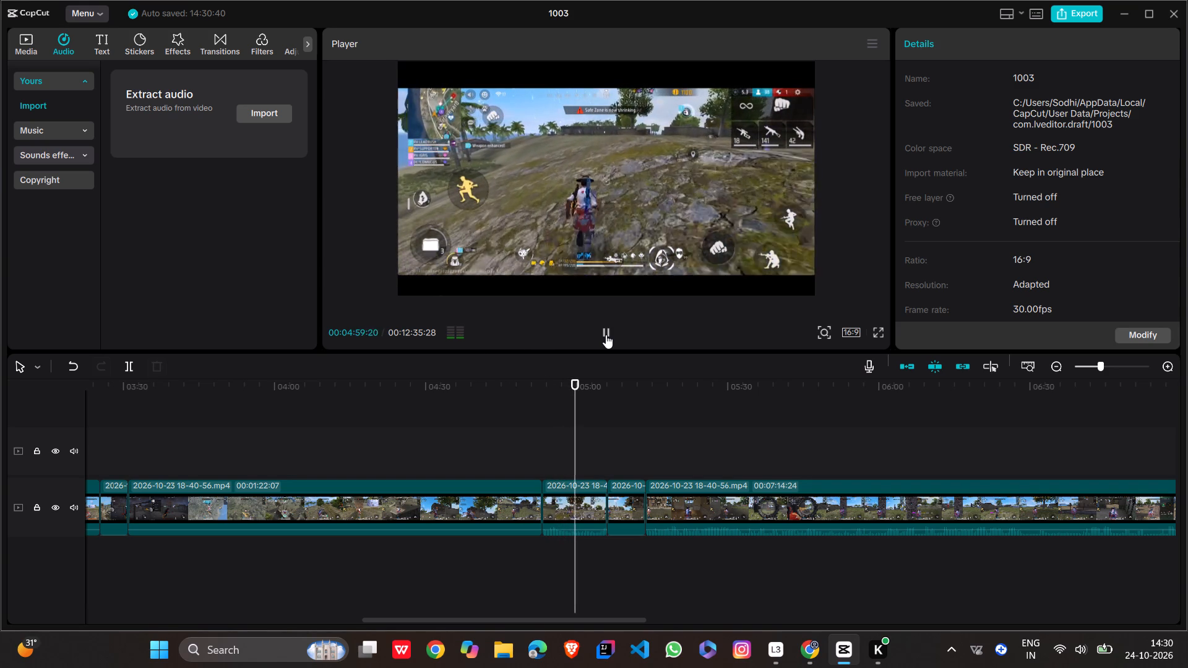
pyautogui.click(1155, 661)
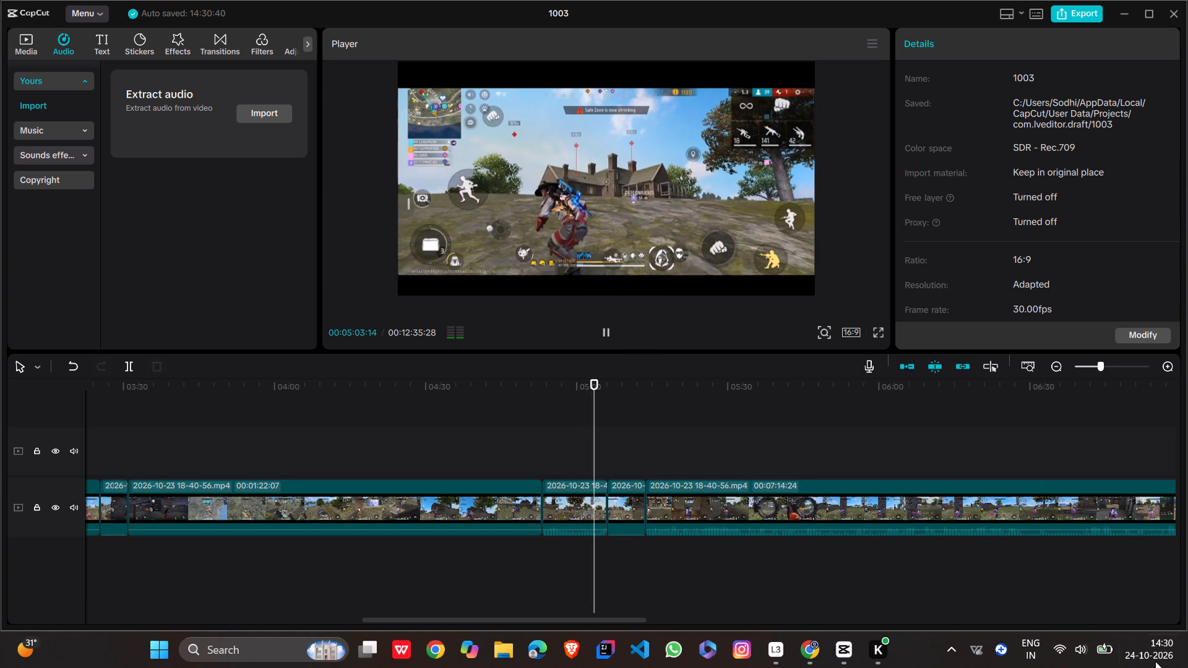
pyautogui.click(1147, 643)
pyautogui.click(1147, 643)
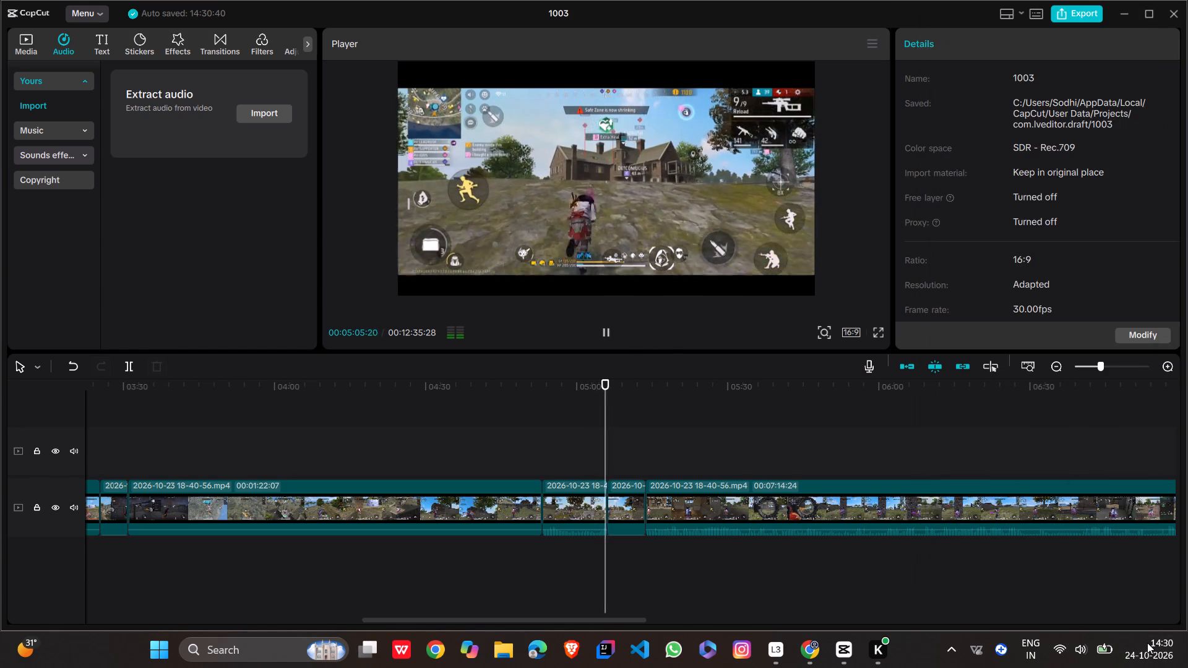
pyautogui.click(1147, 643)
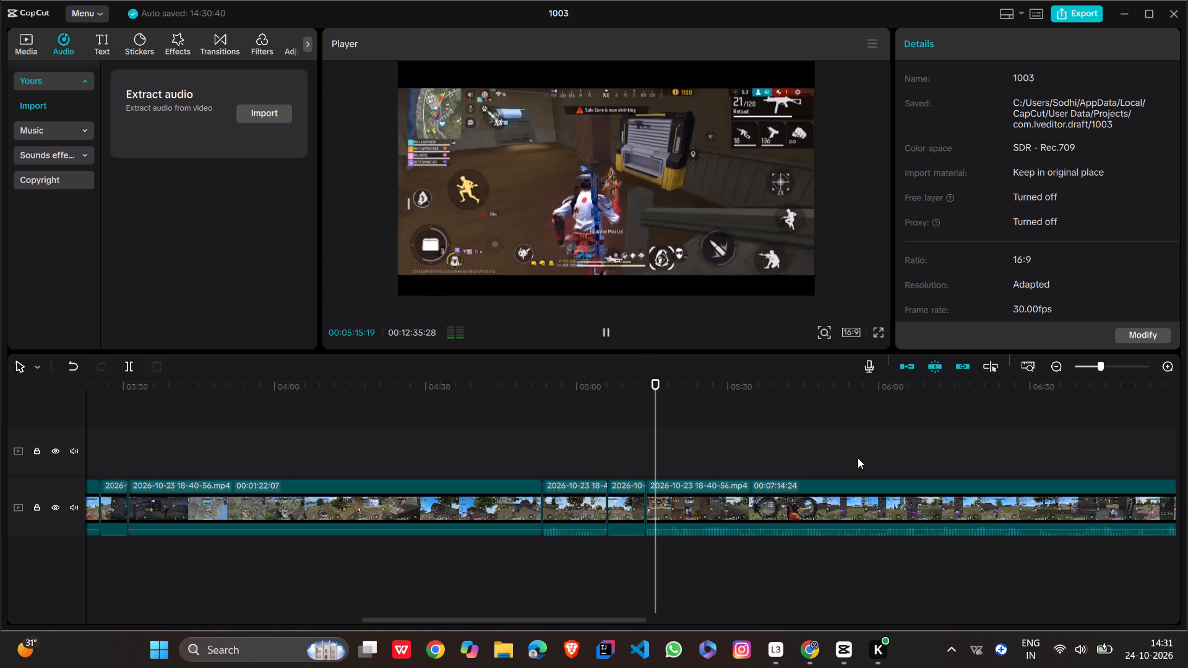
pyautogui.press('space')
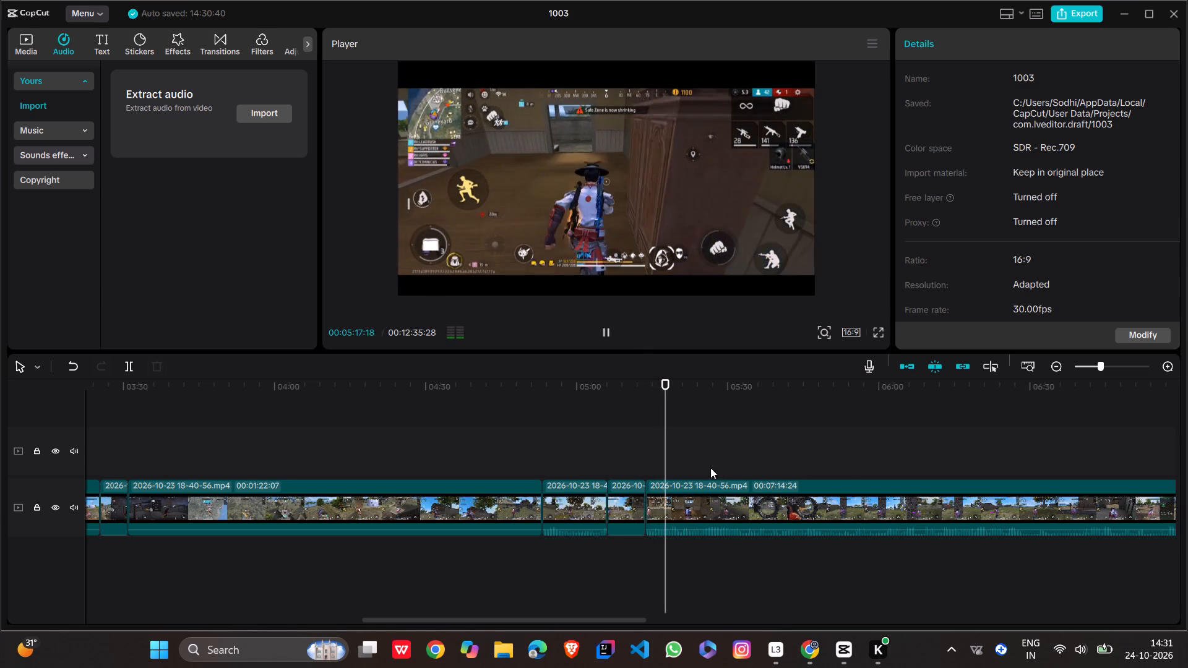
pyautogui.click(598, 332)
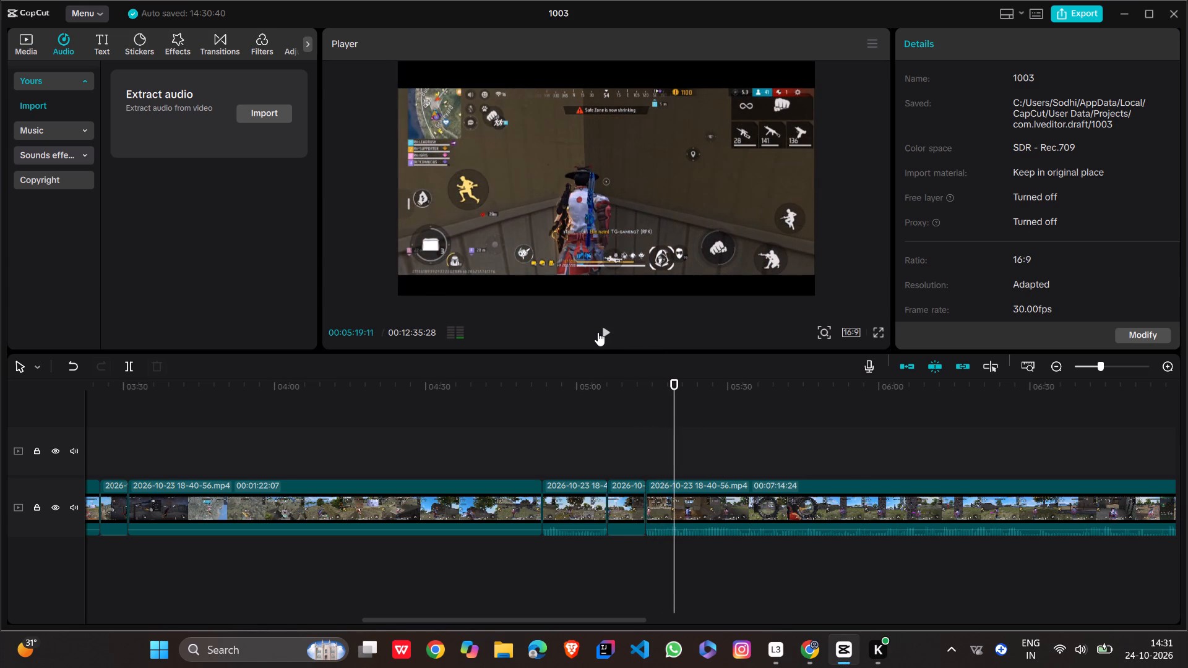
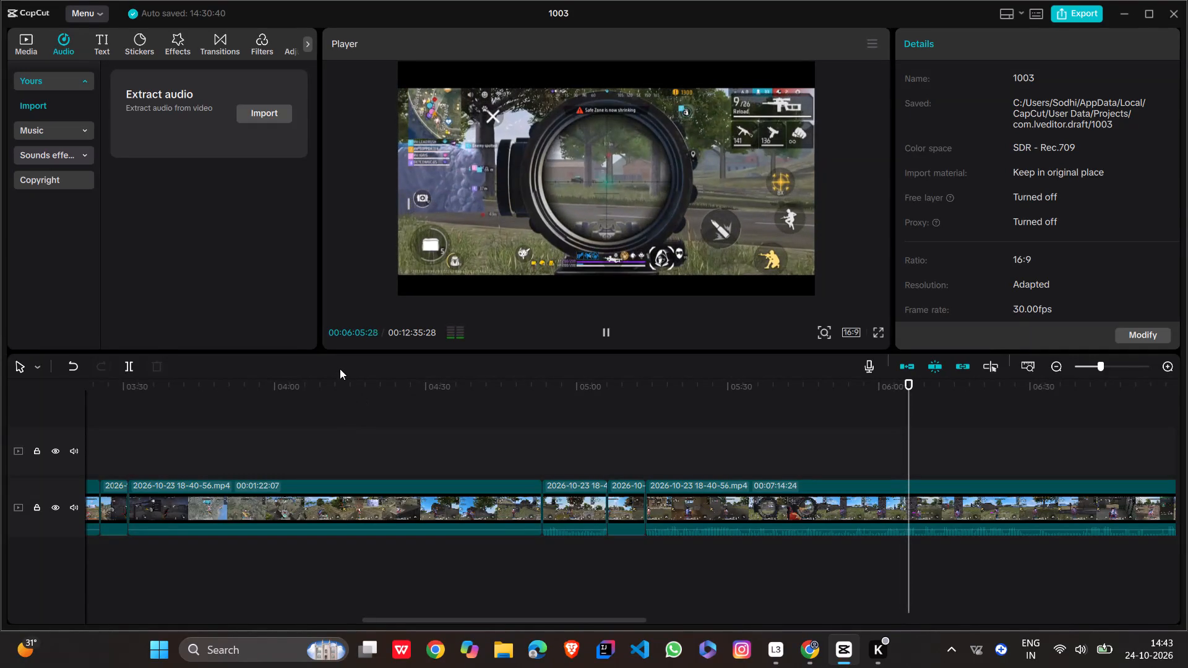
# Find where the unwanted voice starts in the final long gameplay clip and split the clip at 00:06:14:17.
pyautogui.click(340, 369)
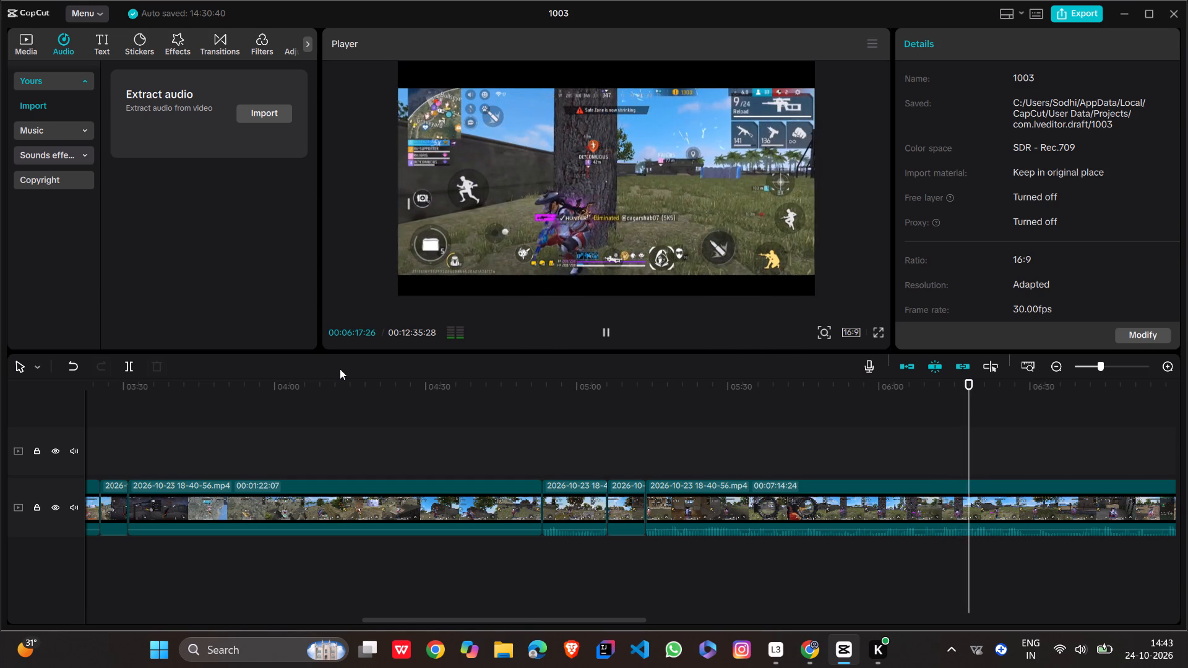
pyautogui.click(611, 332)
pyautogui.hscroll(-1, 806, 429)
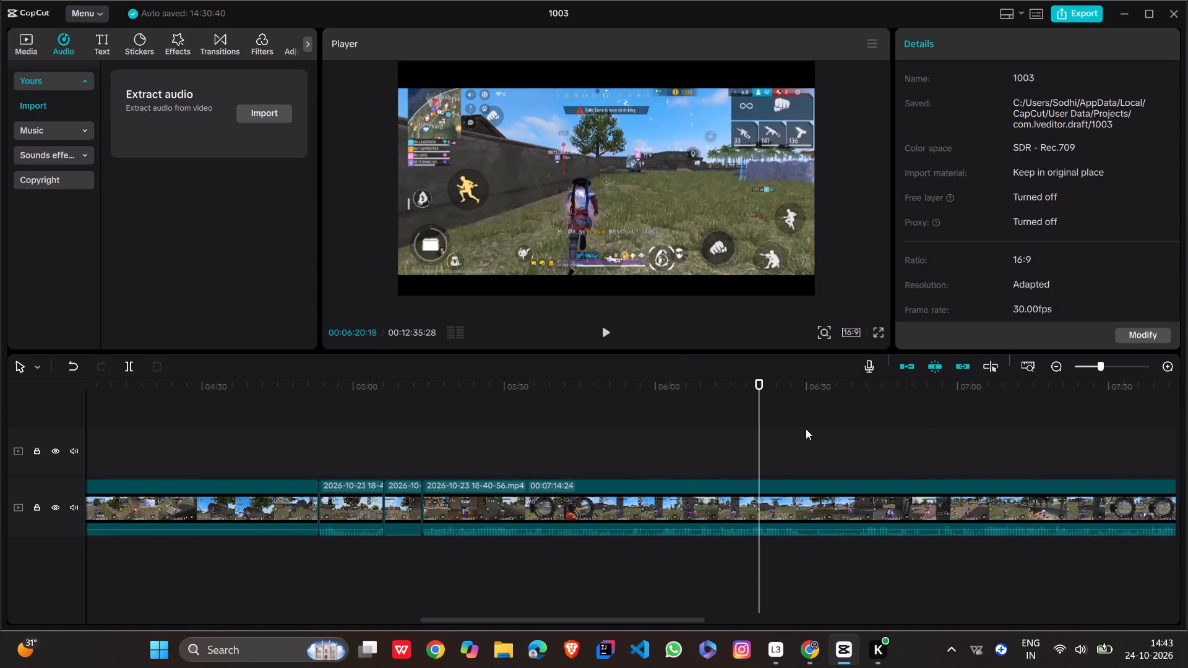
pyautogui.keyDown('ctrl'); pyautogui.scroll(5, 775, 429); pyautogui.keyUp('ctrl')
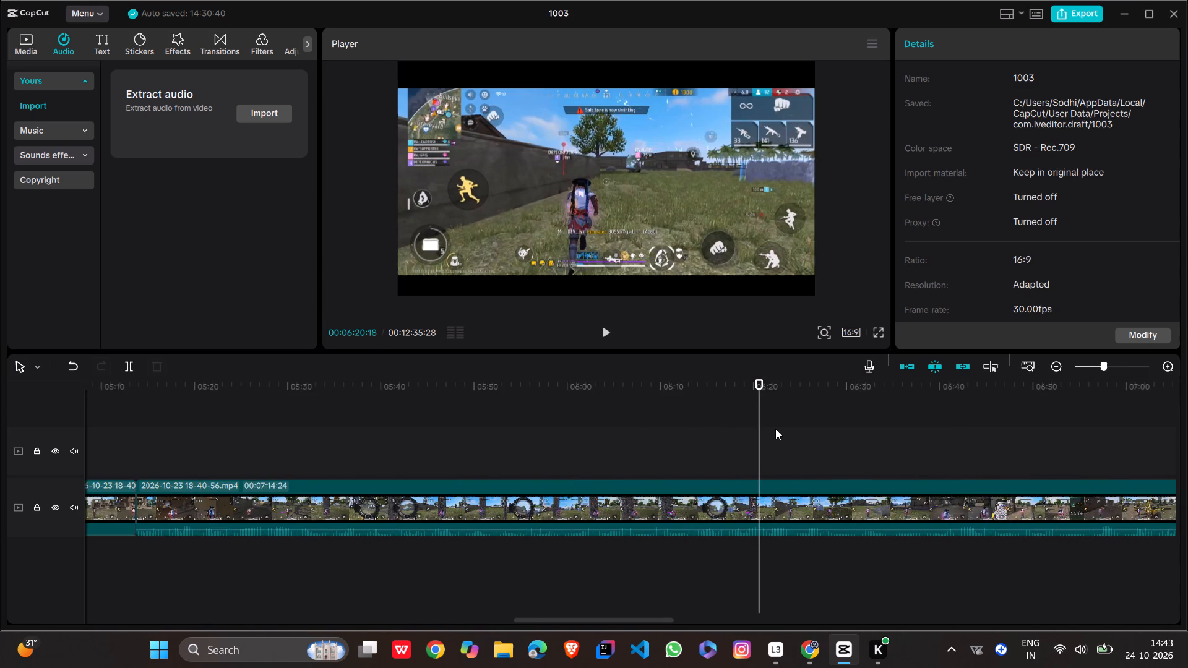
pyautogui.keyDown('ctrl'); pyautogui.scroll(1, 775, 429); pyautogui.keyUp('ctrl')
pyautogui.click(607, 447)
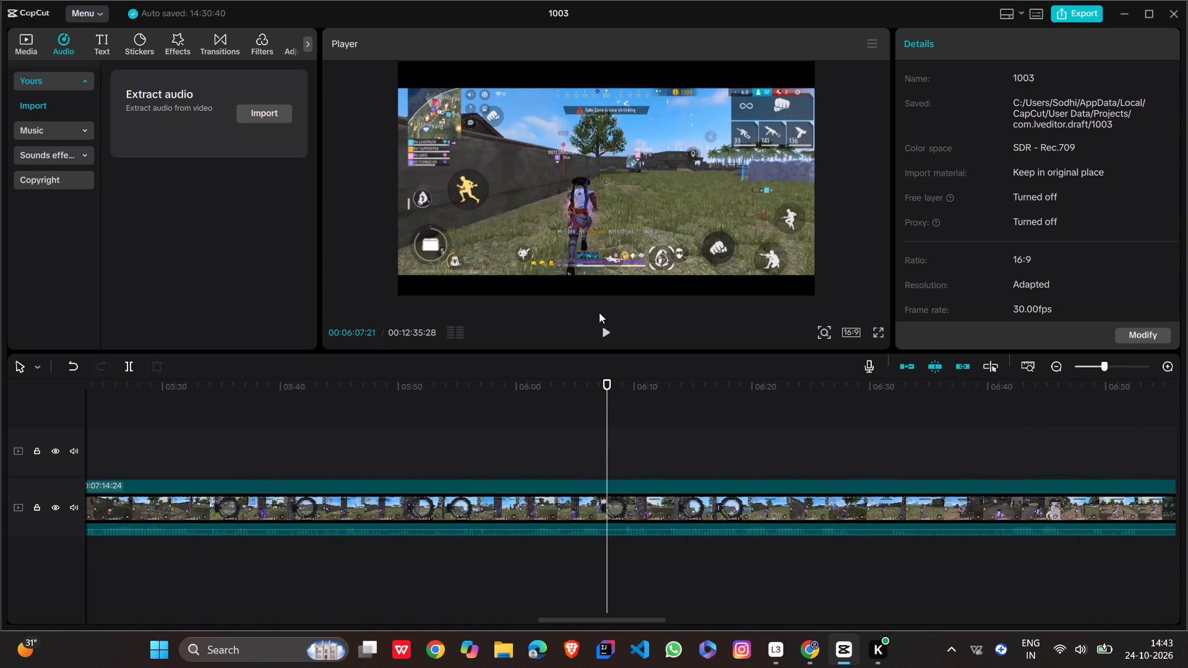
pyautogui.click(605, 328)
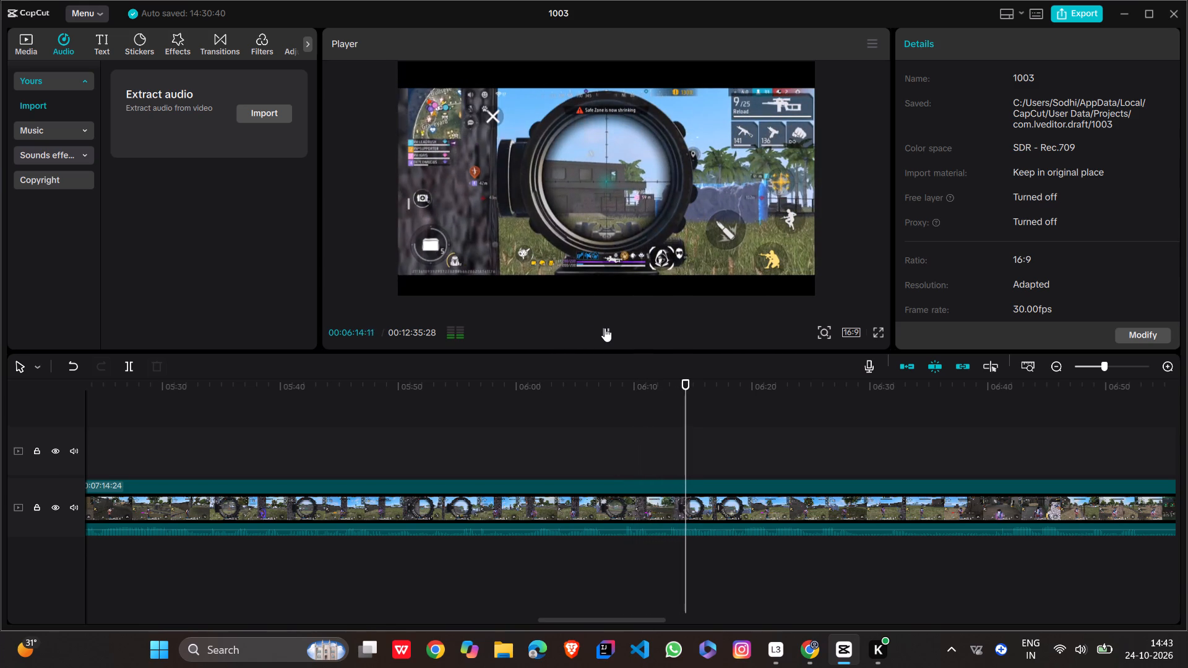
pyautogui.click(605, 328)
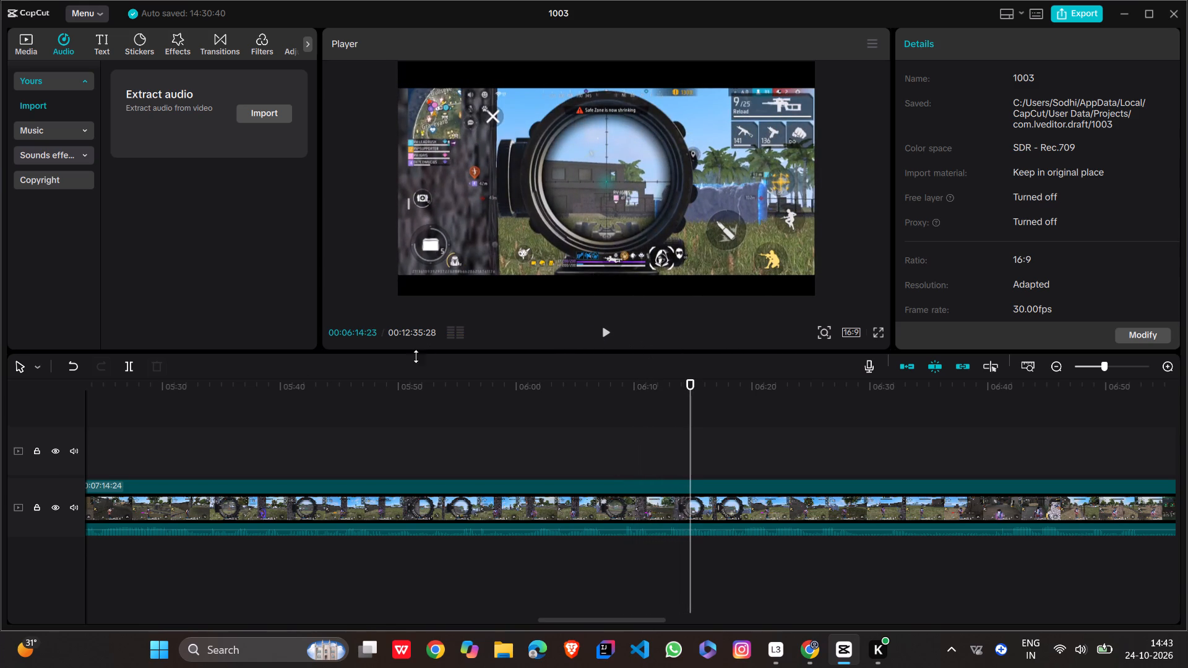
pyautogui.press('Left')
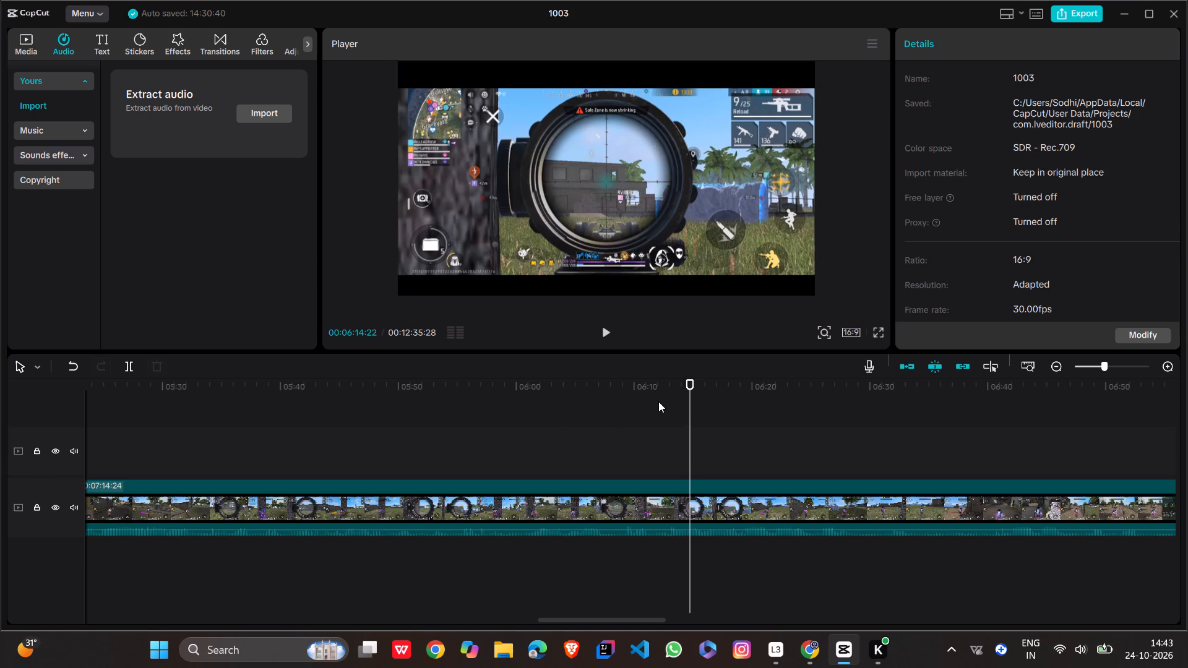
pyautogui.press('Left')
pyautogui.press('Left')
pyautogui.press('Left')
pyautogui.press('Left')
pyautogui.press('Left')
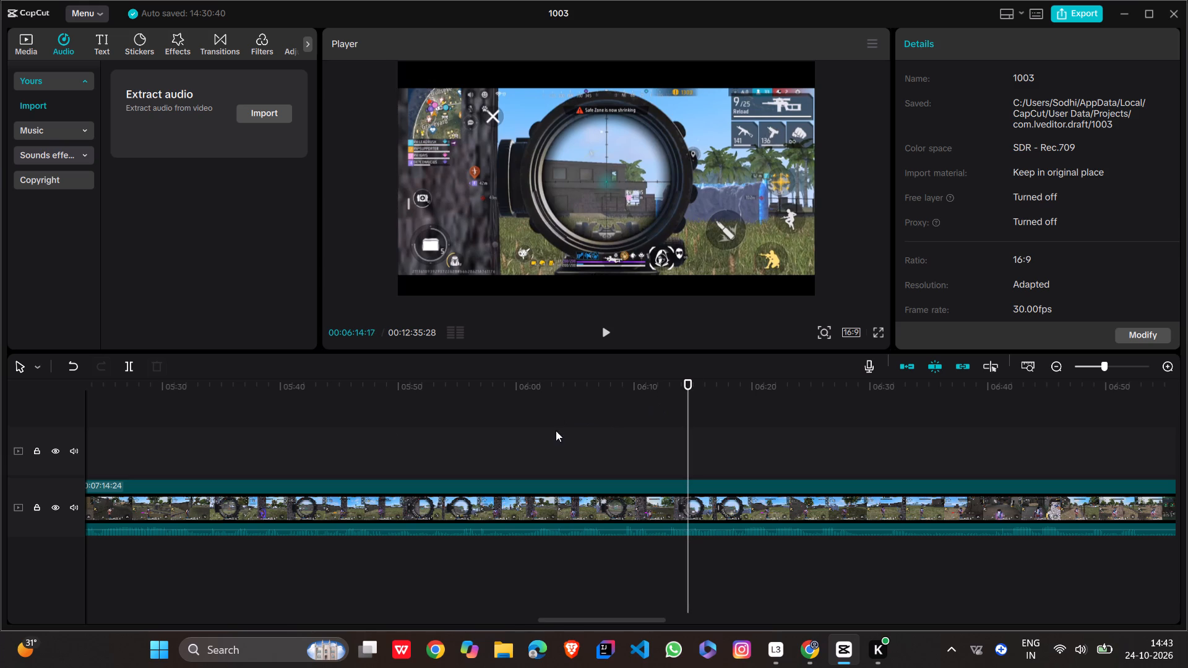
pyautogui.click(127, 367)
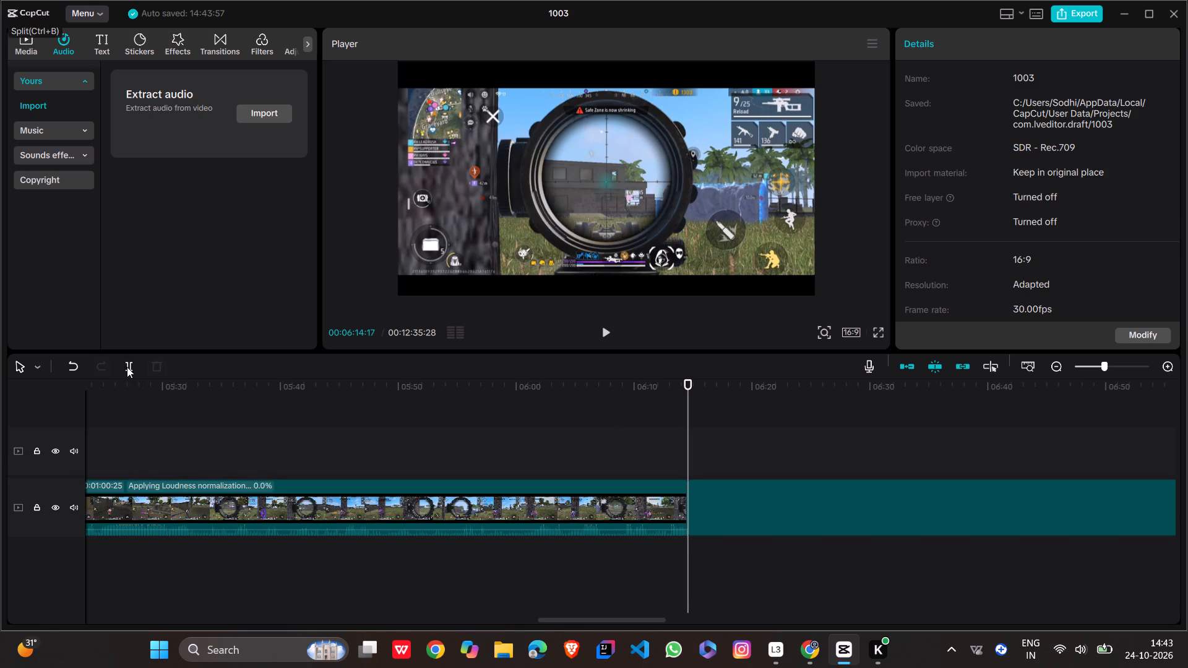
# Play on to the end of the unwanted voice and split the gameplay clip at 00:06:18:24.
pyautogui.click(606, 330)
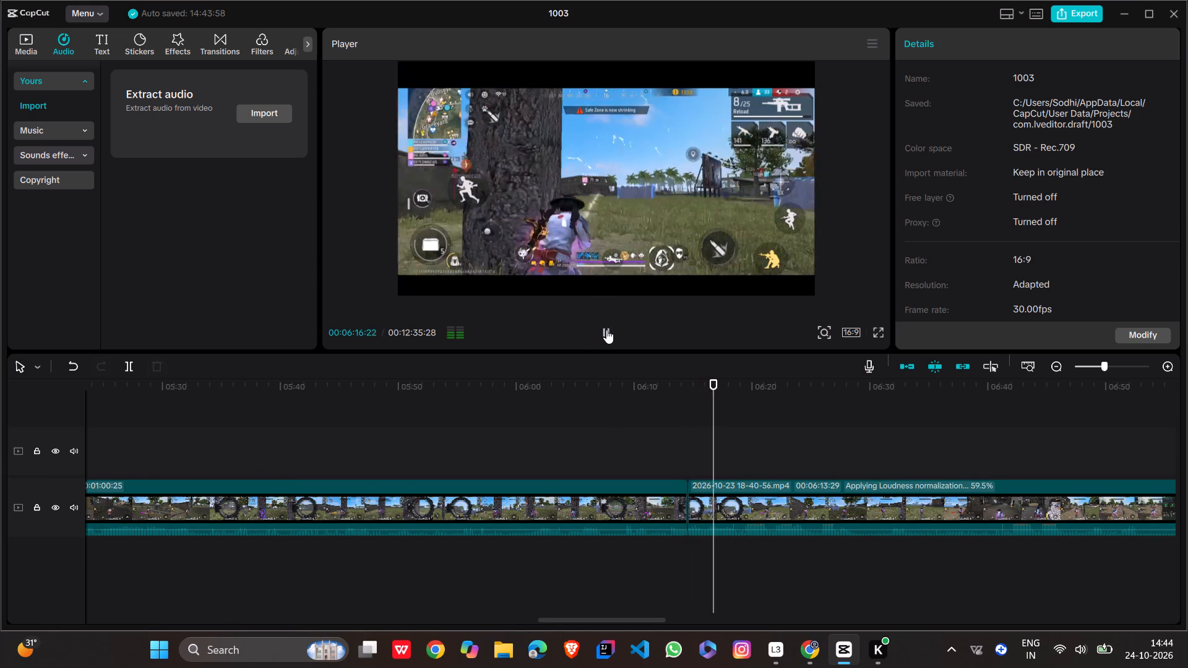
pyautogui.click(606, 330)
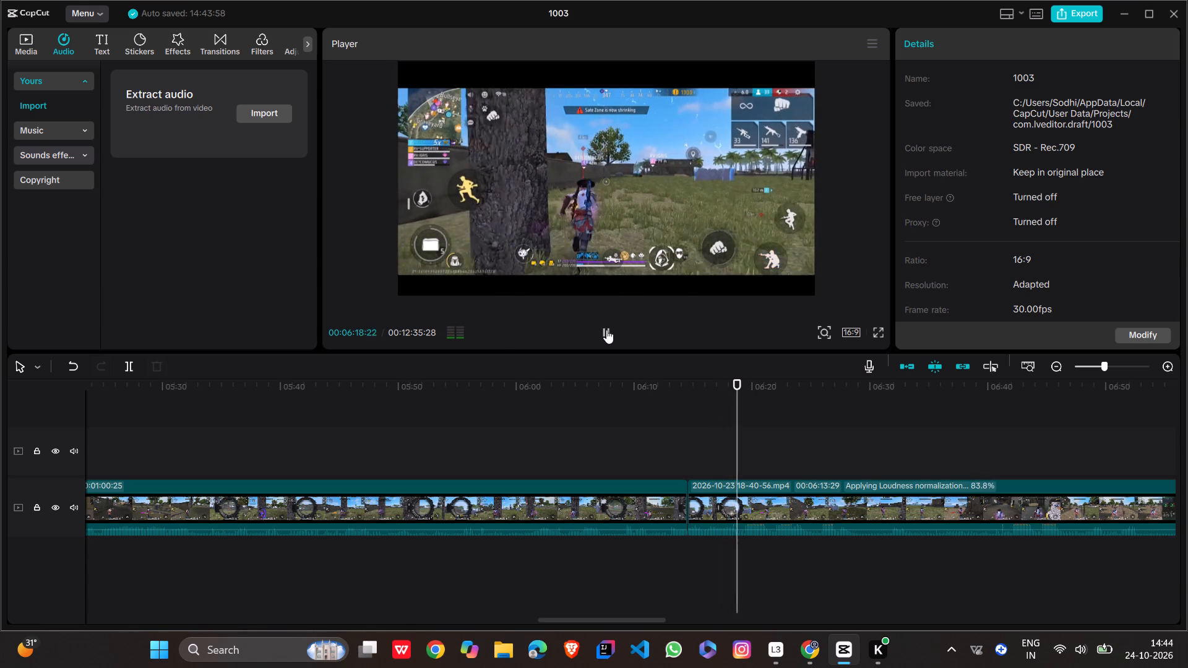
pyautogui.press('Left')
pyautogui.press('Left')
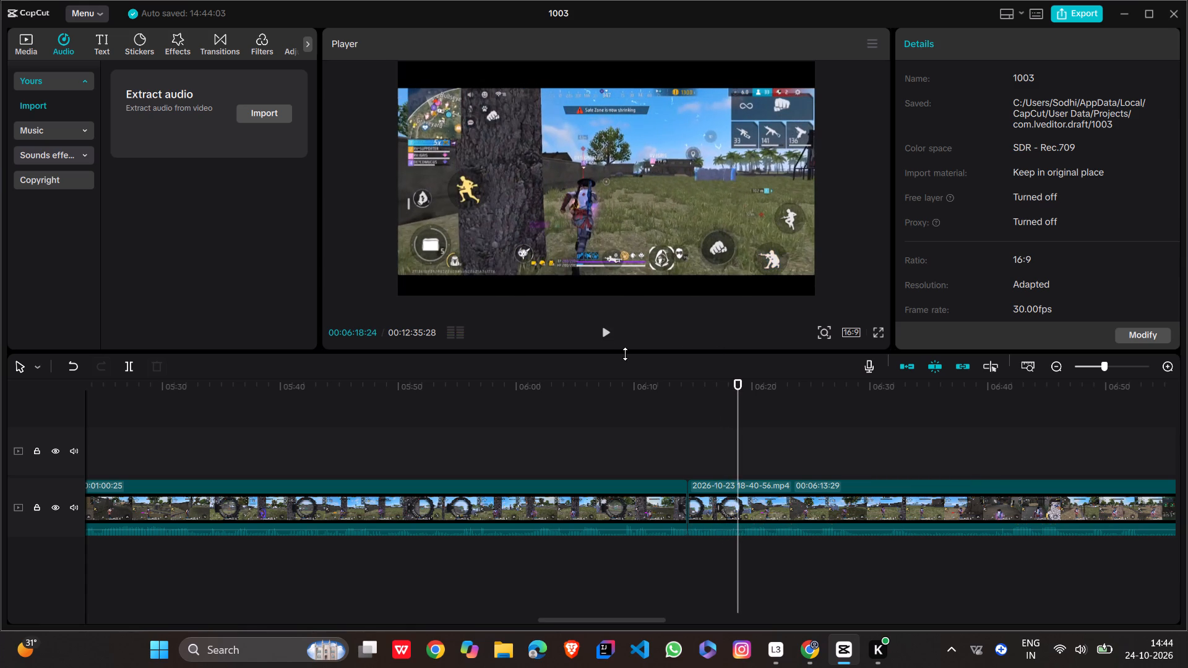
pyautogui.click(132, 369)
# Lower the audio volume of the short segment between 00:06:14:17 and 00:06:18:24 to the minimum.
pyautogui.click(715, 497)
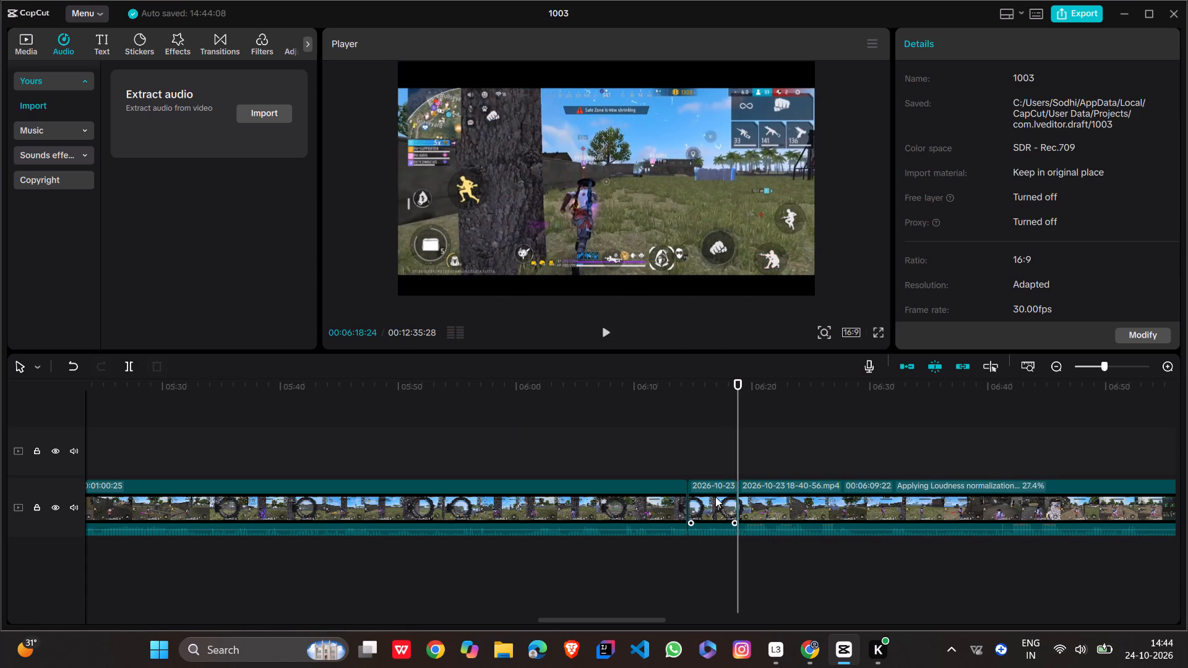
pyautogui.click(965, 44)
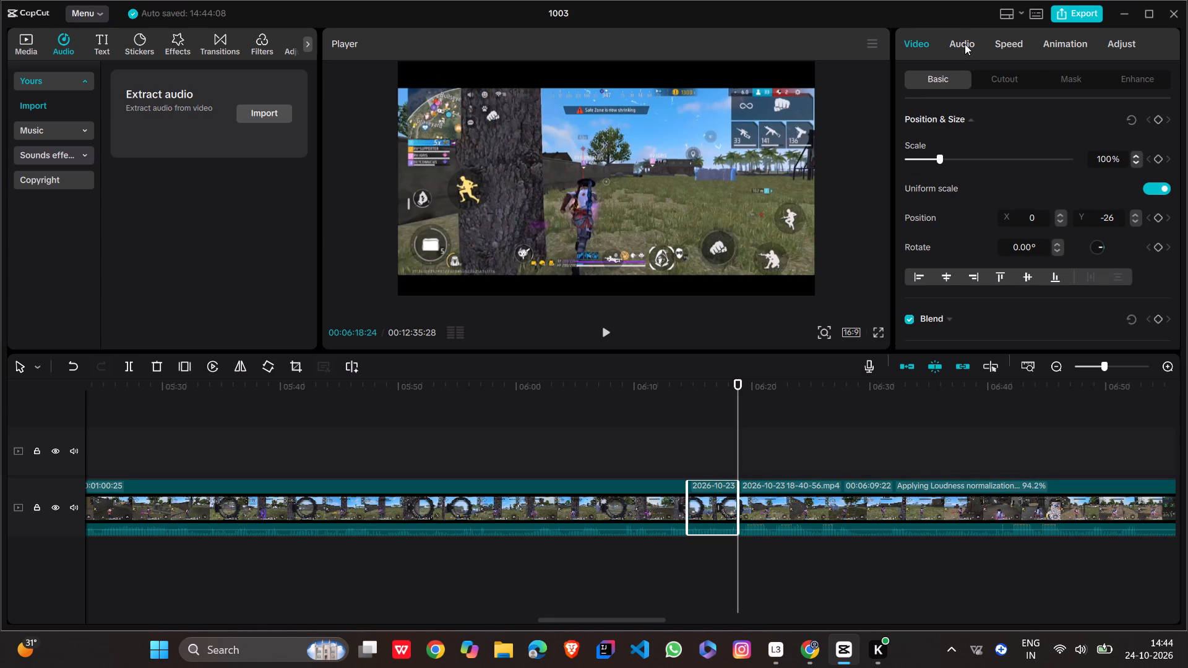
pyautogui.moveTo(1033, 160); pyautogui.dragTo(825, 187)
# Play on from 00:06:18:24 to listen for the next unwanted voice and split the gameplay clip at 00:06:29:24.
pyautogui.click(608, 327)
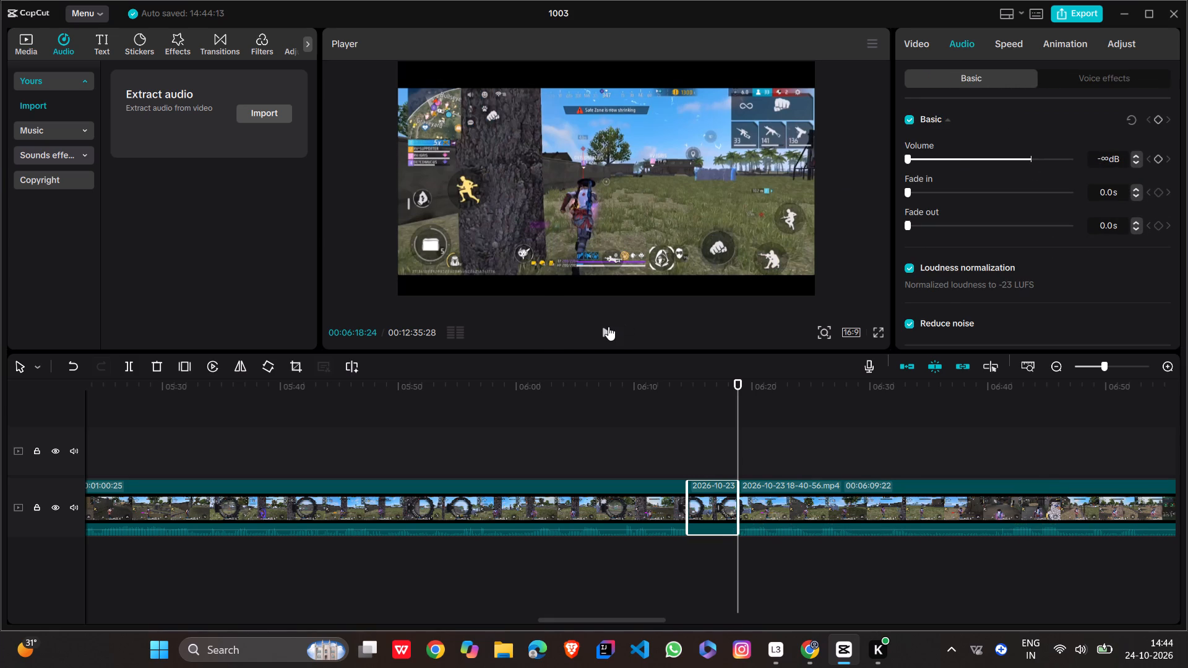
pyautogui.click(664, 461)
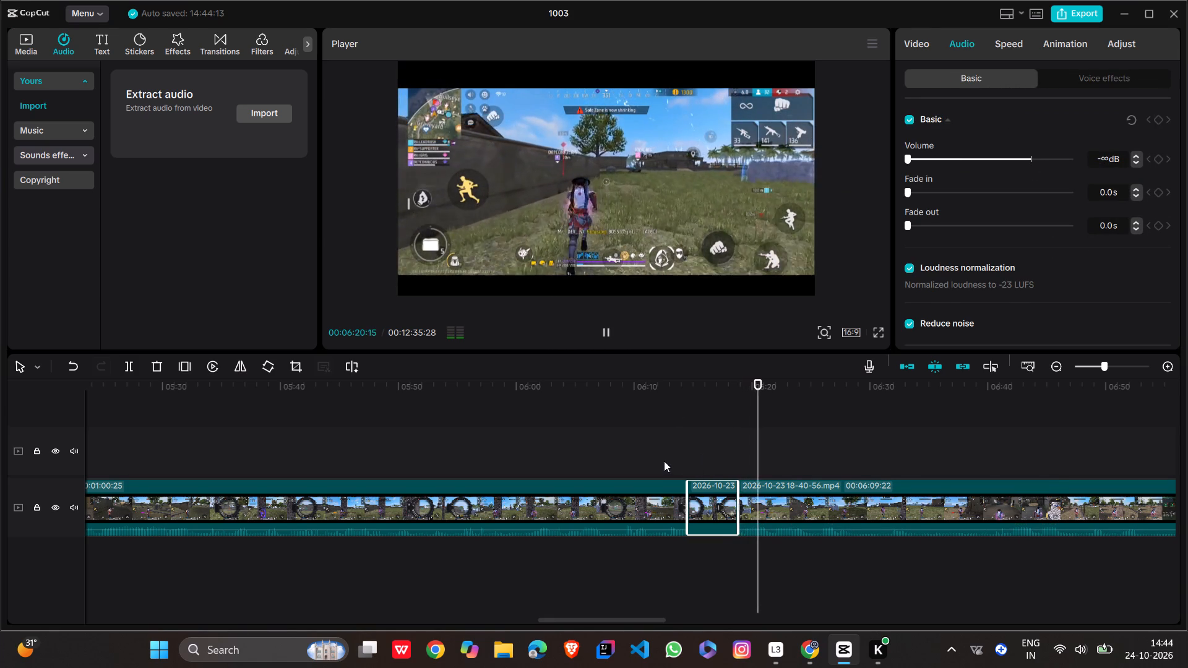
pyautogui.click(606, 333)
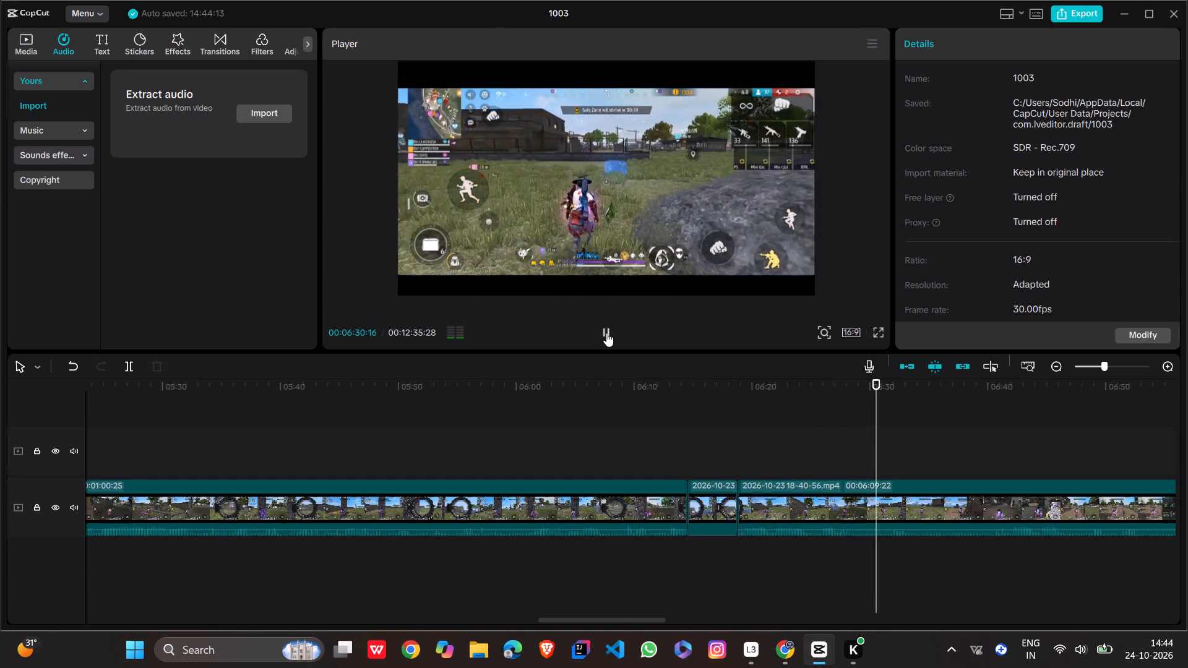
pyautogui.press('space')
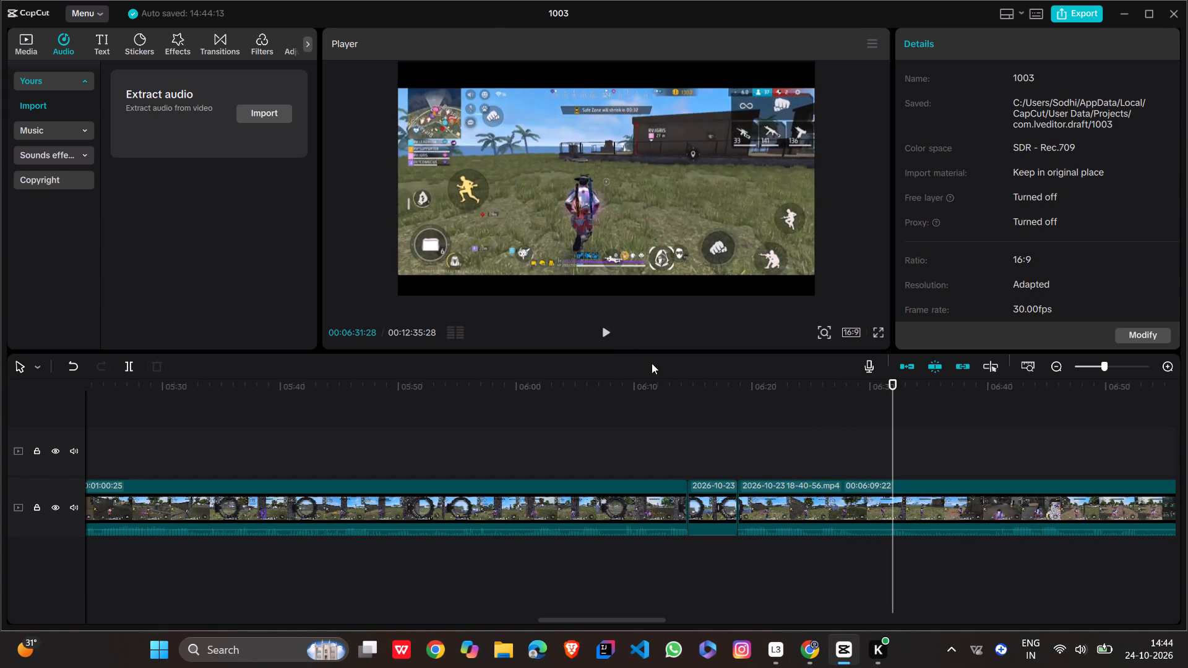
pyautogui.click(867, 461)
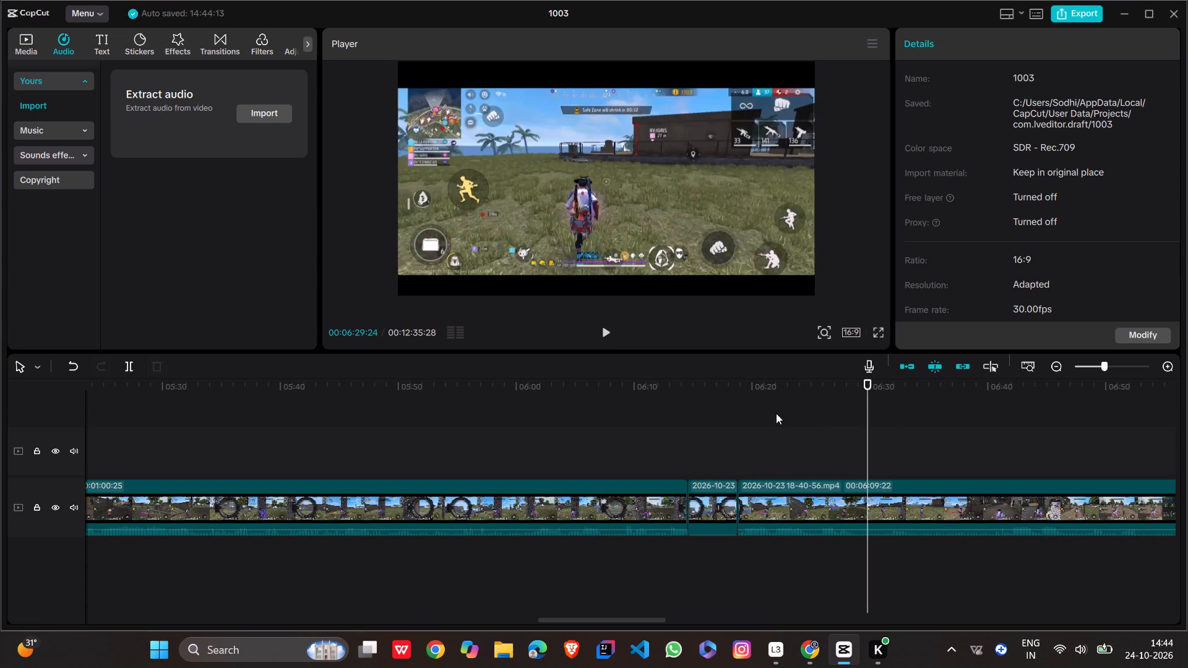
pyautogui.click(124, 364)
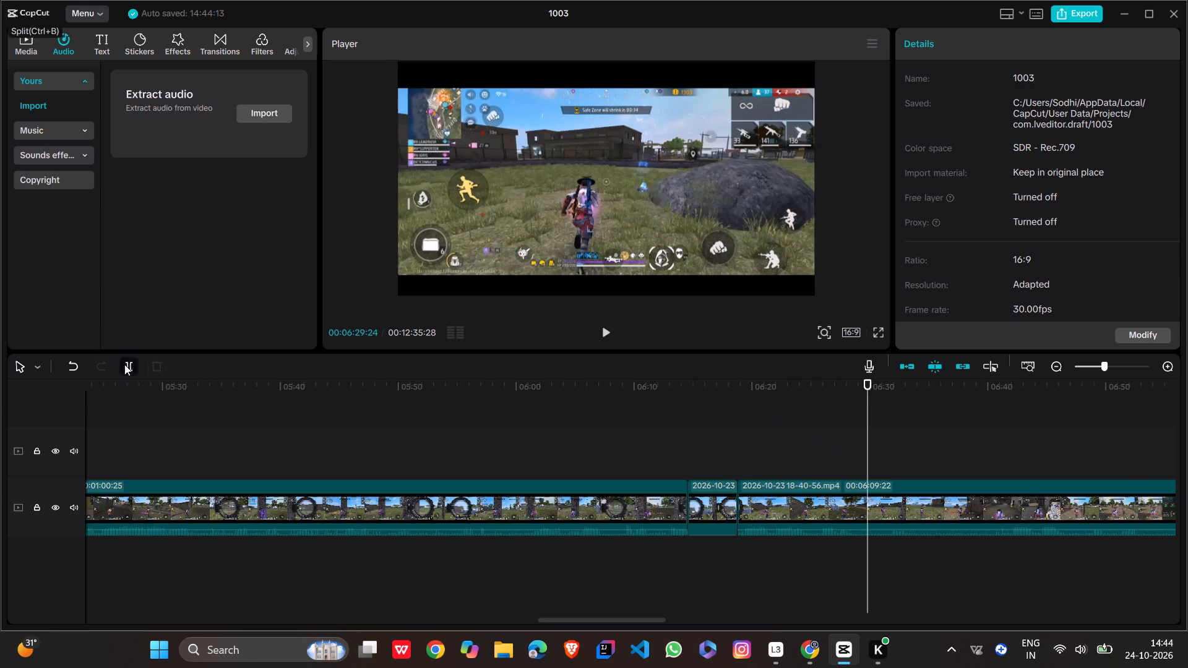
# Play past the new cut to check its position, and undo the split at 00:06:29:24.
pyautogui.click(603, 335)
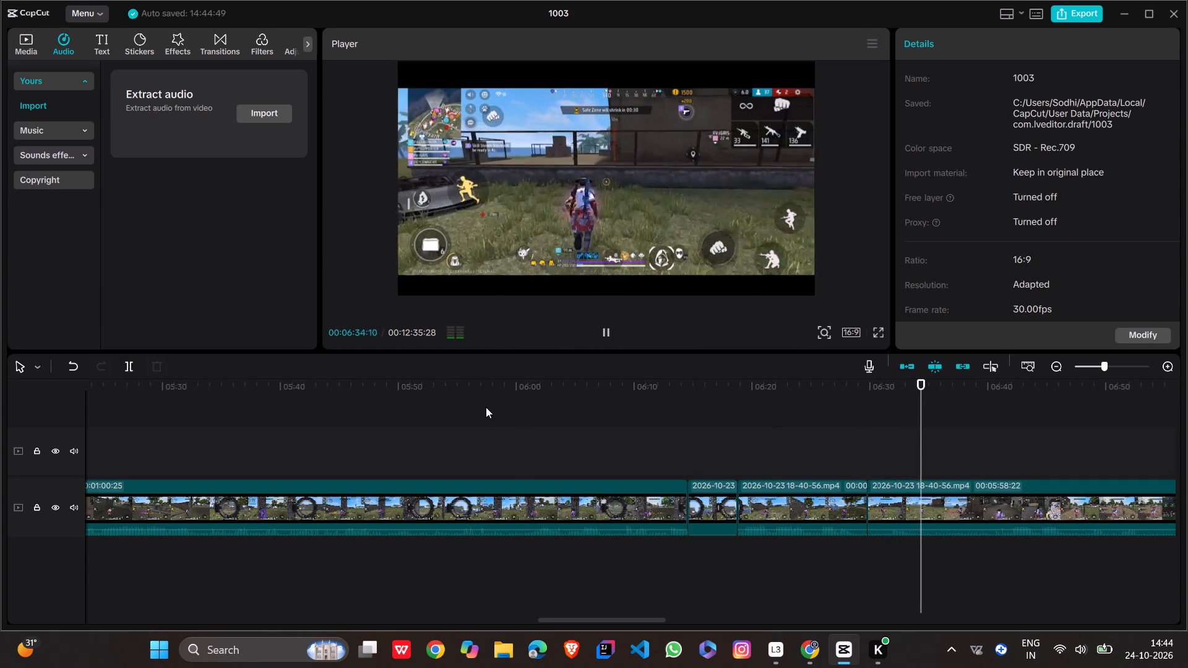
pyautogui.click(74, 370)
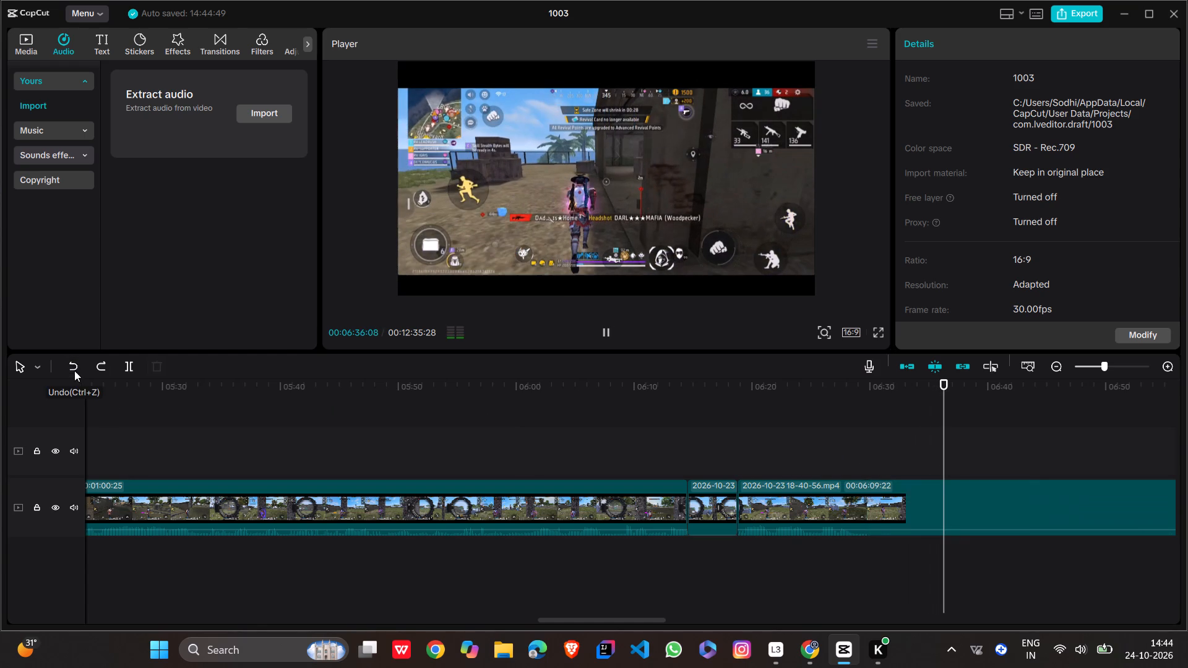
# Replay from about 00:06:26 to find where the unwanted voice starts and split the gameplay clip at 00:06:27:15.
pyautogui.click(824, 448)
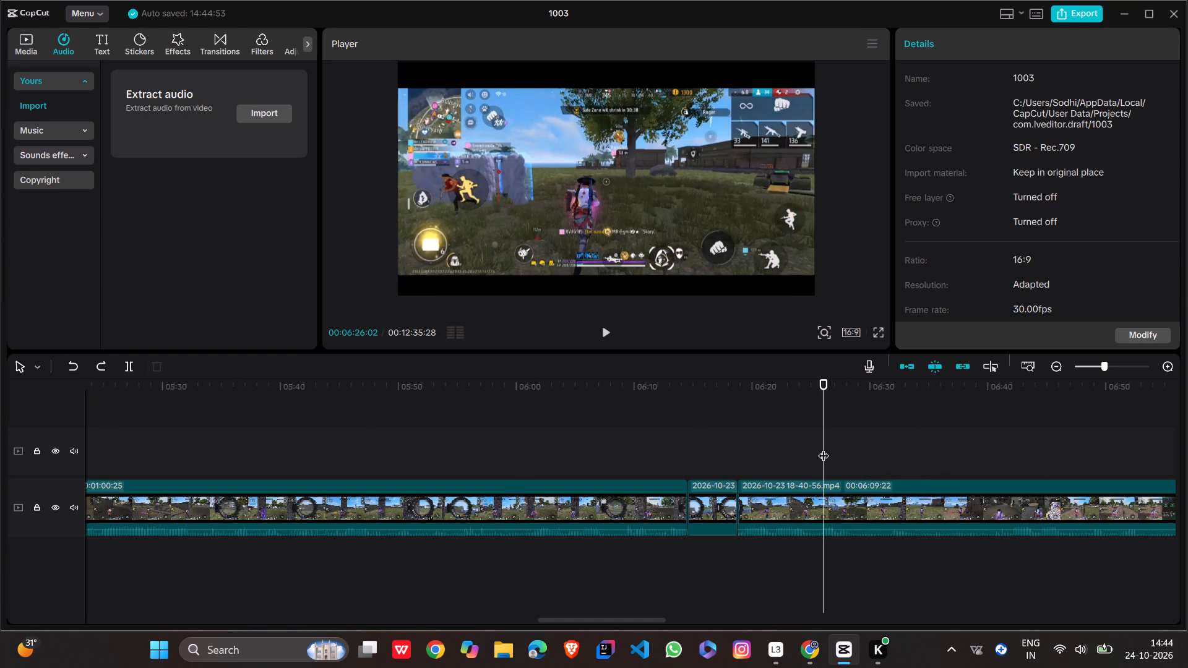
pyautogui.click(600, 327)
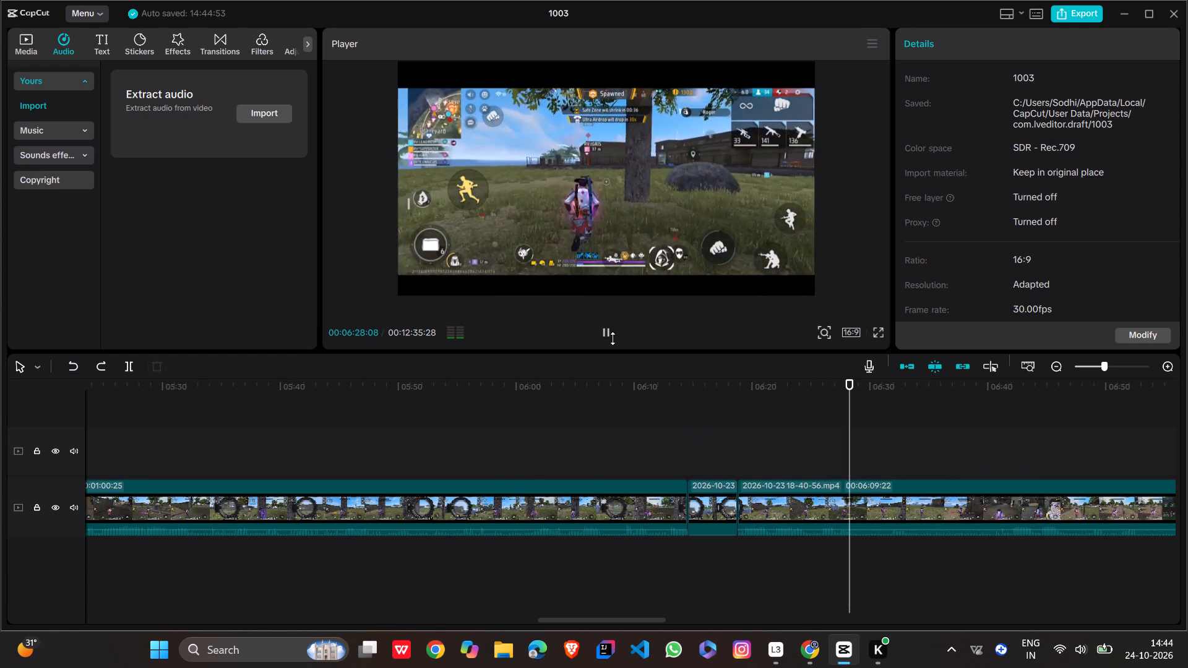
pyautogui.click(605, 332)
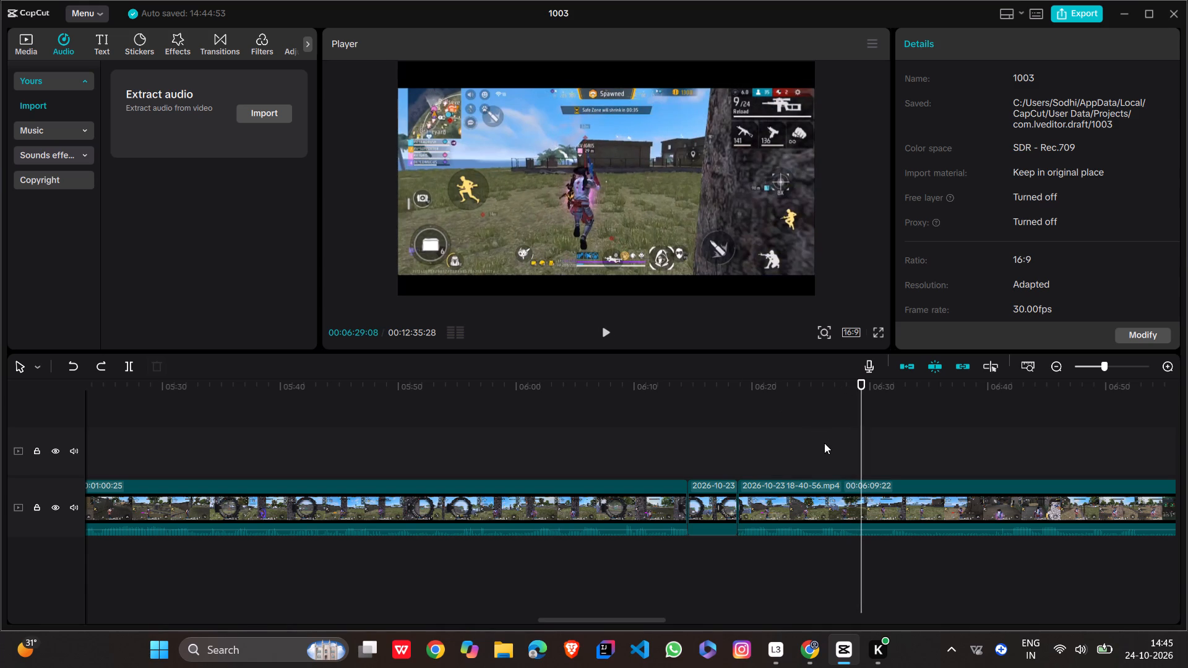
pyautogui.click(840, 469)
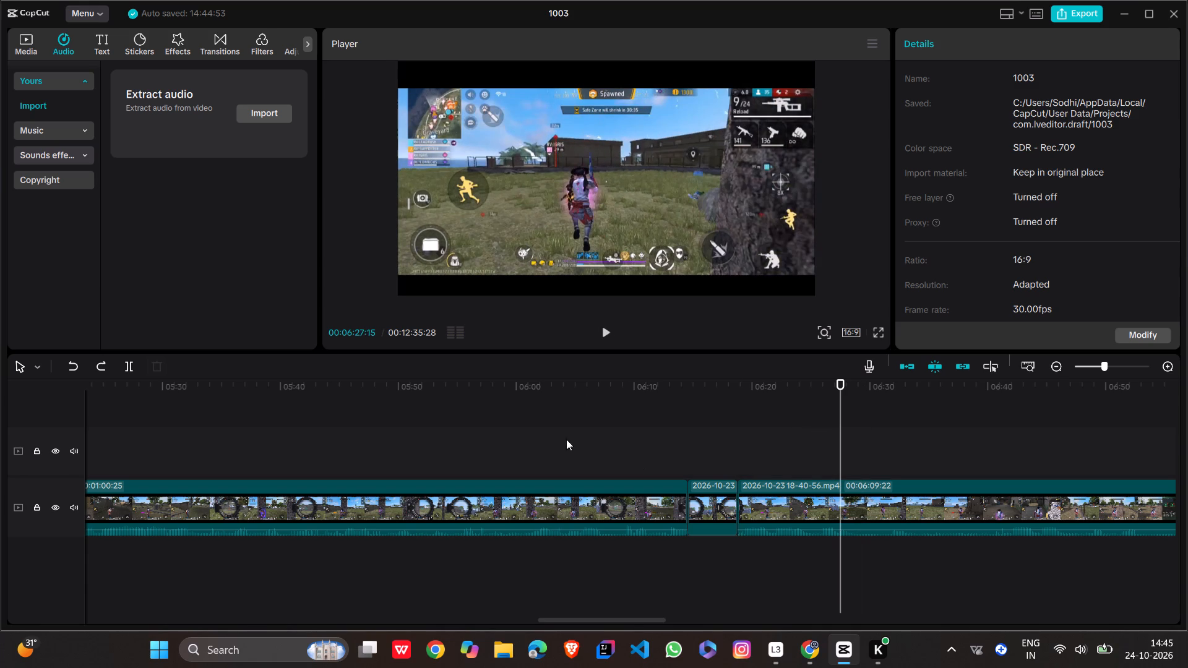
pyautogui.click(130, 362)
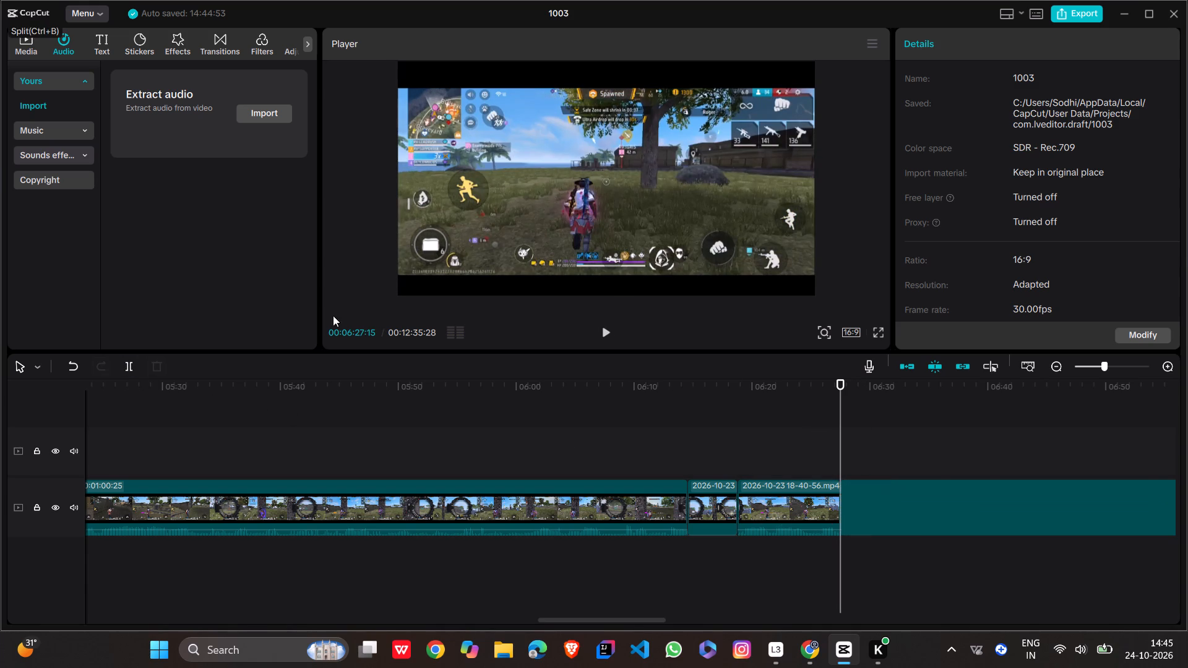
# Play on to the end of the unwanted voice and split the gameplay clip at 00:06:32:11.
pyautogui.click(599, 328)
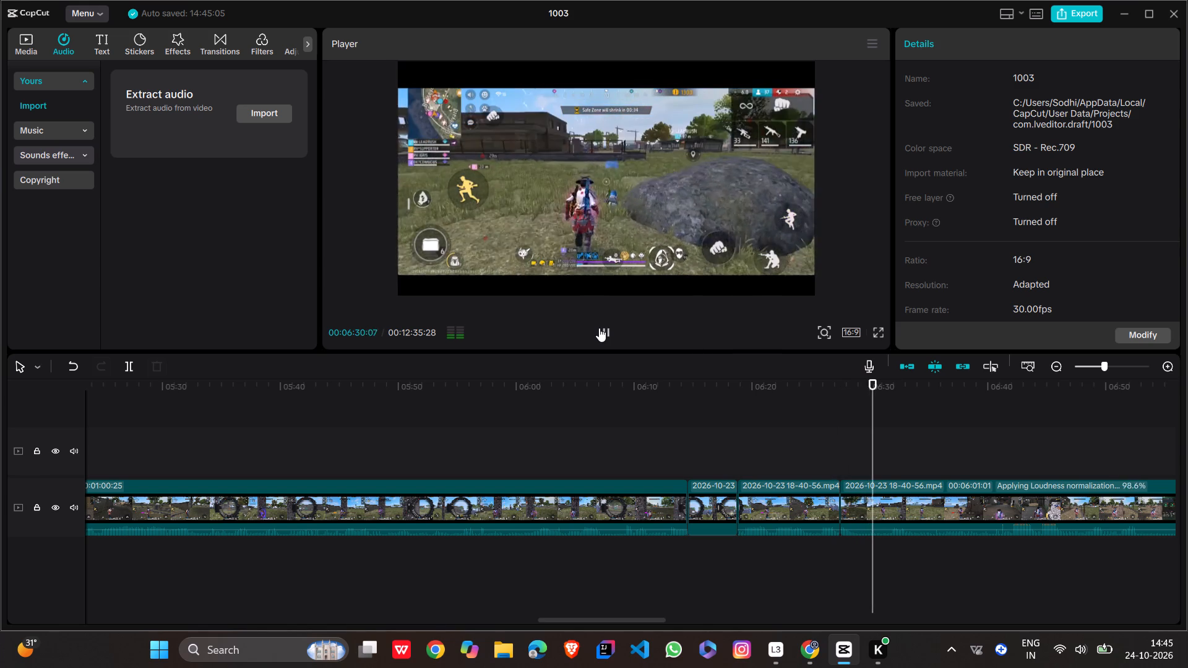
pyautogui.click(599, 328)
pyautogui.click(599, 328)
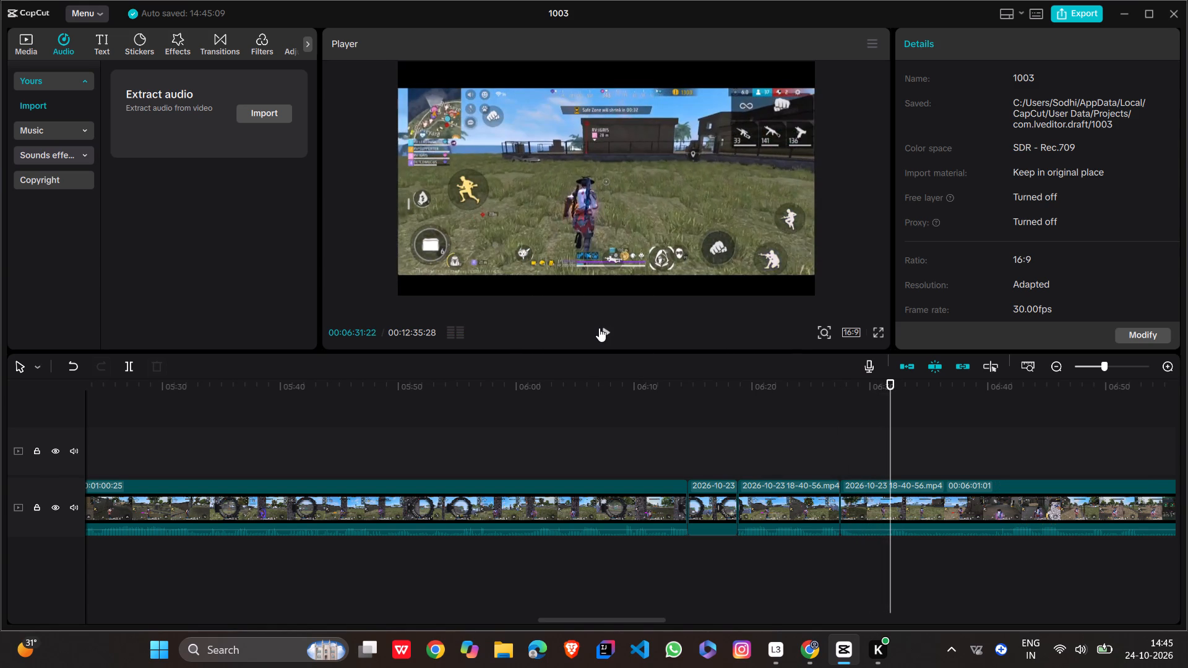
pyautogui.click(599, 328)
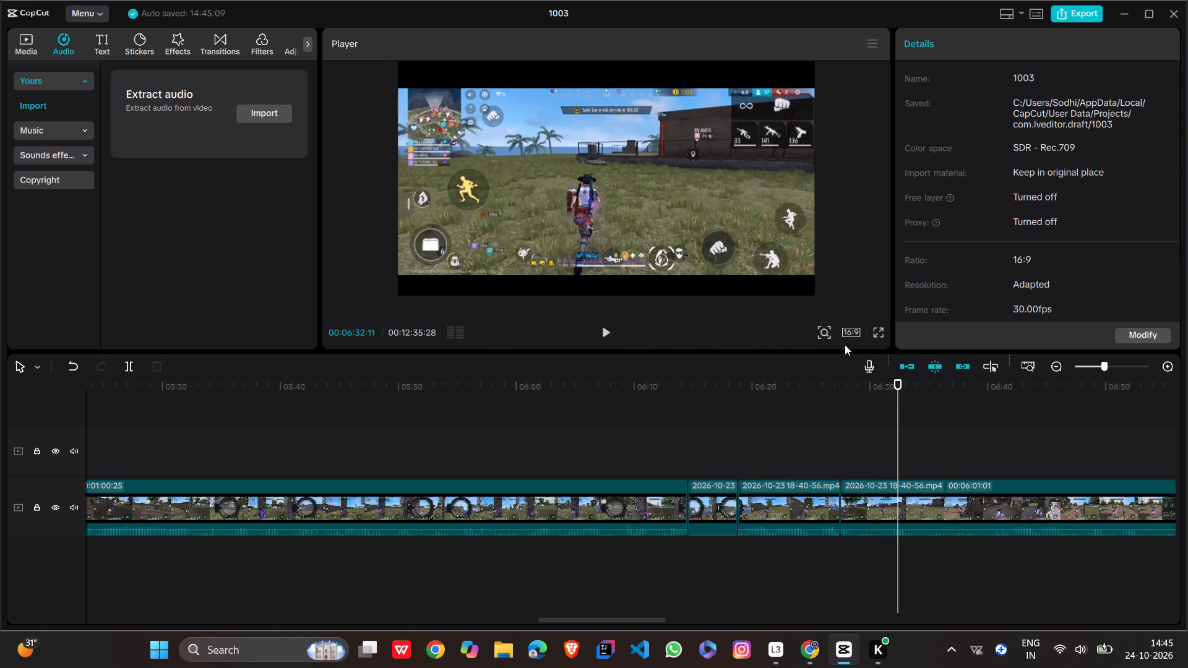
pyautogui.click(131, 359)
# Lower the audio volume of the segment between 00:06:27:15 and 00:06:32:11 to the minimum.
pyautogui.click(869, 516)
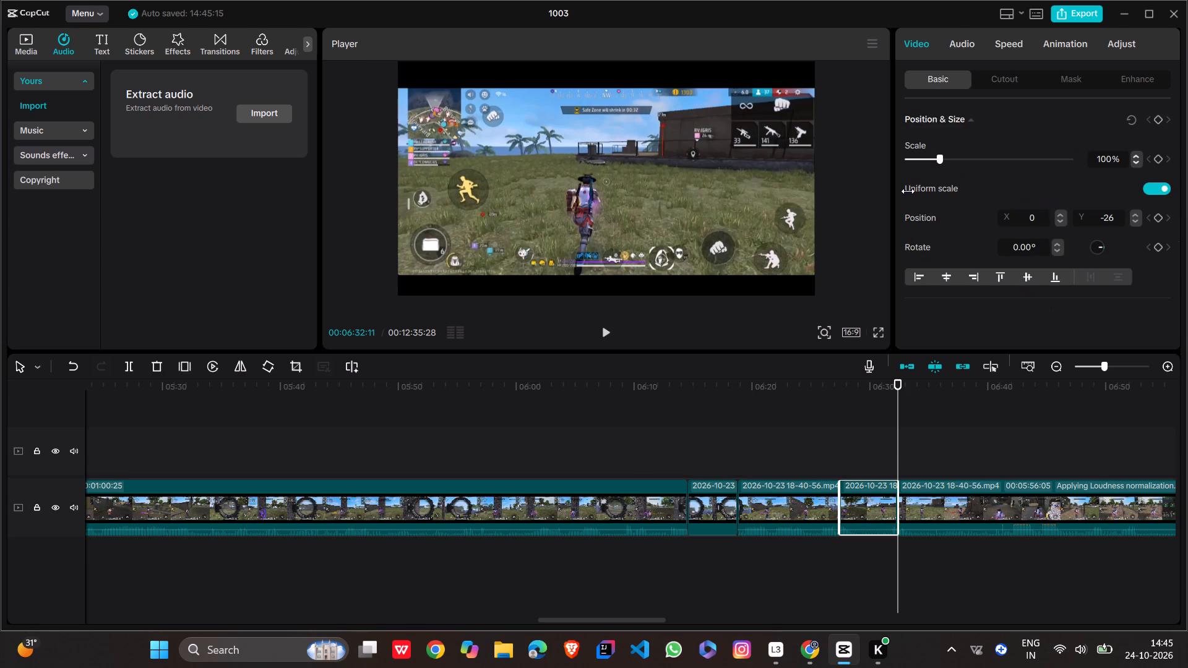
pyautogui.click(955, 40)
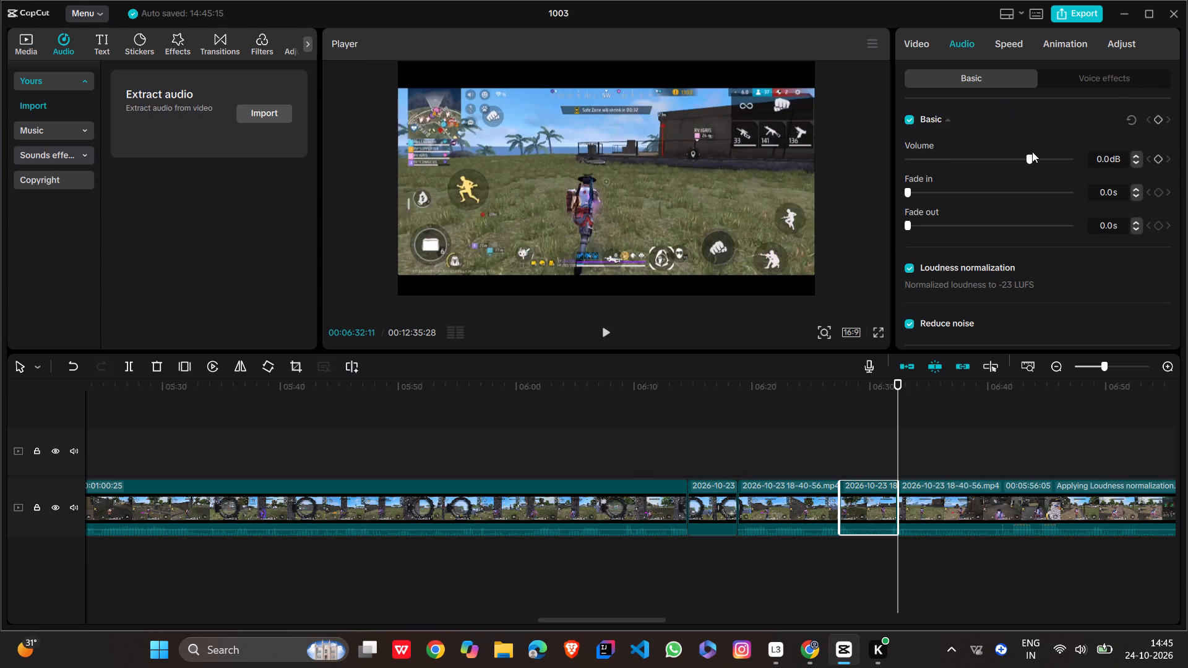
pyautogui.moveTo(1030, 158); pyautogui.dragTo(856, 157)
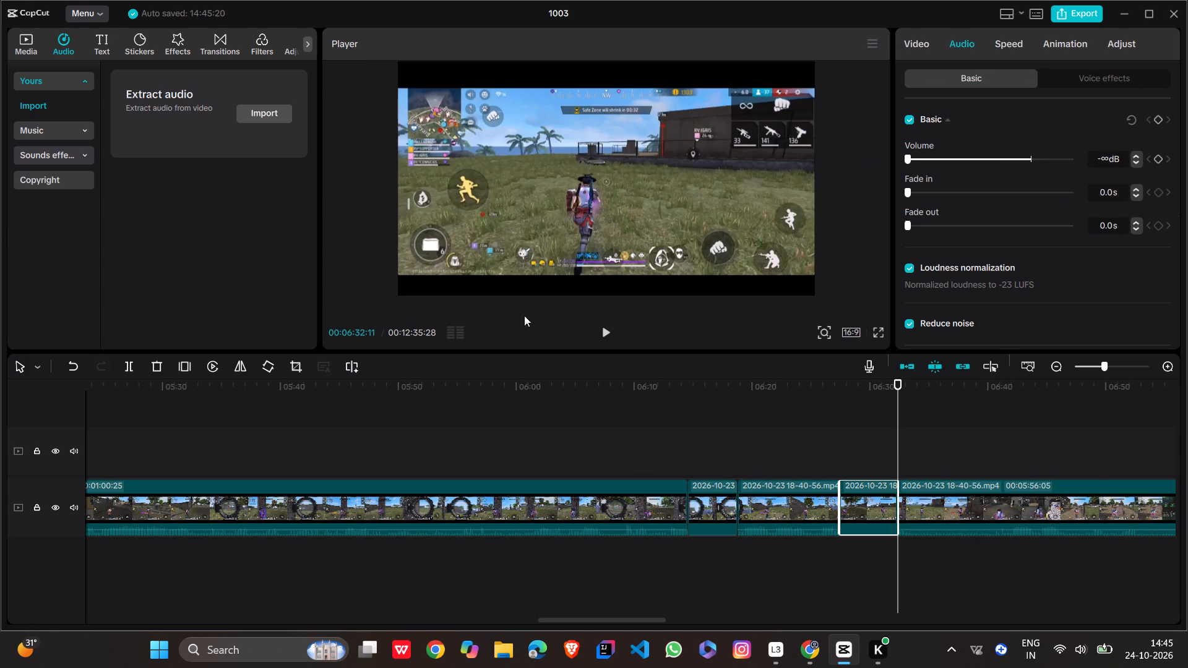
# Play on from 00:06:32:11 past the muted segment to listen for the next unwanted voice.
pyautogui.click(603, 330)
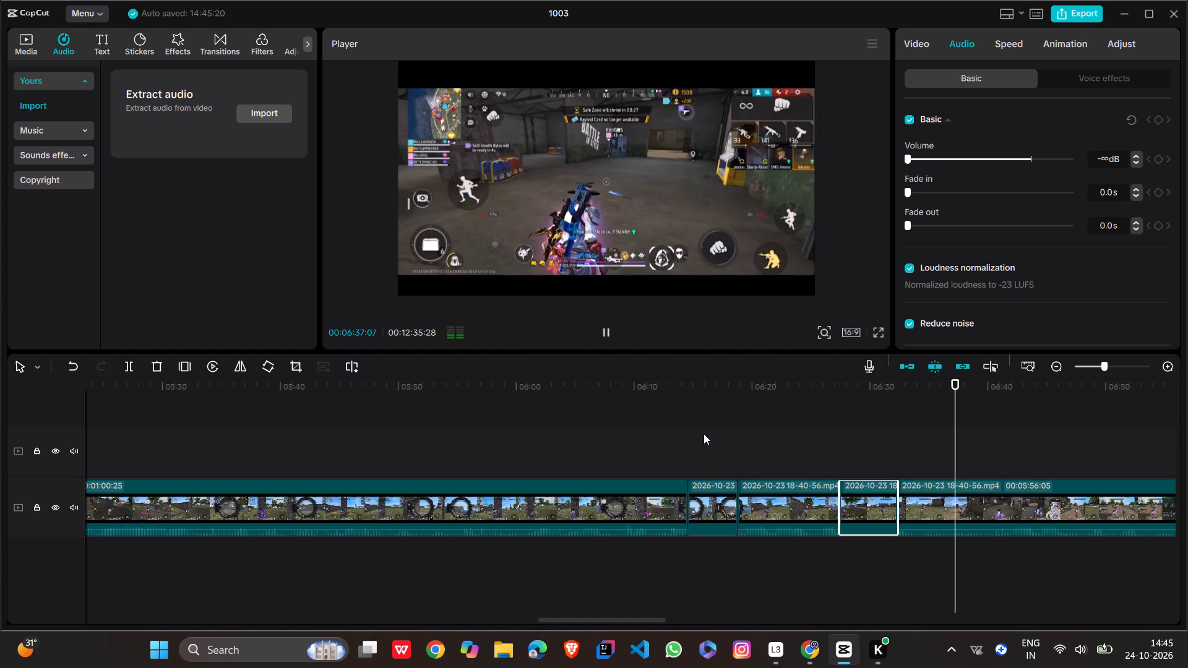
pyautogui.keyDown('ctrl'); pyautogui.scroll(-1, 726, 453); pyautogui.keyUp('ctrl')
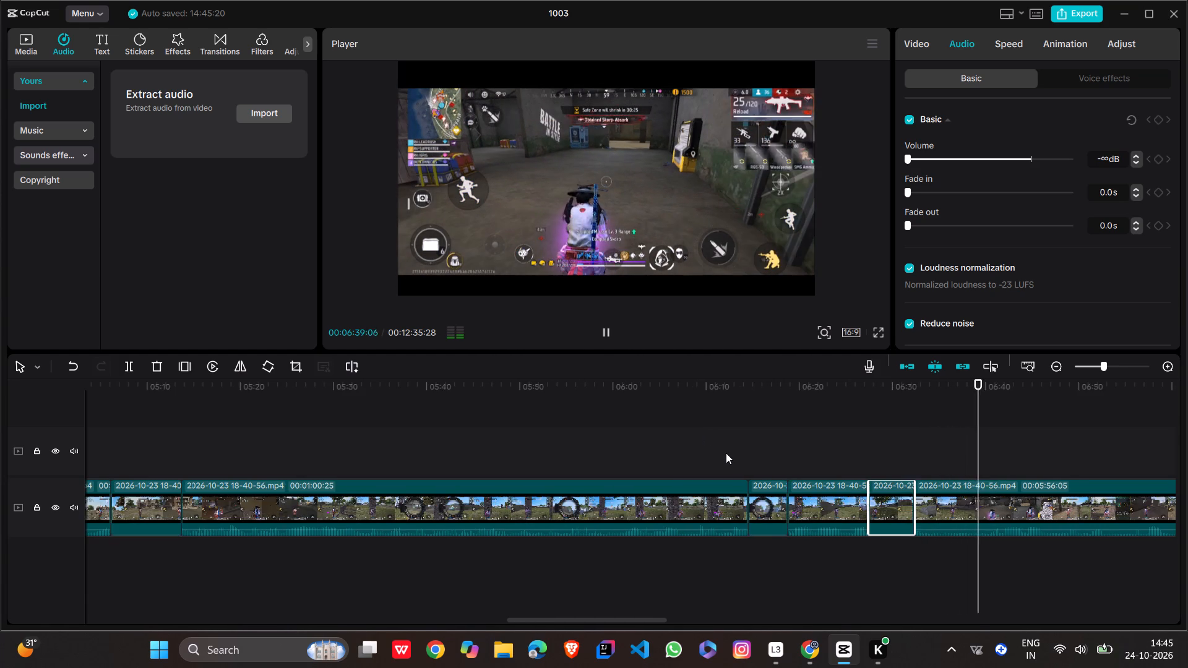
pyautogui.keyDown('ctrl'); pyautogui.scroll(-8, 726, 453); pyautogui.keyUp('ctrl')
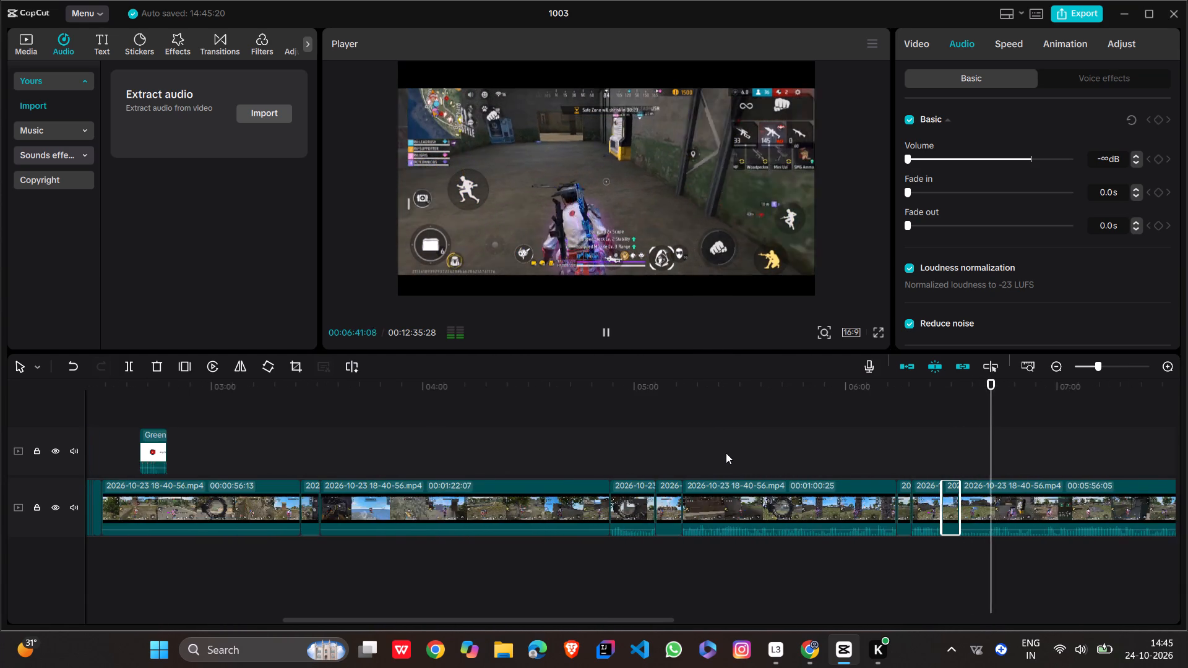
pyautogui.keyDown('ctrl'); pyautogui.scroll(-2, 726, 453); pyautogui.keyUp('ctrl')
pyautogui.hscroll(-1, 726, 453)
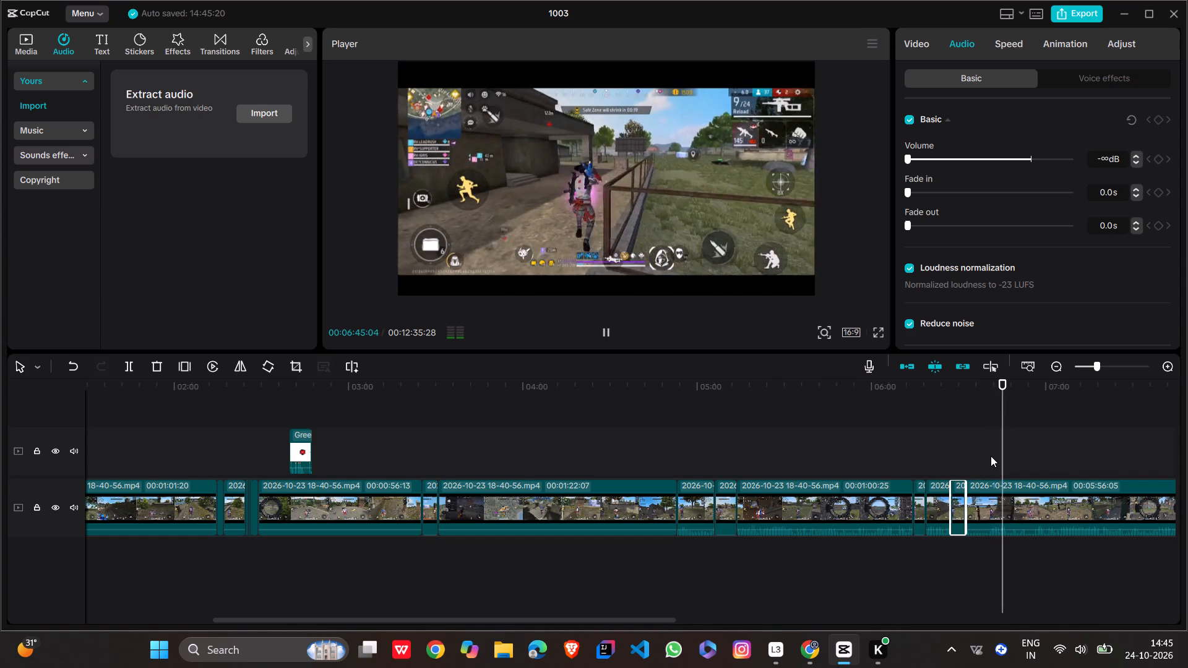
# Replay from about 00:06:35 to find where the unwanted voice starts and split the gameplay clip at 00:06:36:22.
pyautogui.click(991, 456)
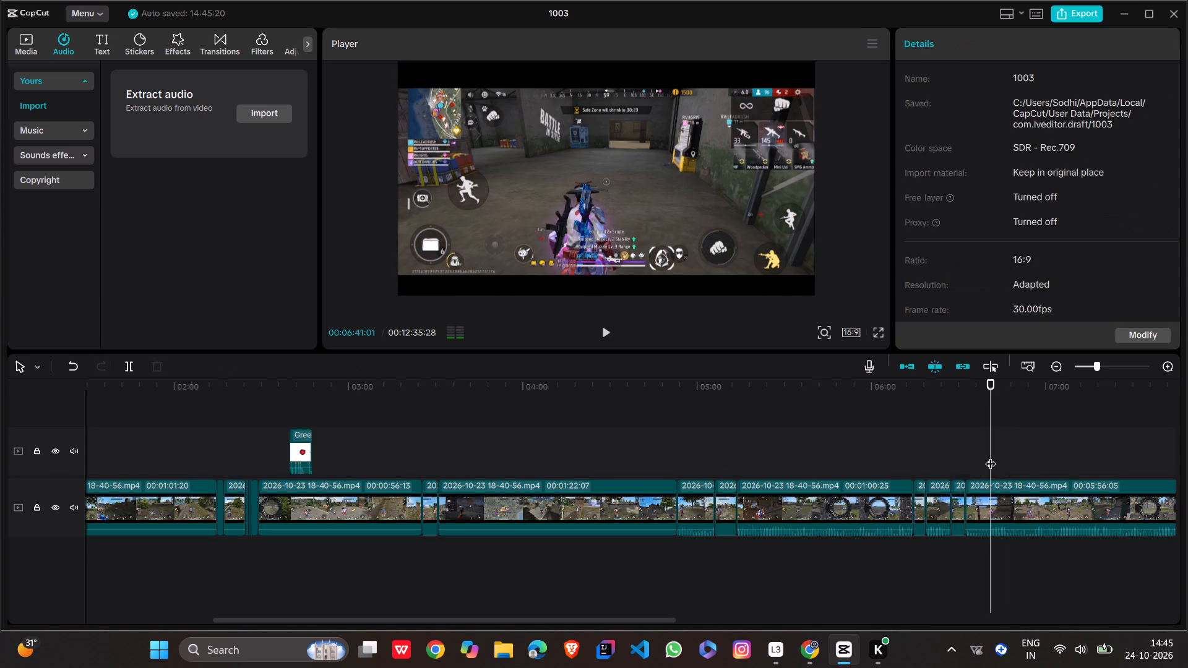
pyautogui.keyDown('ctrl'); pyautogui.scroll(9, 991, 456); pyautogui.keyUp('ctrl')
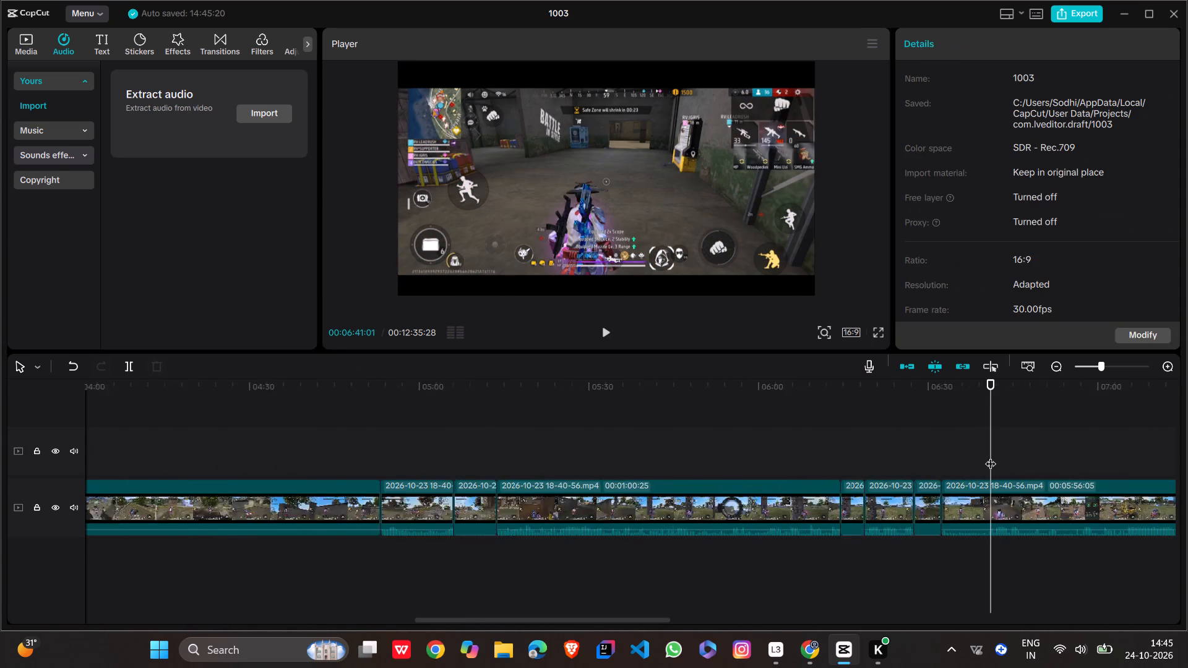
pyautogui.keyDown('ctrl'); pyautogui.scroll(4, 991, 456); pyautogui.keyUp('ctrl')
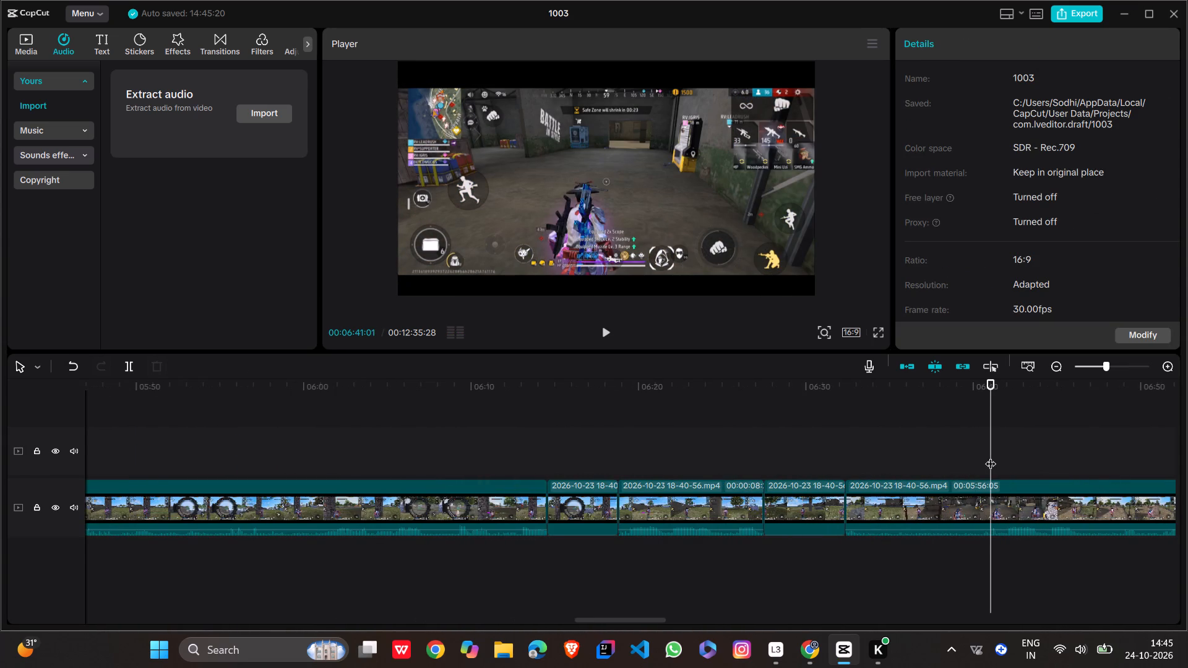
pyautogui.keyDown('ctrl'); pyautogui.scroll(11, 991, 456); pyautogui.keyUp('ctrl')
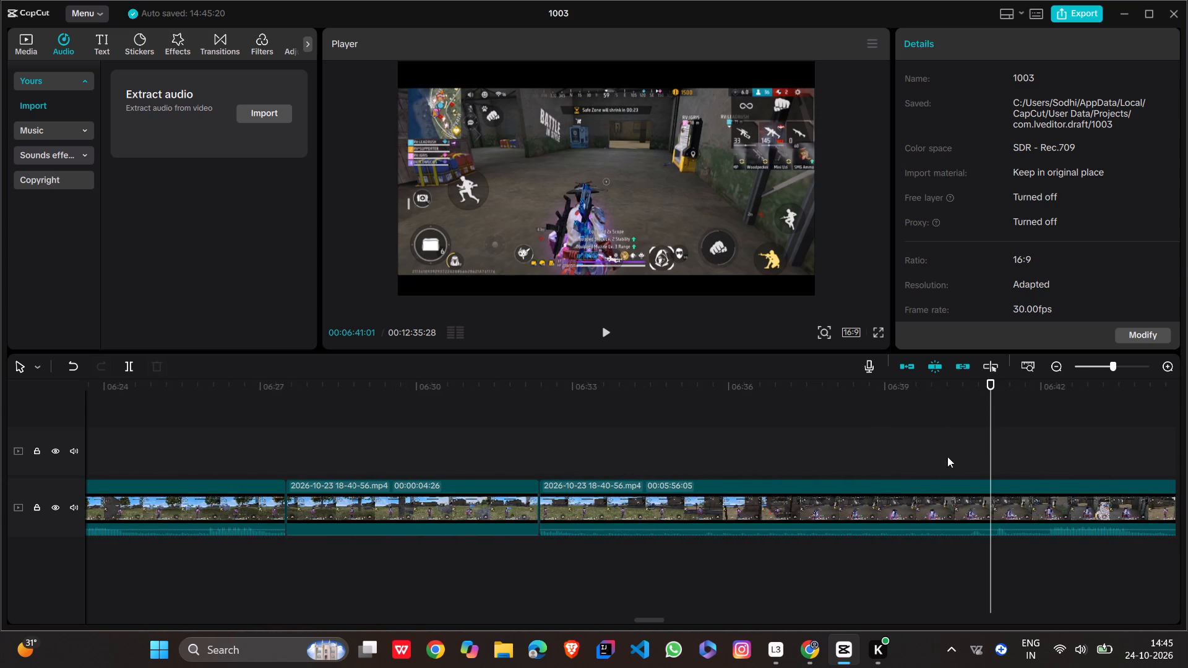
pyautogui.click(674, 455)
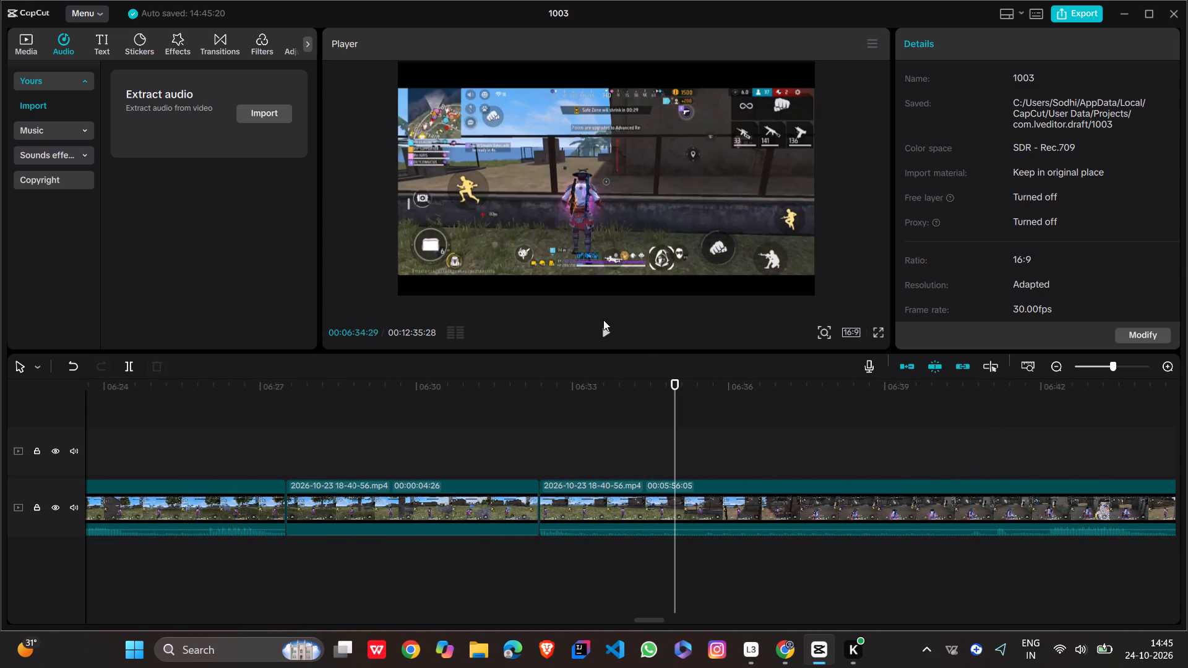
pyautogui.click(601, 323)
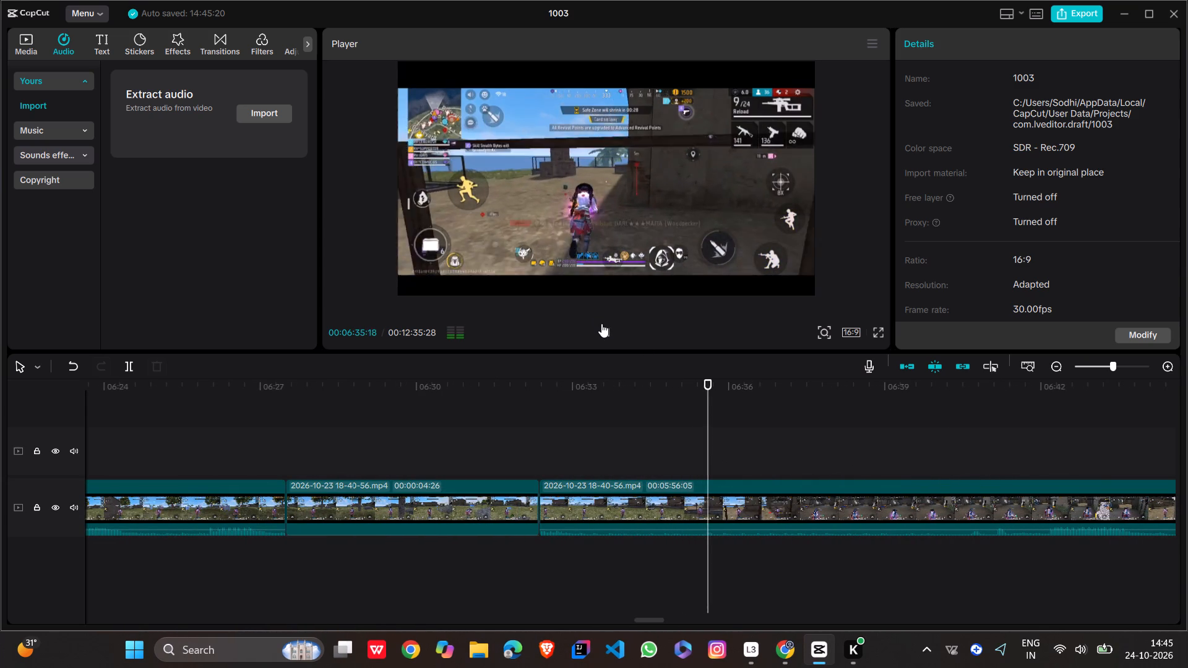
pyautogui.click(601, 323)
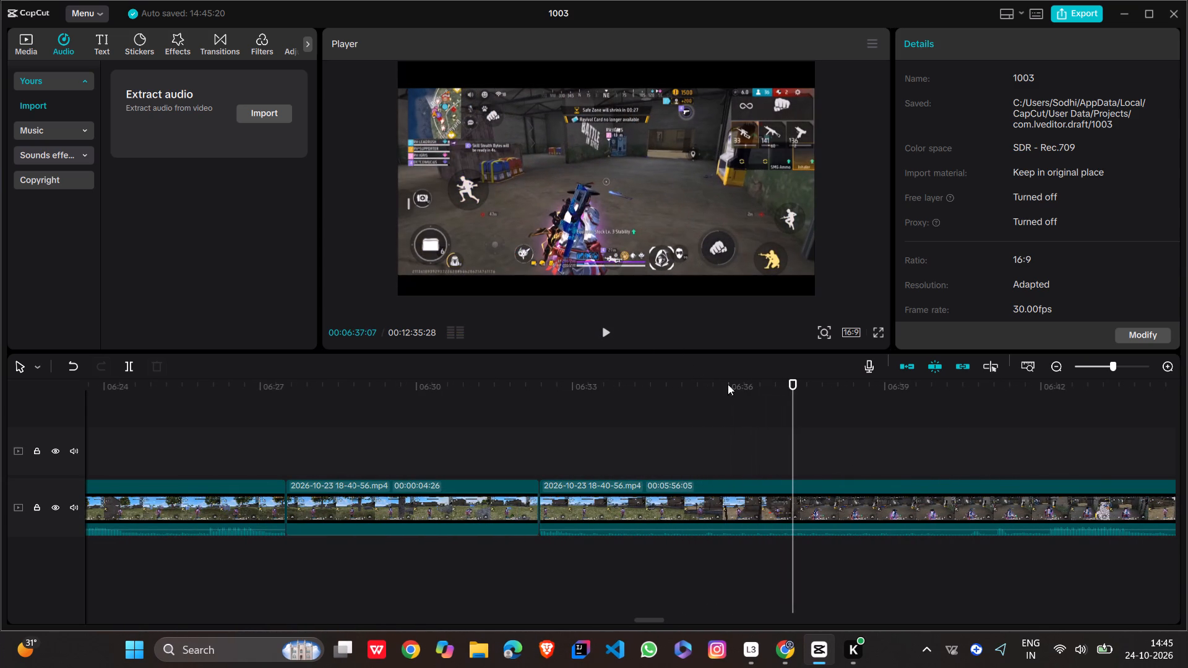
pyautogui.click(766, 437)
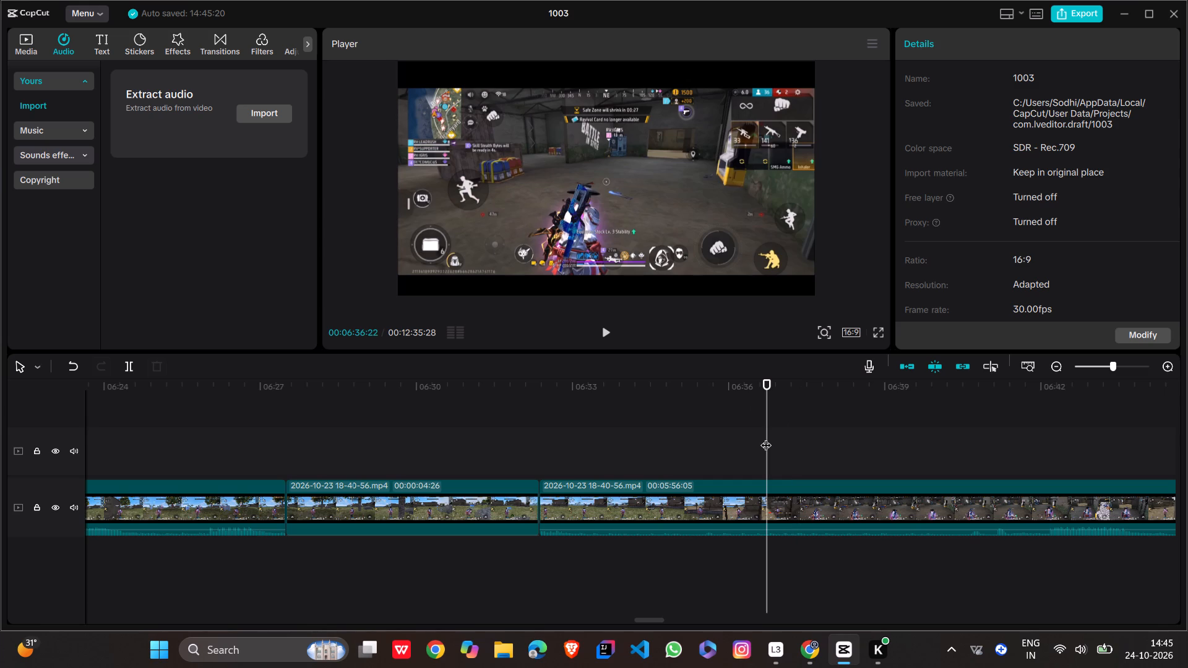
pyautogui.click(131, 364)
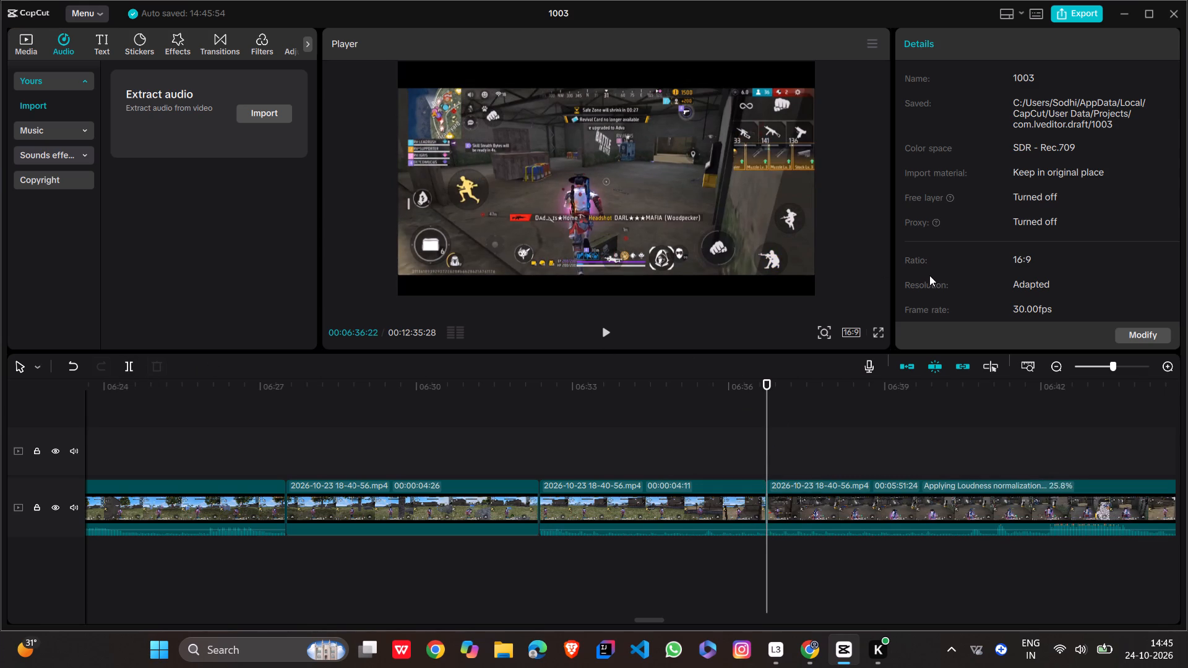
# Play on to the end of the unwanted voice and split the gameplay clip at 00:06:48:11.
pyautogui.click(614, 332)
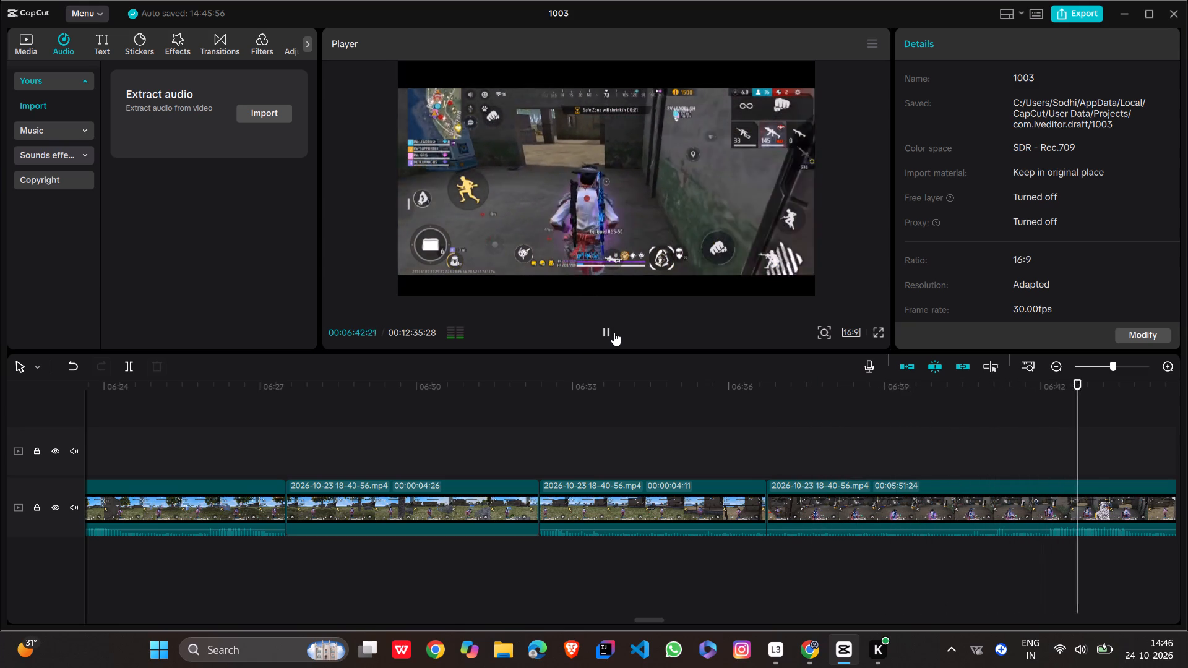
pyautogui.click(611, 332)
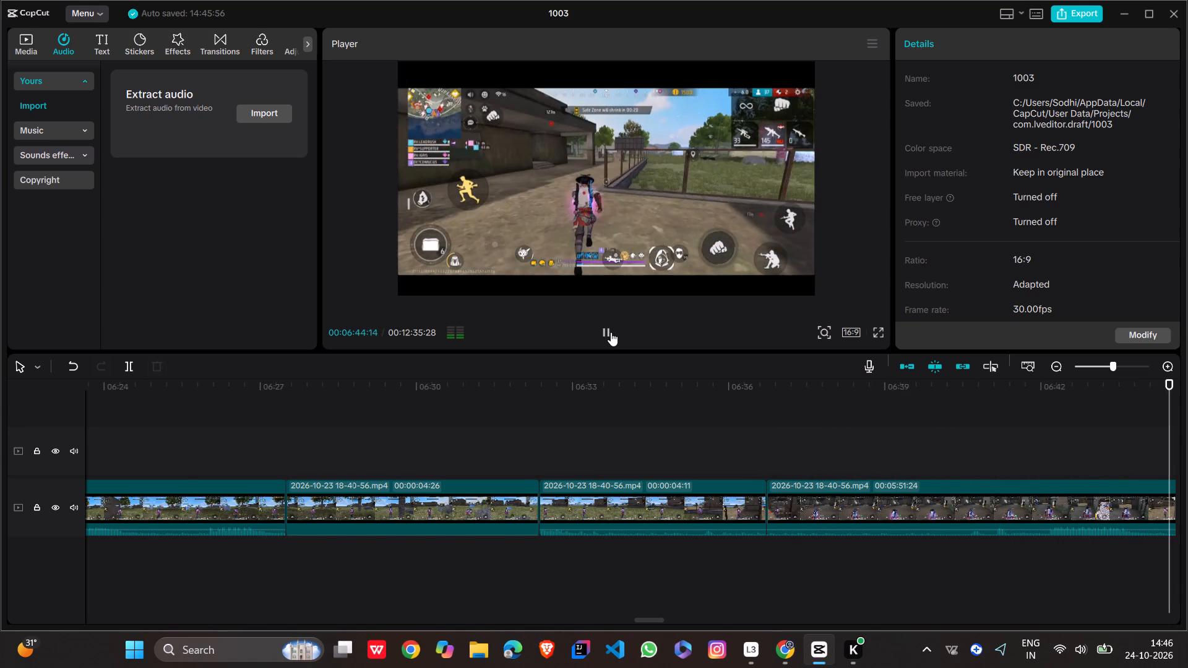
pyautogui.click(611, 332)
pyautogui.click(611, 332)
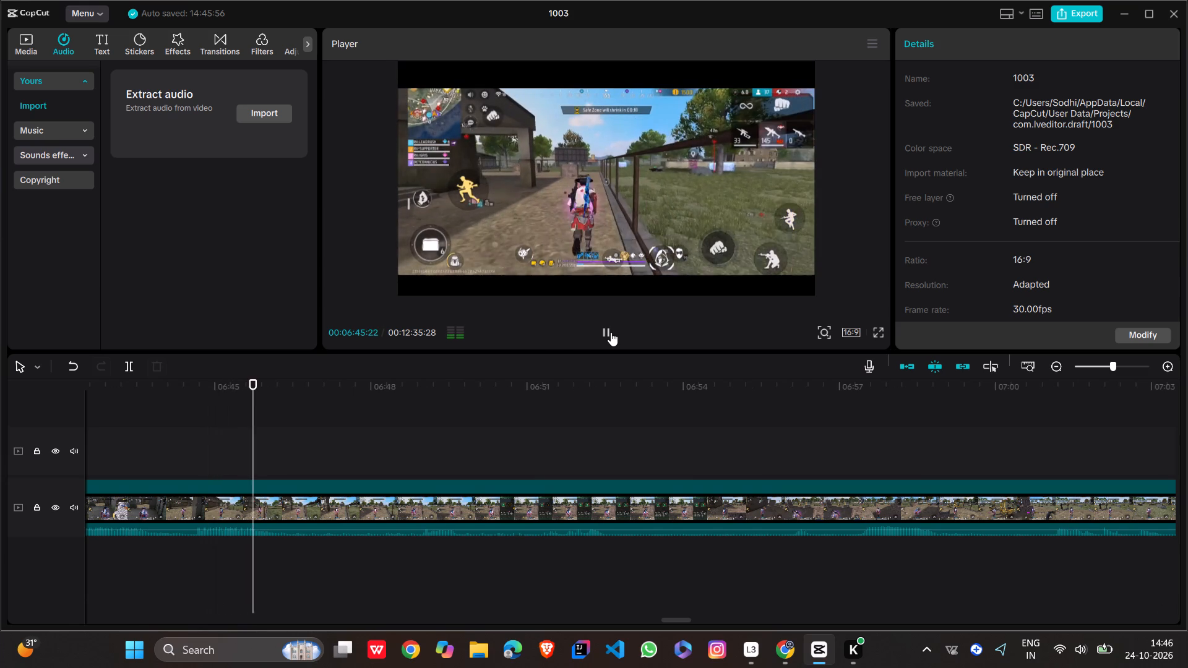
pyautogui.click(611, 332)
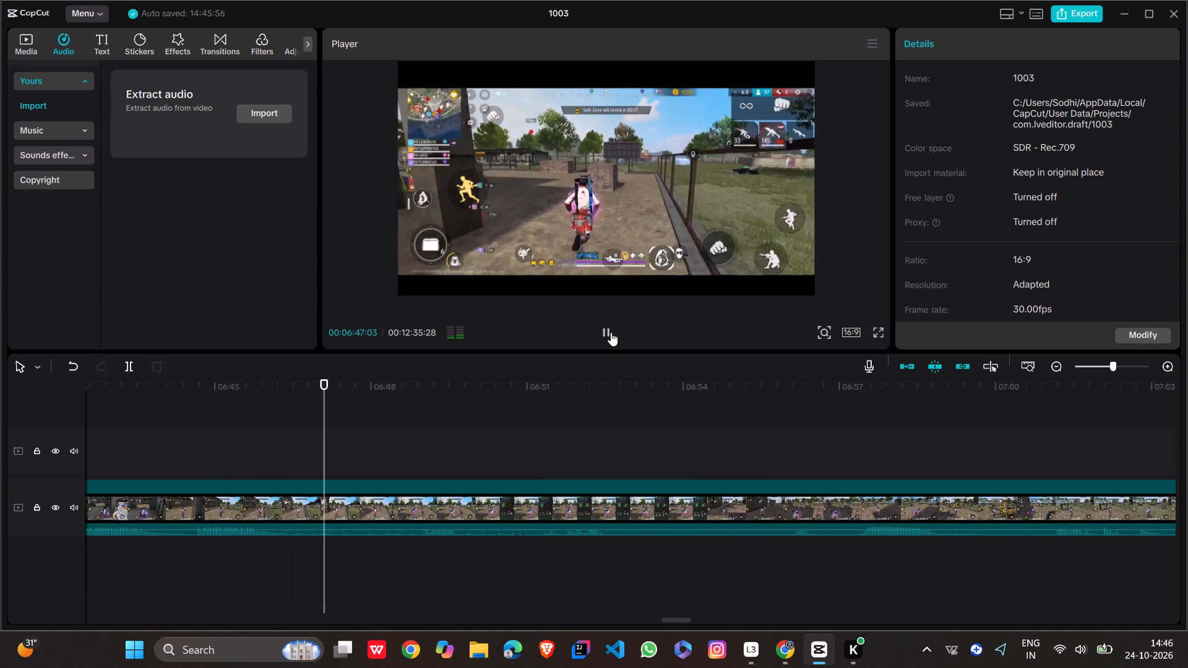
pyautogui.click(611, 332)
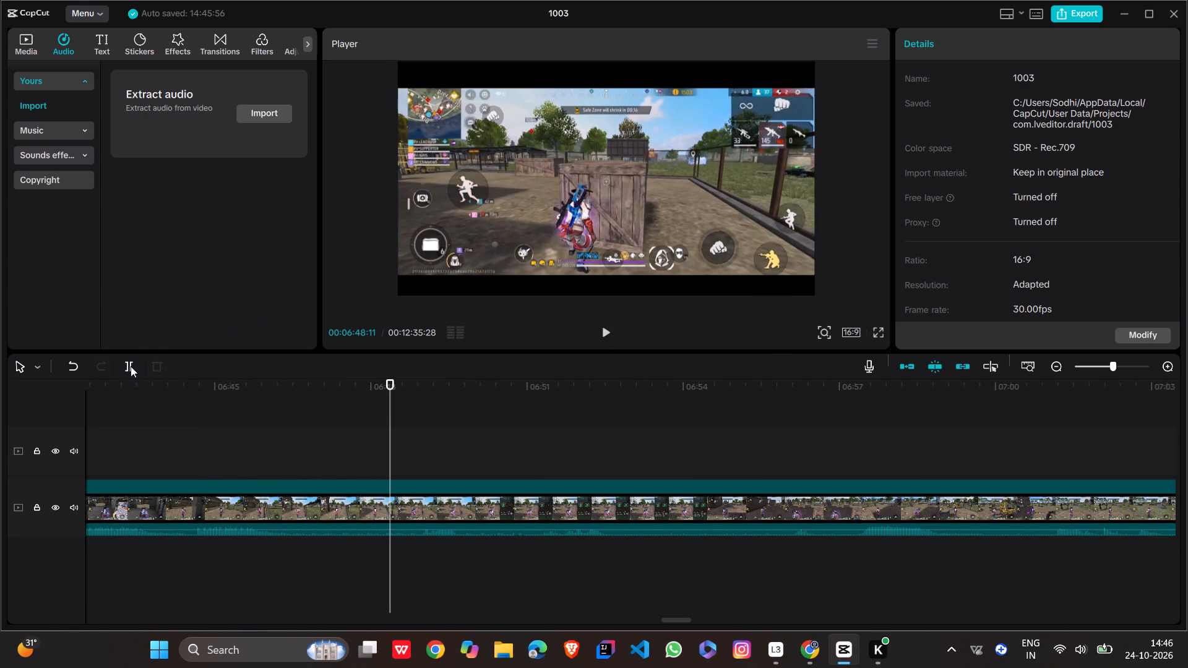
pyautogui.click(131, 366)
# Lower the audio volume of the segment between 00:06:36:22 and 00:06:48:11 to the minimum.
pyautogui.click(218, 515)
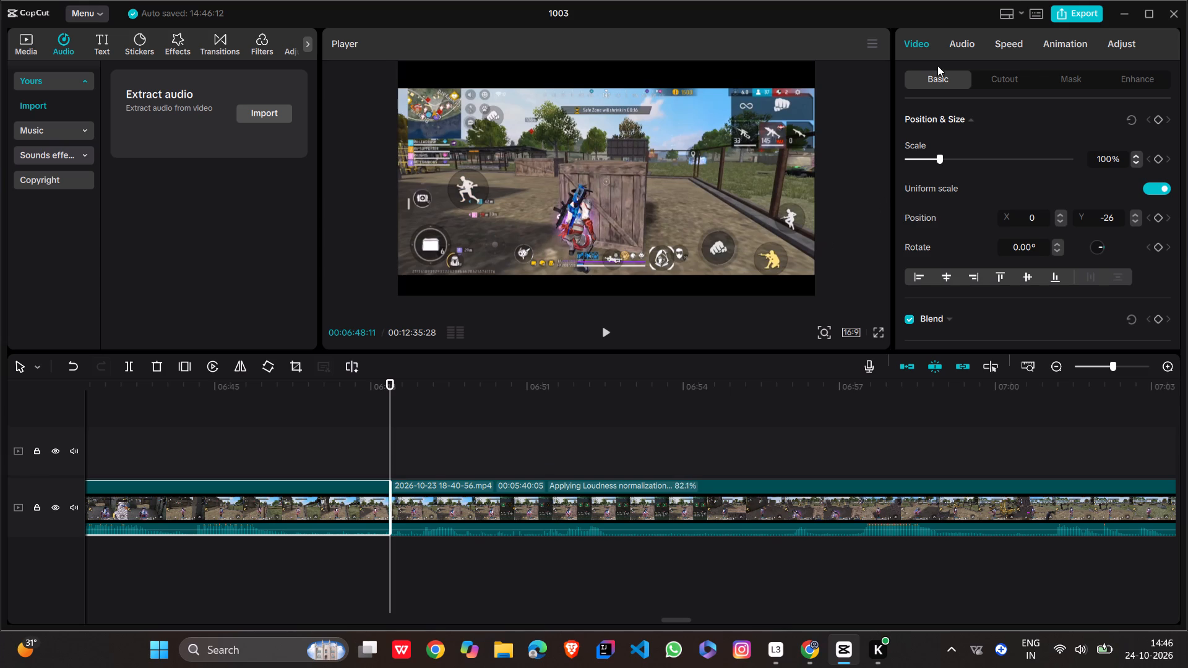
pyautogui.click(956, 45)
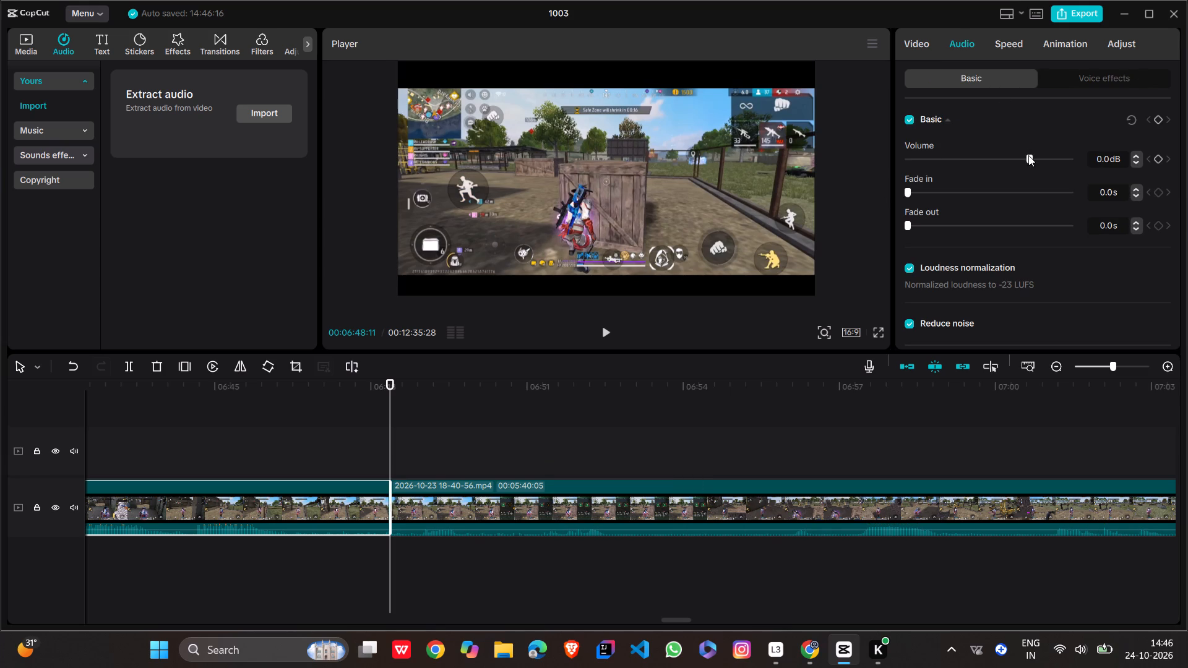
pyautogui.moveTo(1028, 155); pyautogui.dragTo(878, 169)
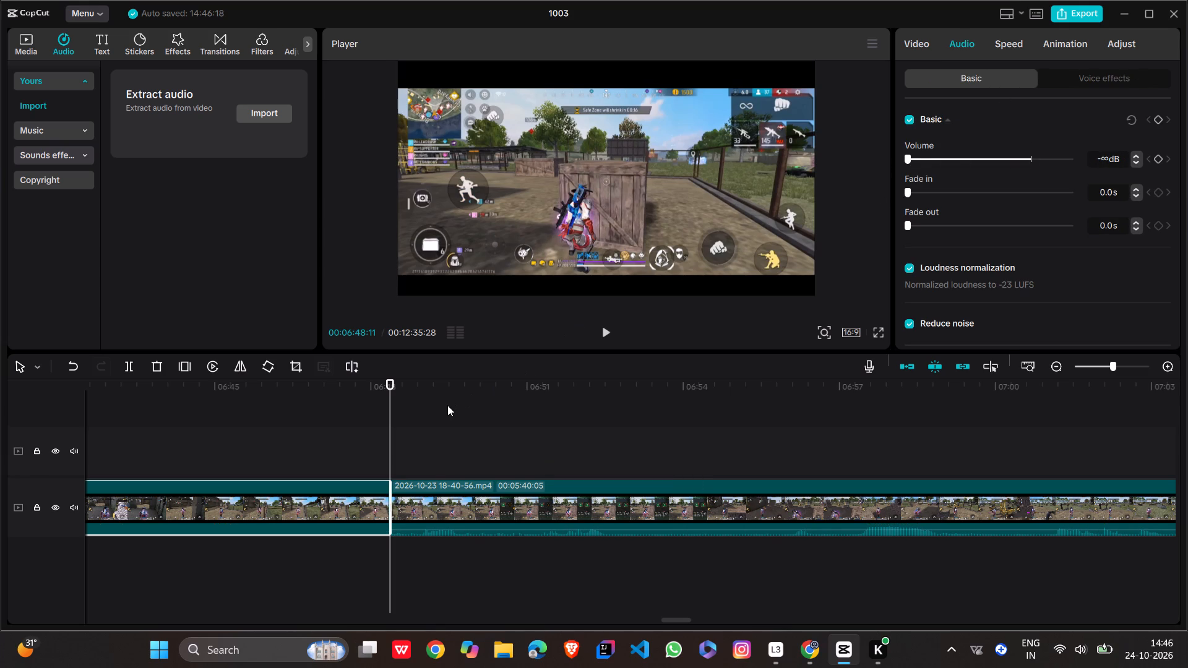
# Play from about 00:06:46 across the new cut and on to about 00:07:29, listening for the next unwanted voice.
pyautogui.click(288, 432)
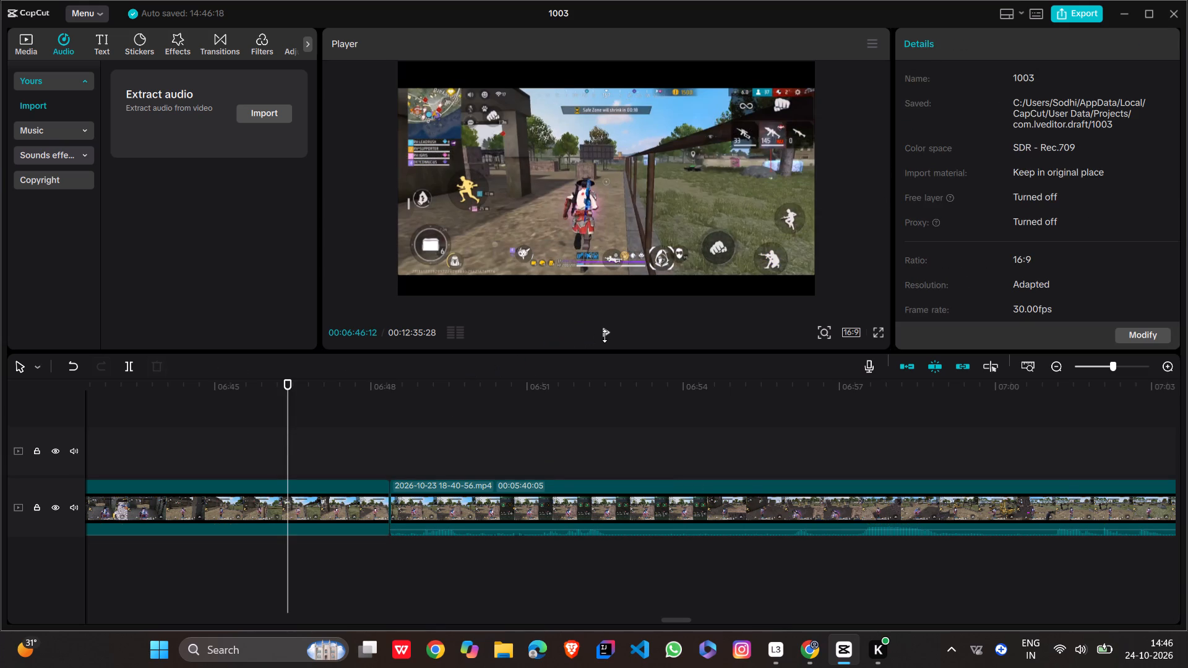
pyautogui.click(607, 325)
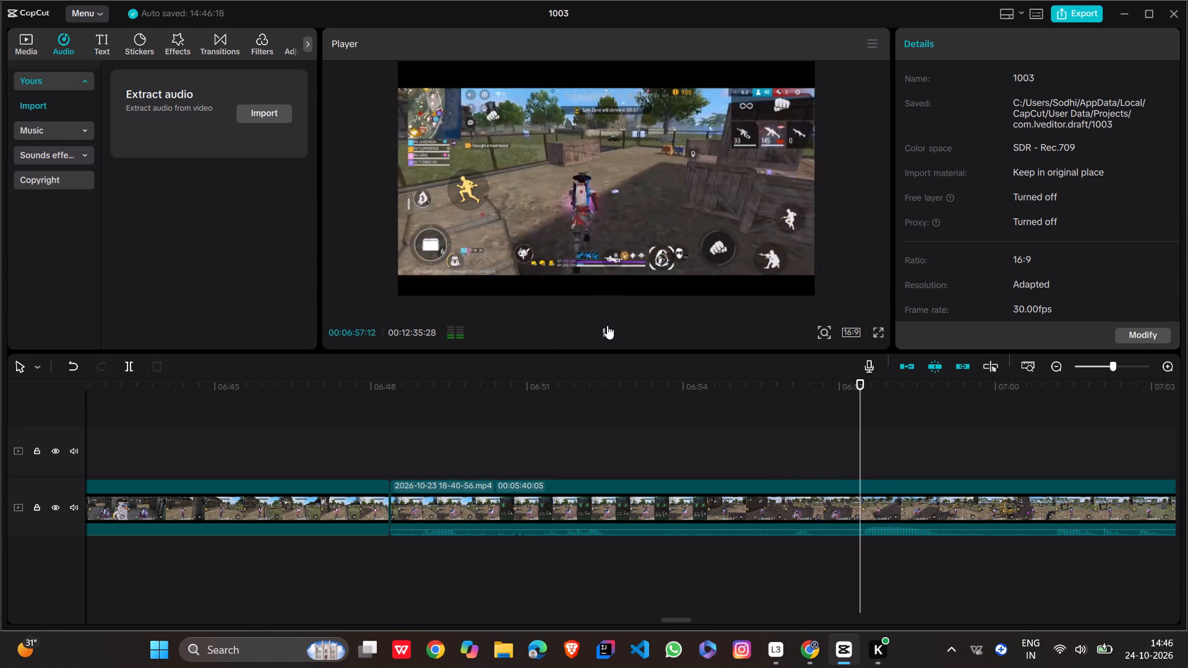
pyautogui.keyDown('ctrl'); pyautogui.scroll(-1, 737, 439); pyautogui.keyUp('ctrl')
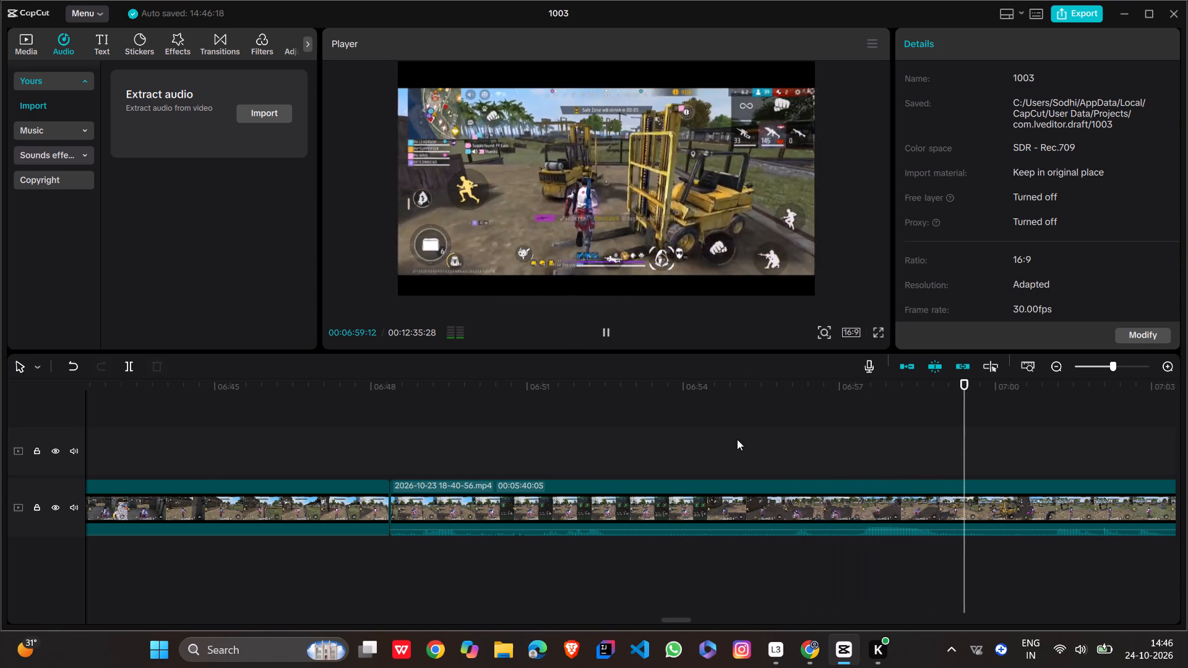
pyautogui.keyDown('ctrl'); pyautogui.scroll(-13, 737, 439); pyautogui.keyUp('ctrl')
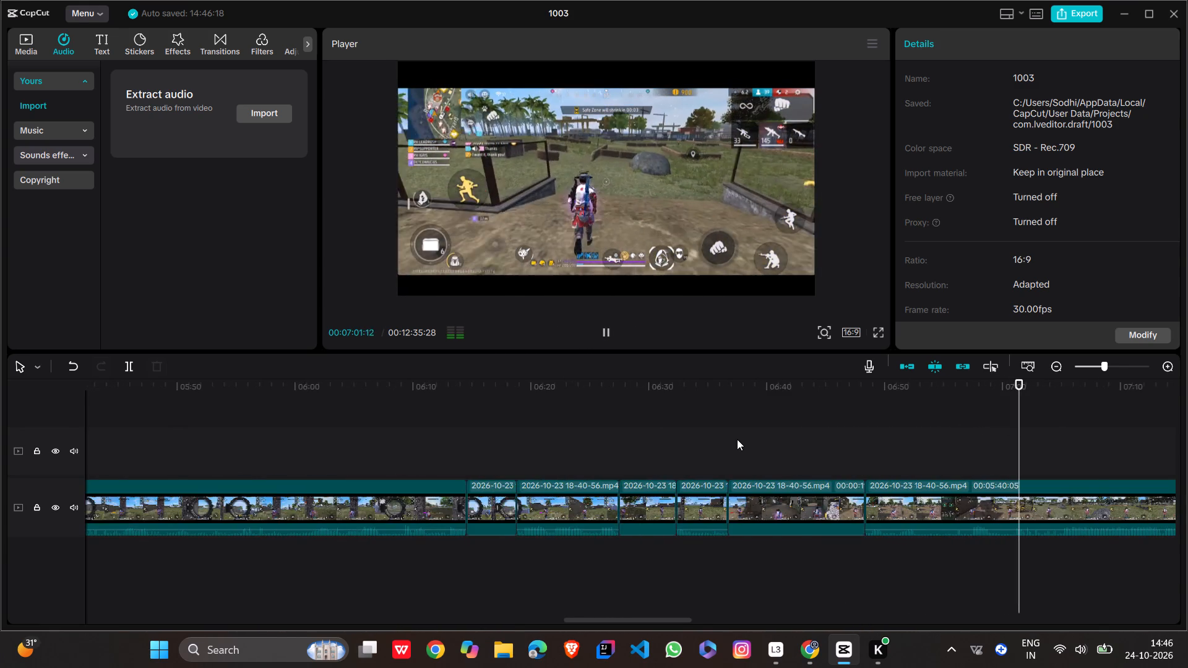
pyautogui.keyDown('ctrl'); pyautogui.scroll(-6, 737, 439); pyautogui.keyUp('ctrl')
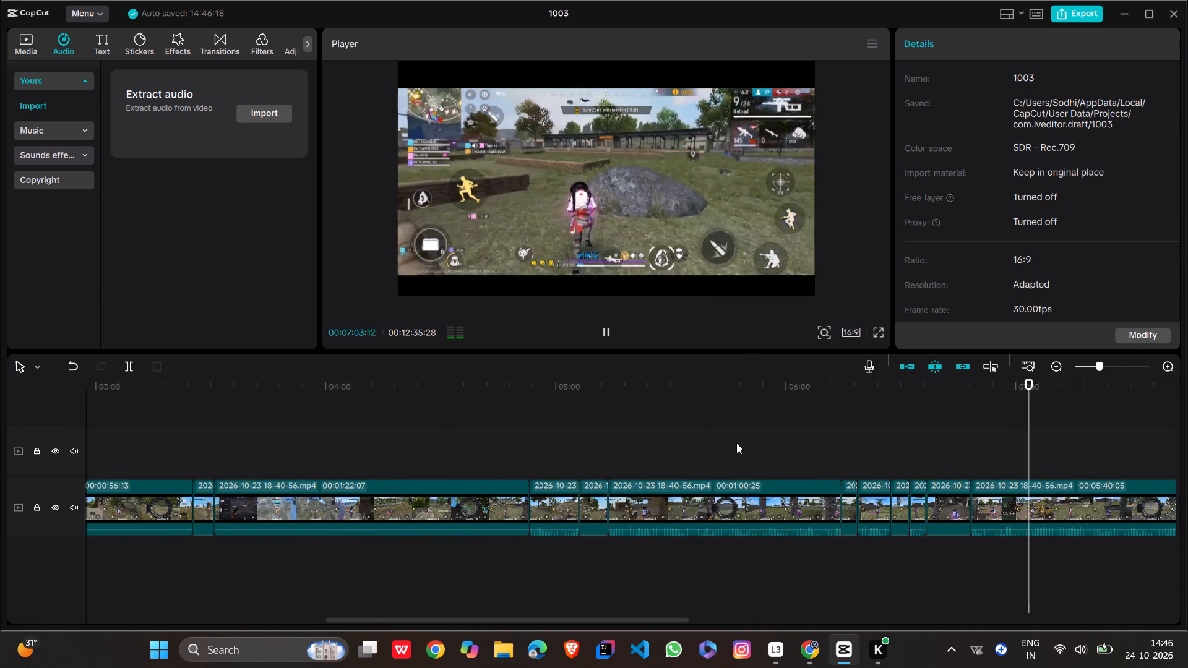
pyautogui.keyDown('ctrl'); pyautogui.scroll(-10, 736, 443); pyautogui.keyUp('ctrl')
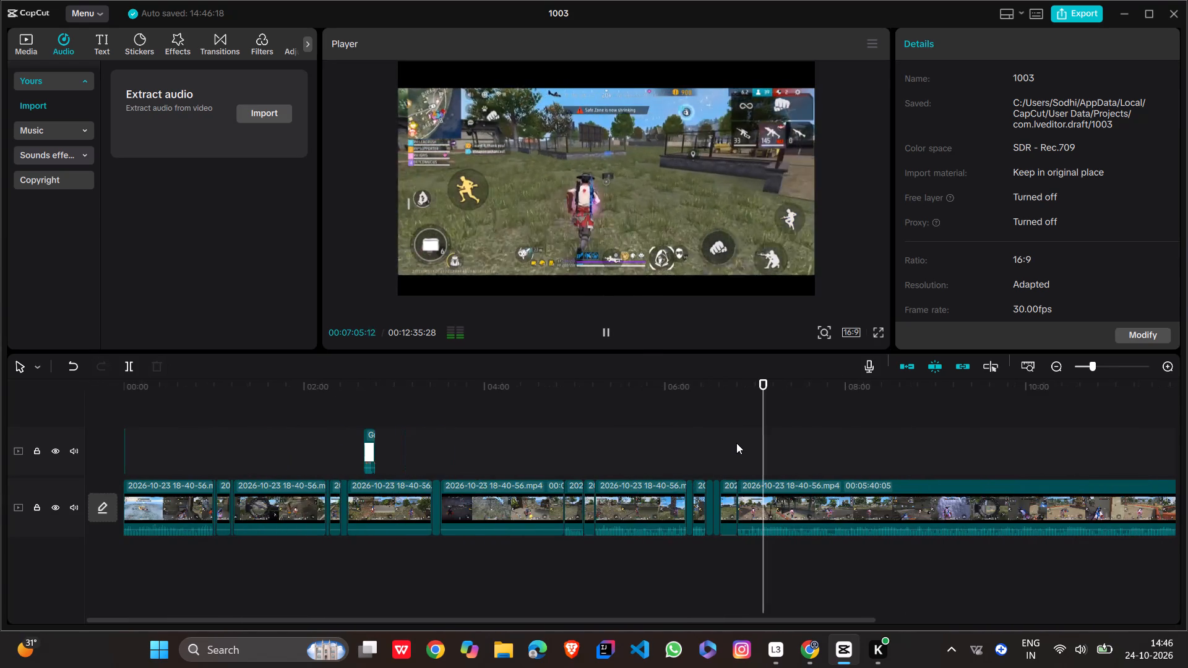
pyautogui.keyDown('ctrl'); pyautogui.scroll(-3, 736, 443); pyautogui.keyUp('ctrl')
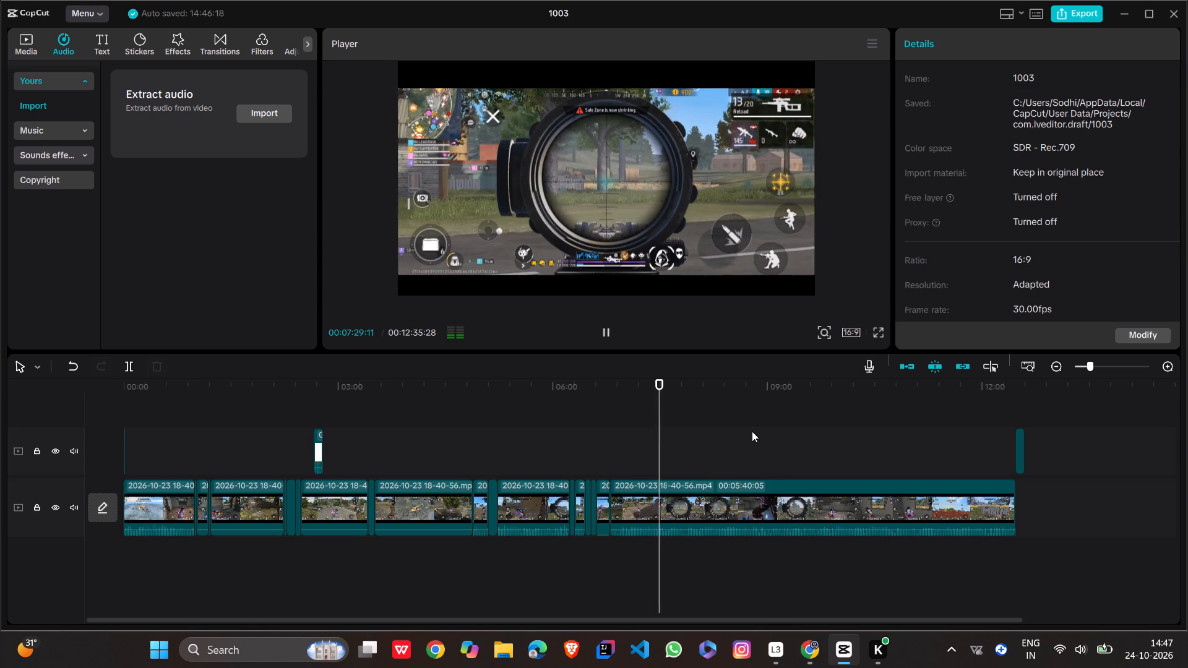
# Replay from about 00:07:11 to find where the unwanted voice starts and split the gameplay clip at 00:07:18:15.
pyautogui.keyDown('ctrl'); pyautogui.scroll(4, 663, 432); pyautogui.keyUp('ctrl')
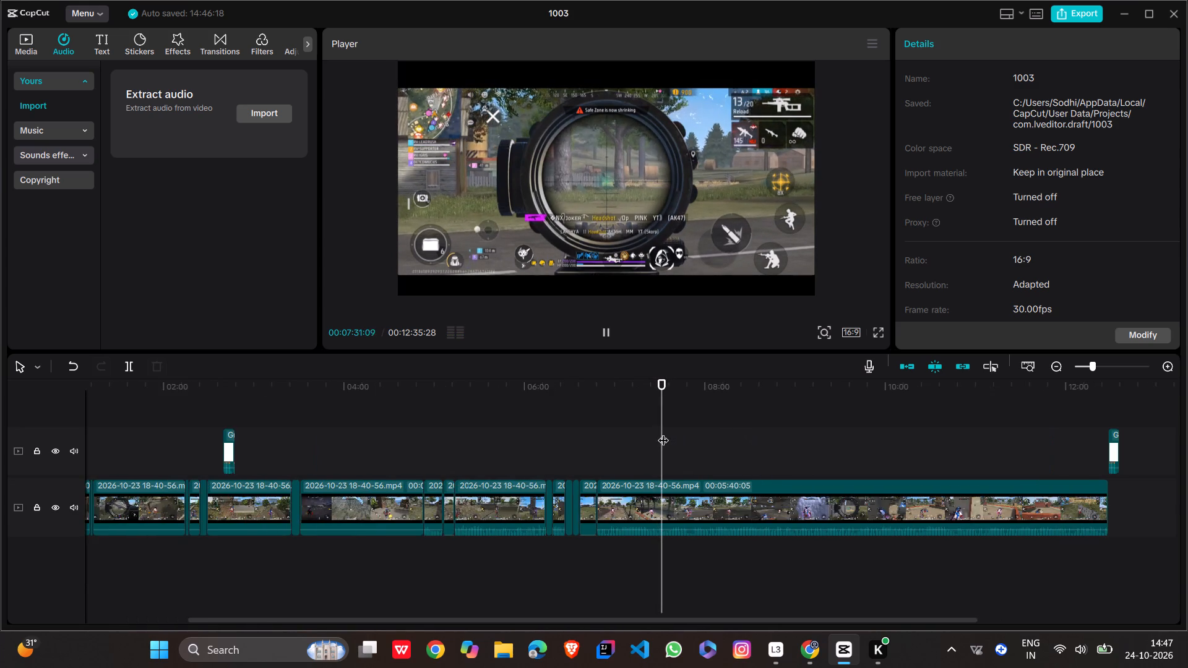
pyautogui.keyDown('ctrl'); pyautogui.scroll(6, 663, 432); pyautogui.keyUp('ctrl')
pyautogui.scroll(3, 663, 432)
pyautogui.keyDown('ctrl'); pyautogui.scroll(2, 663, 432); pyautogui.keyUp('ctrl')
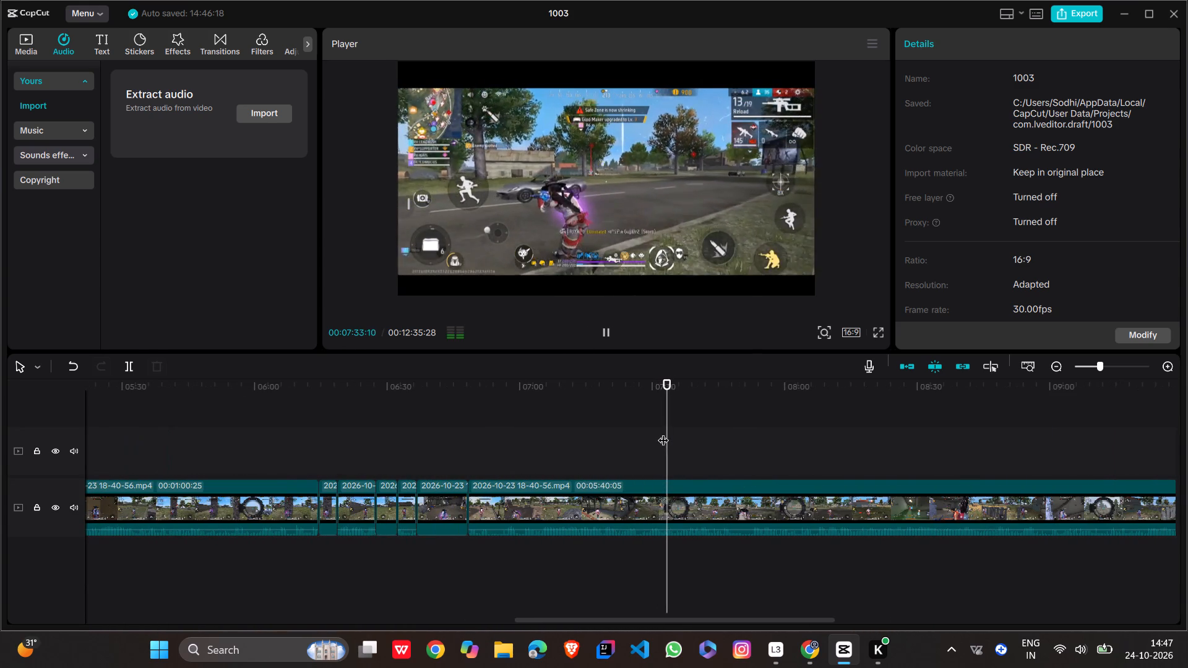
pyautogui.click(569, 447)
pyautogui.keyDown('ctrl'); pyautogui.scroll(4, 569, 447); pyautogui.keyUp('ctrl')
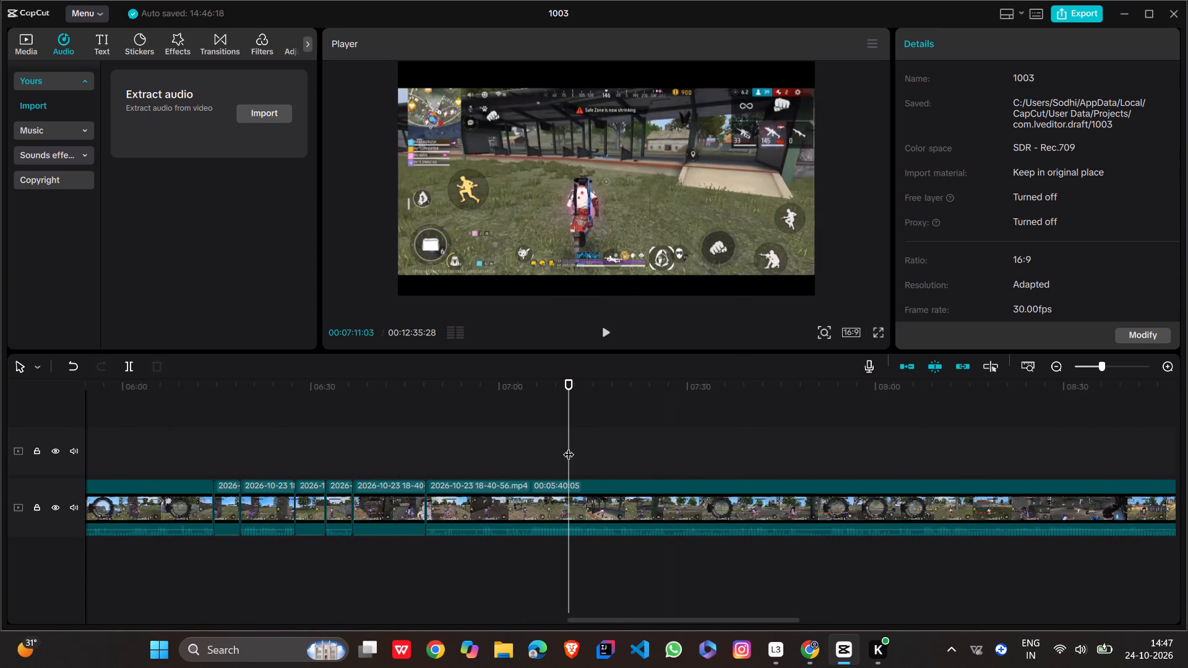
pyautogui.keyDown('ctrl'); pyautogui.scroll(2, 569, 447); pyautogui.keyUp('ctrl')
pyautogui.click(603, 328)
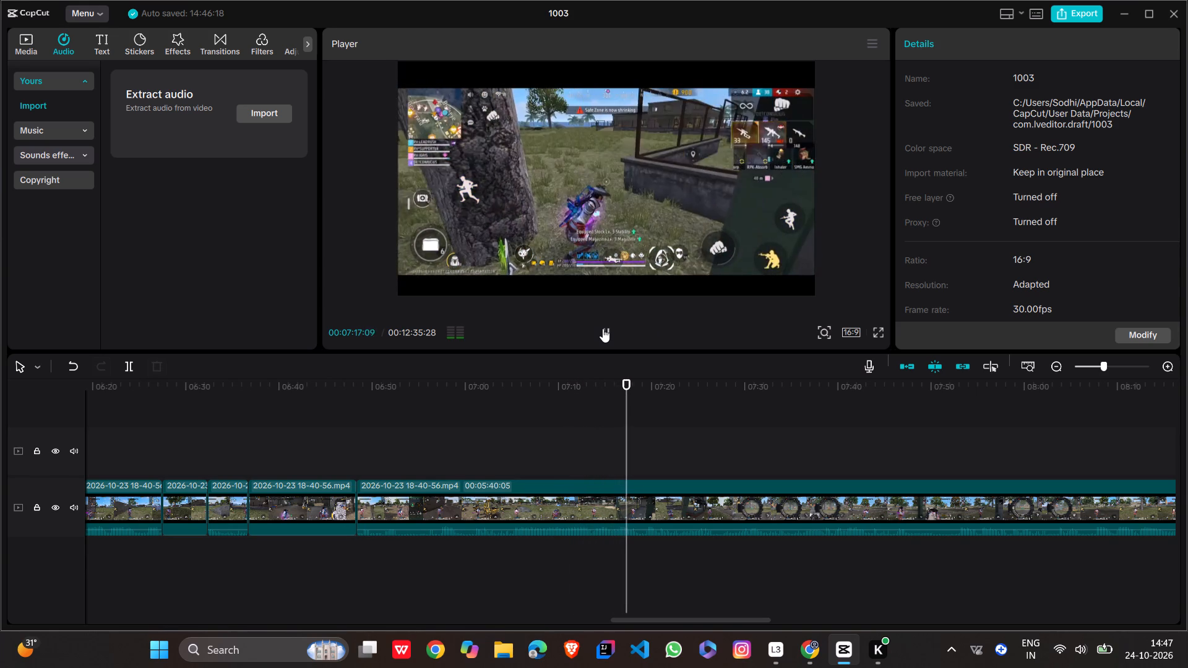
pyautogui.click(603, 328)
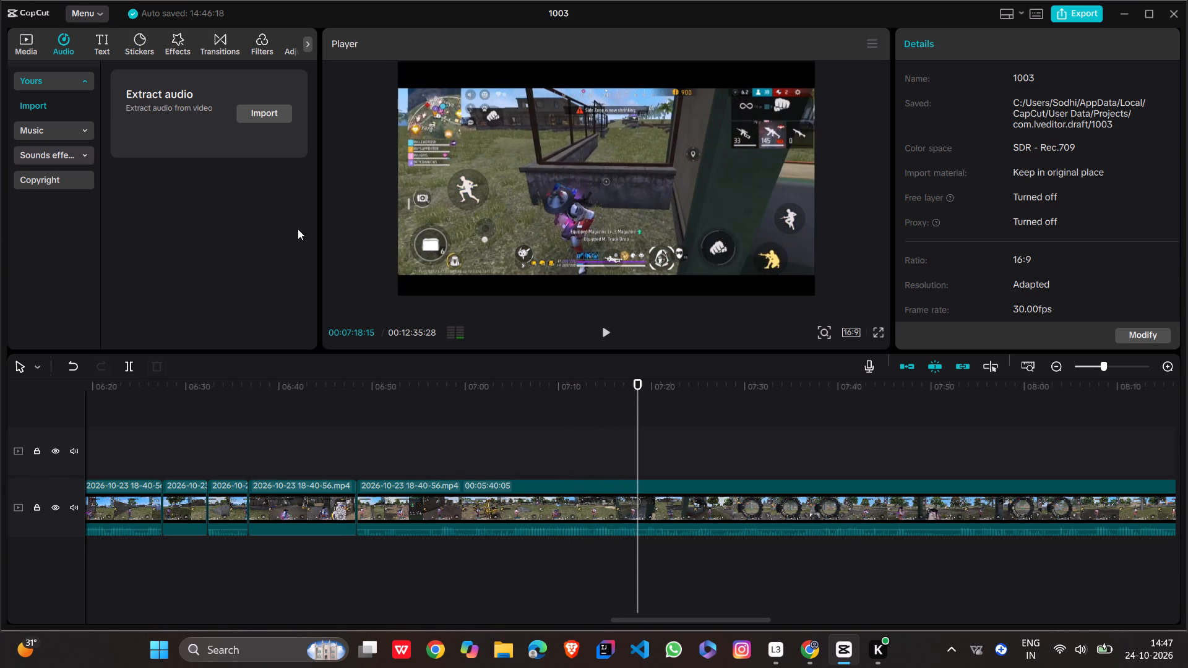
pyautogui.click(127, 366)
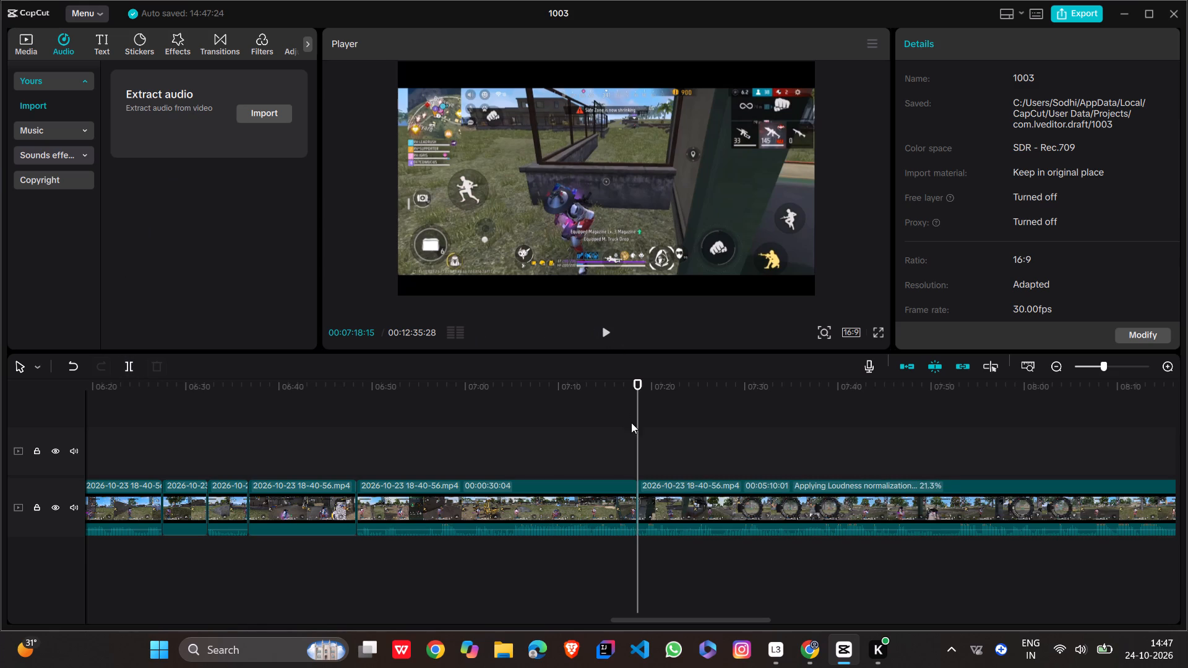
# Play on to about 00:07:23 to recheck where the unwanted voice starts and undo the split at 00:07:18:15.
pyautogui.click(603, 329)
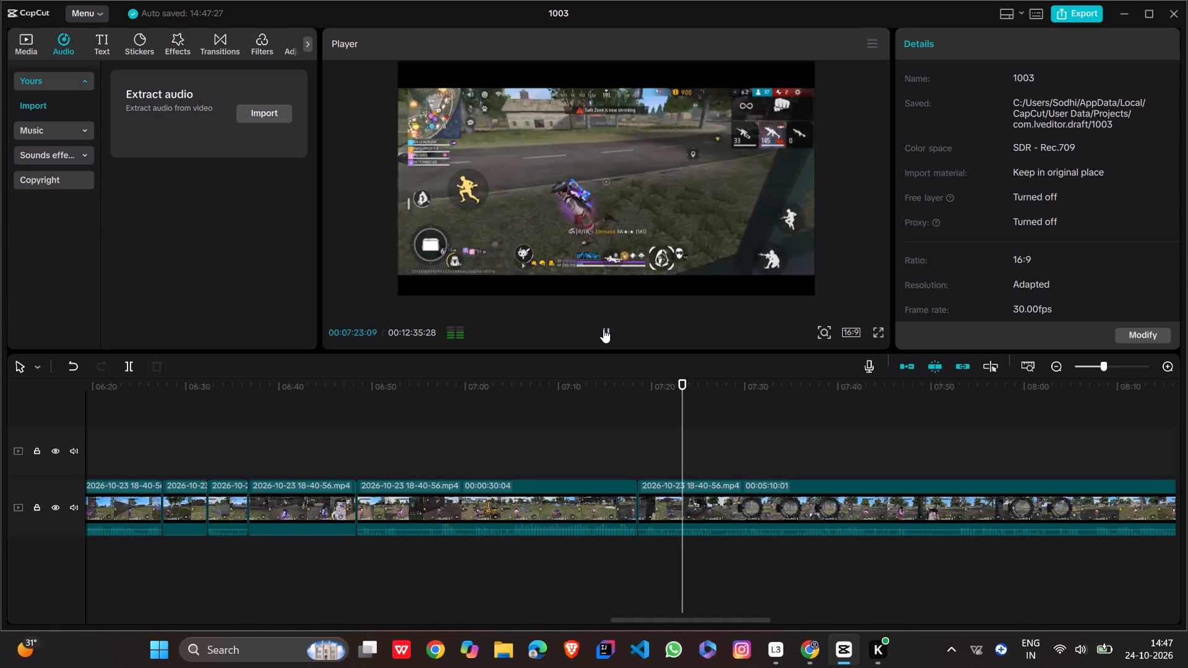
pyautogui.click(603, 329)
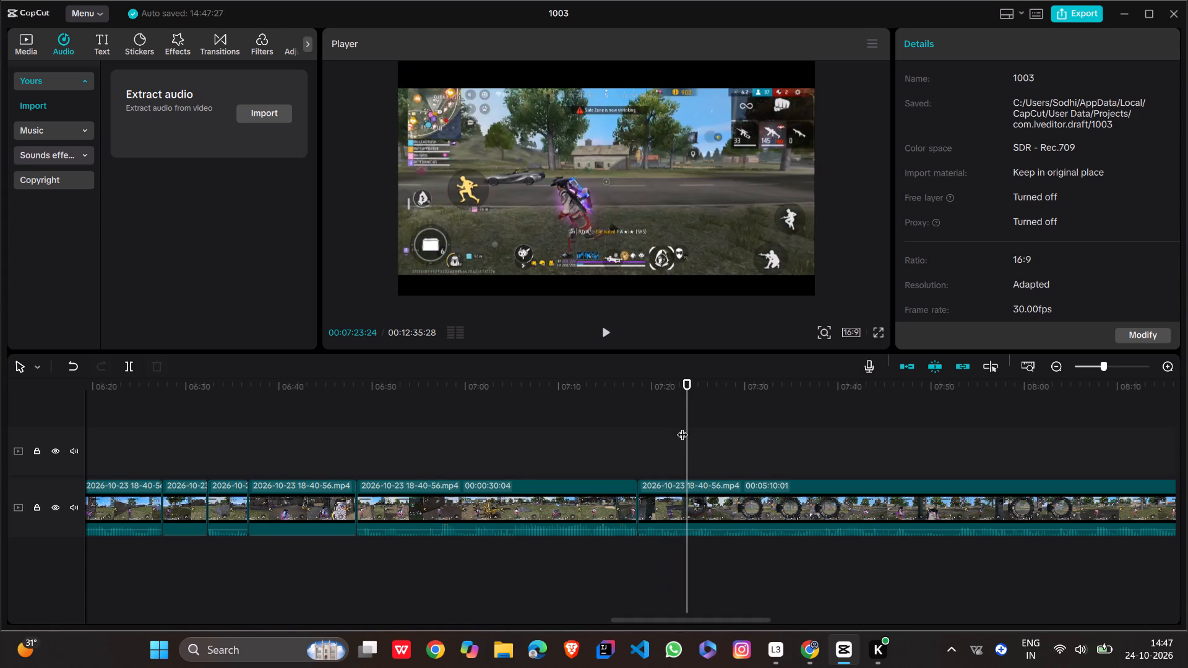
pyautogui.click(682, 427)
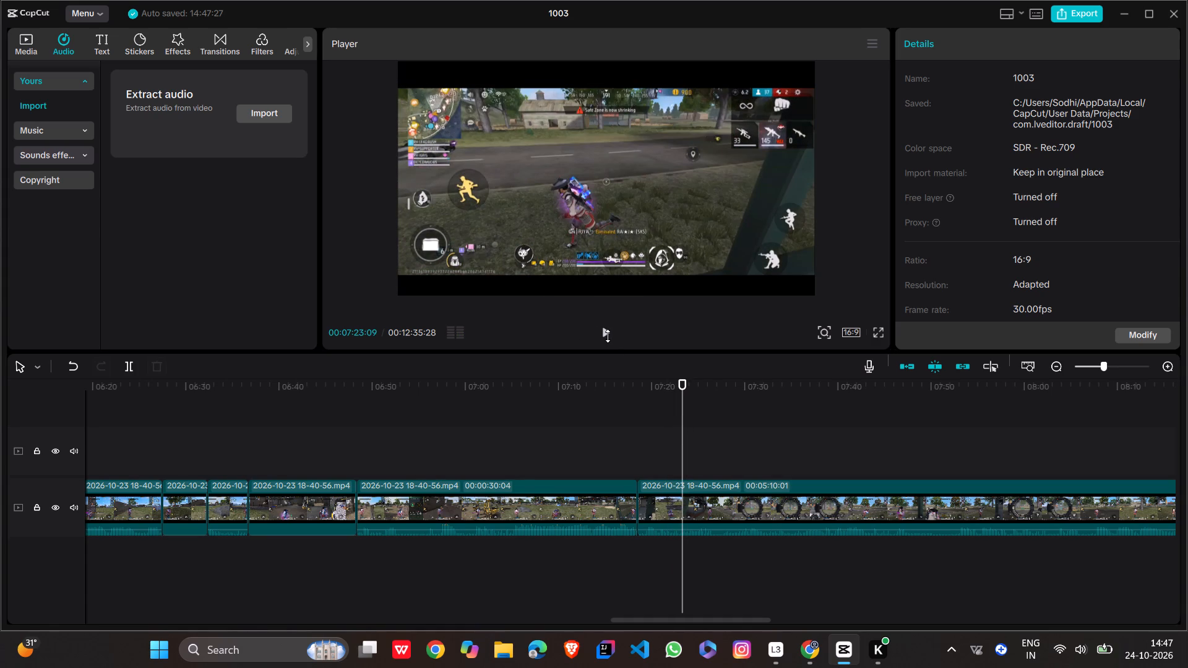
pyautogui.click(74, 361)
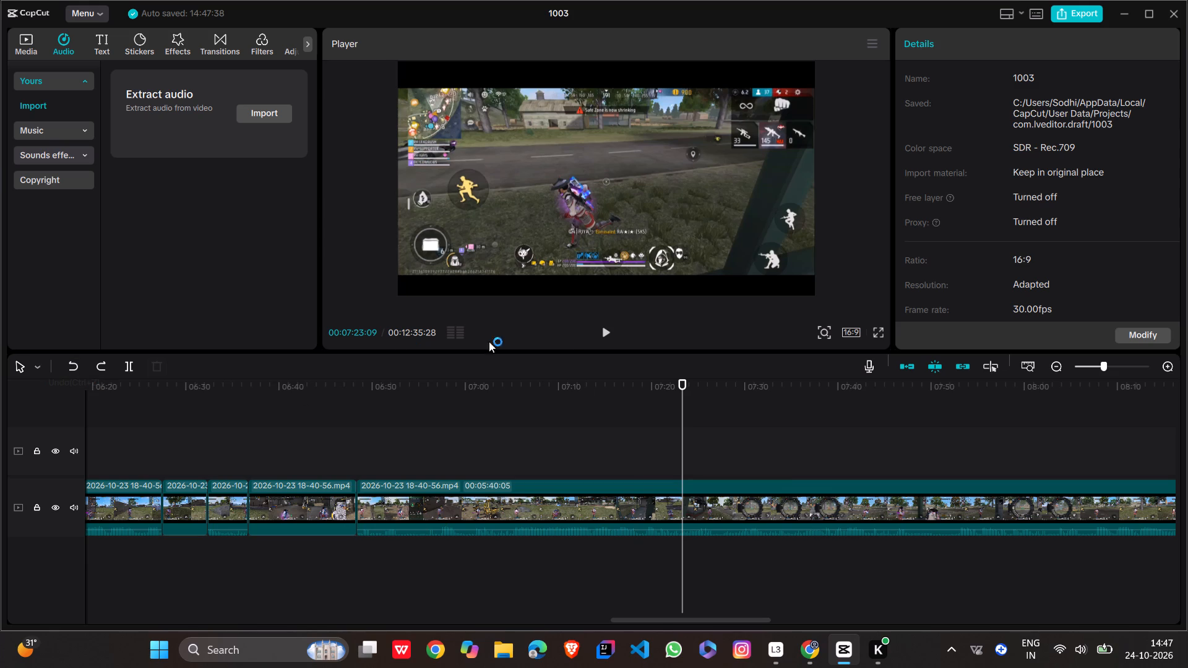
# Replay briefly from 00:07:23:09 to pin down the voice's start and split the gameplay clip at 00:07:22:14.
pyautogui.click(603, 332)
pyautogui.click(603, 332)
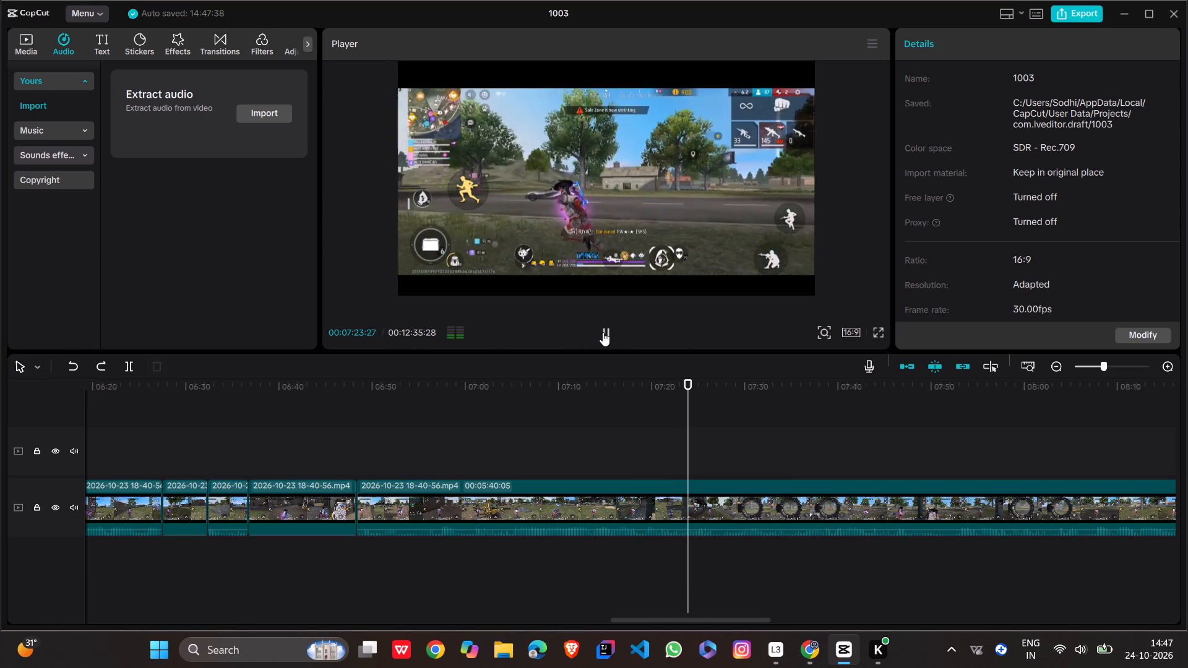
pyautogui.click(674, 434)
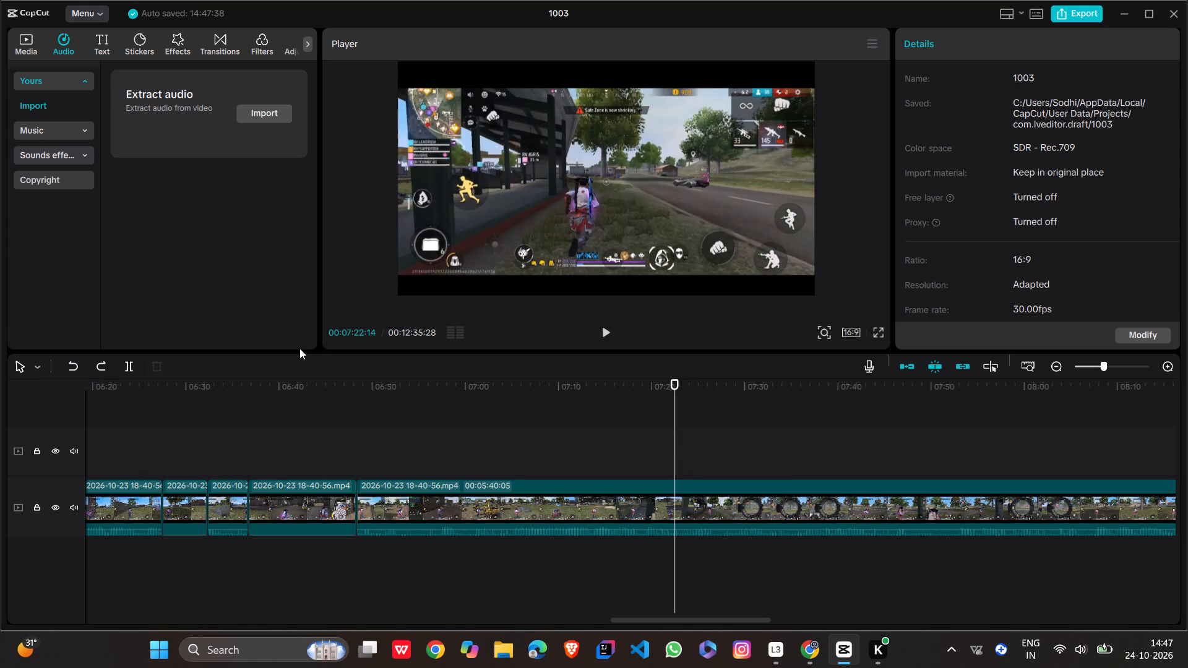
pyautogui.click(132, 368)
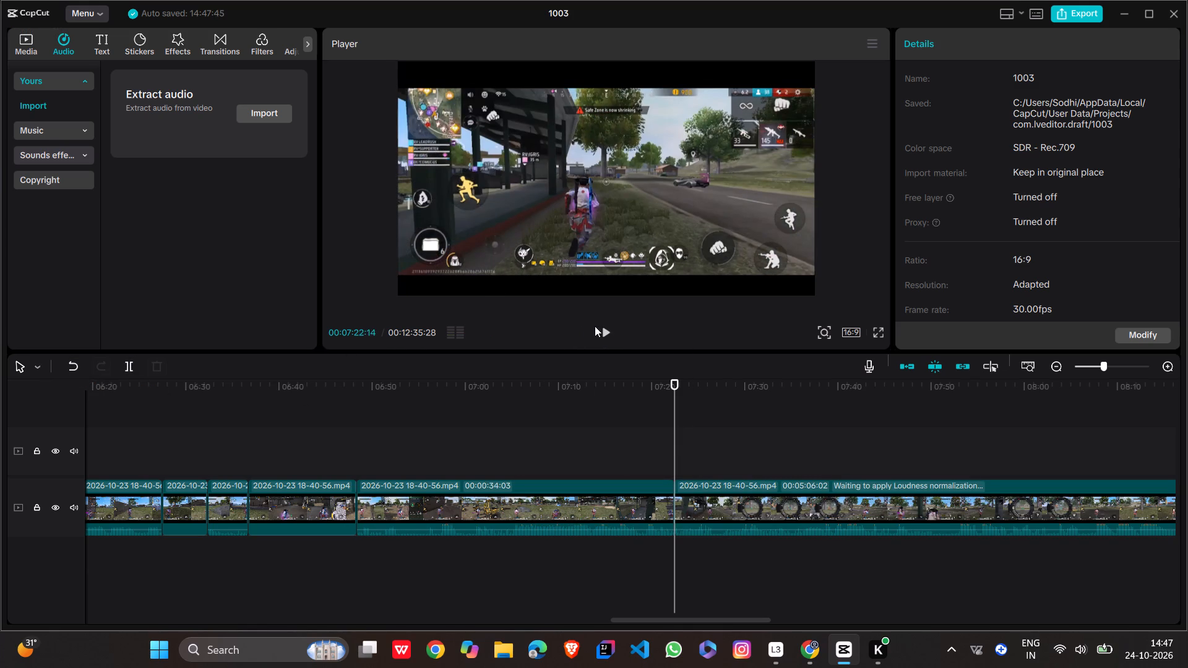
# Play on to the end of the unwanted voice and split the gameplay clip at 00:07:26:24.
pyautogui.click(607, 326)
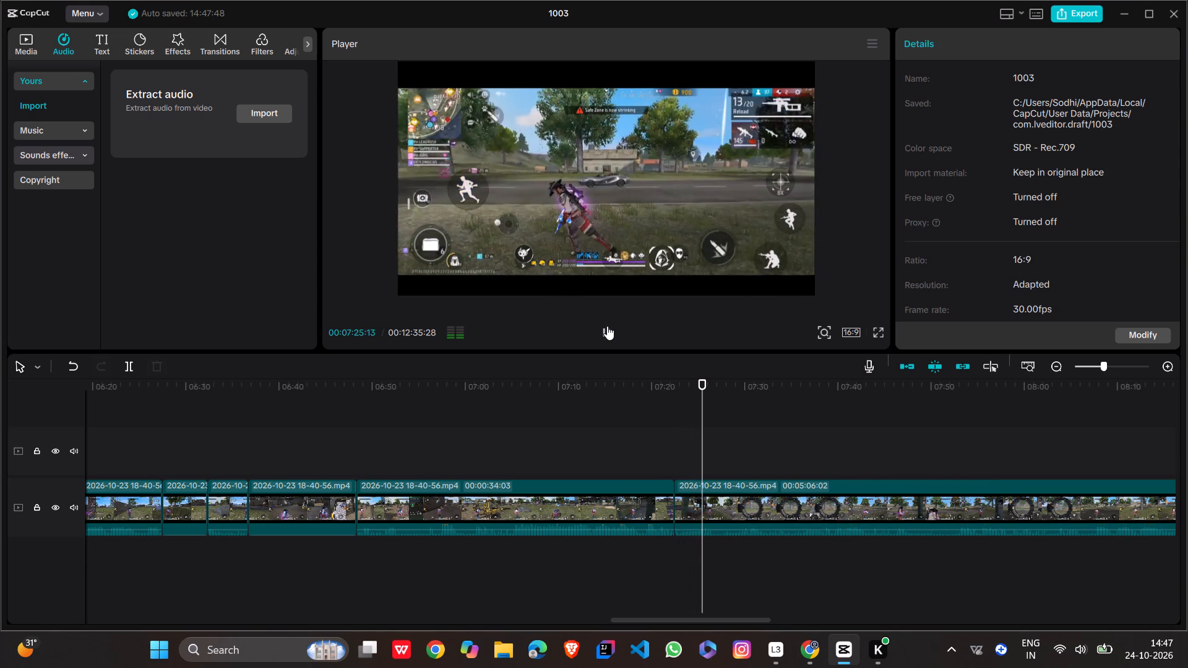
pyautogui.click(607, 326)
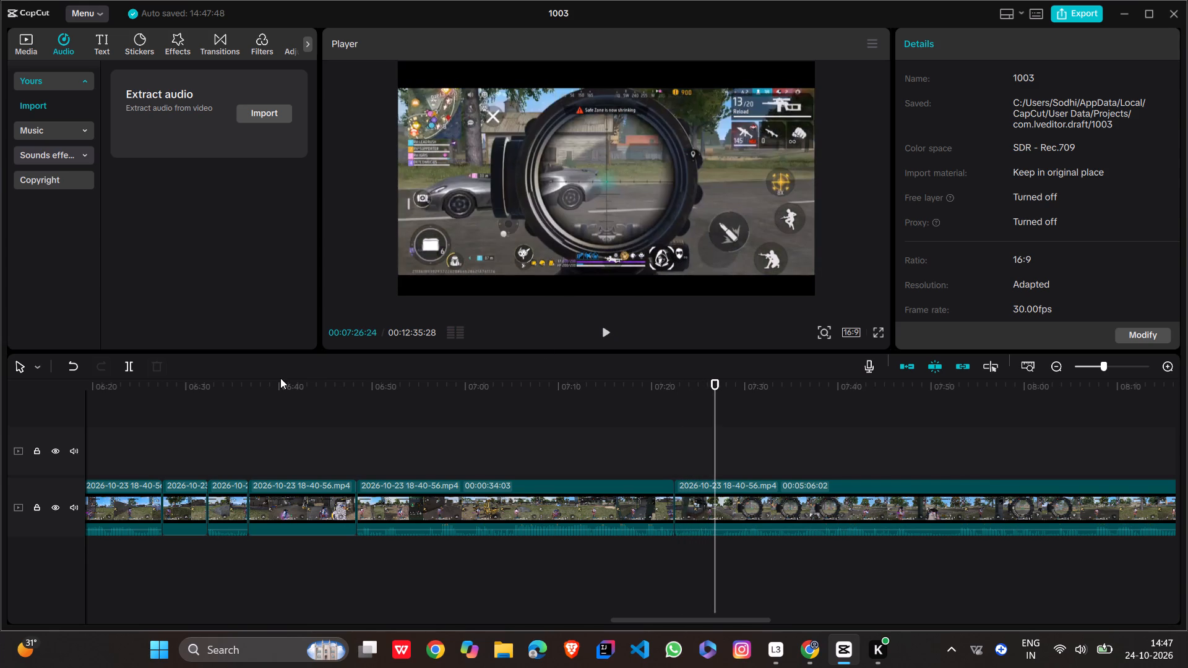
pyautogui.click(130, 366)
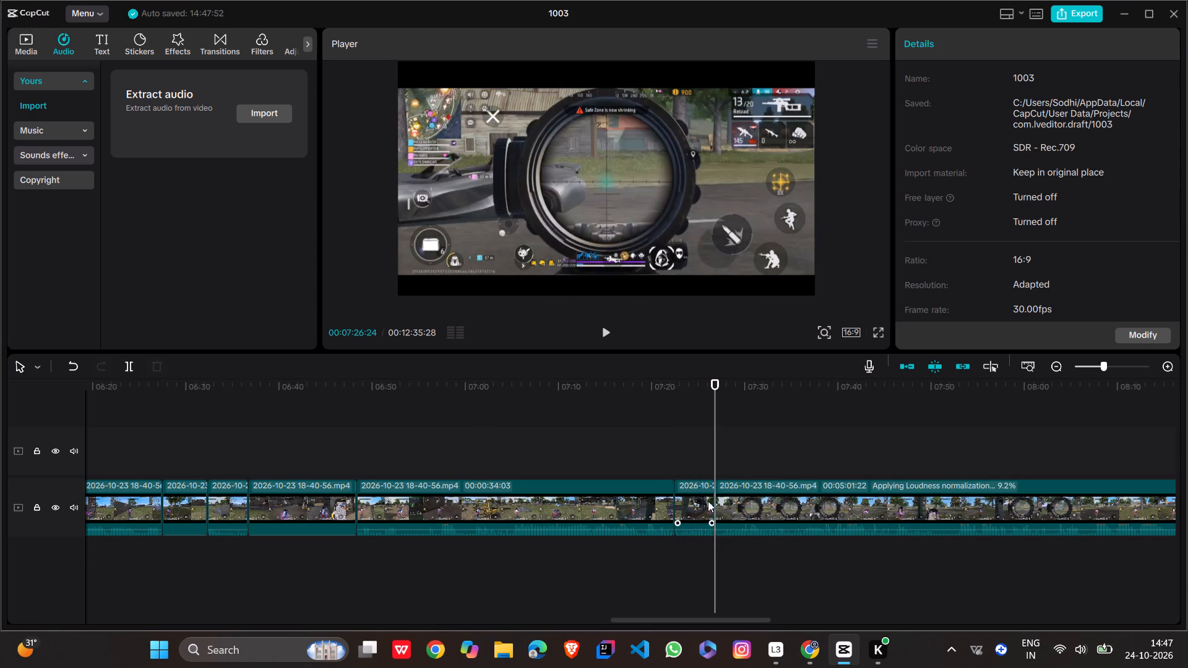
# Lower the audio volume of the segment between 00:07:22:14 and 00:07:26:24 to the minimum.
pyautogui.click(702, 505)
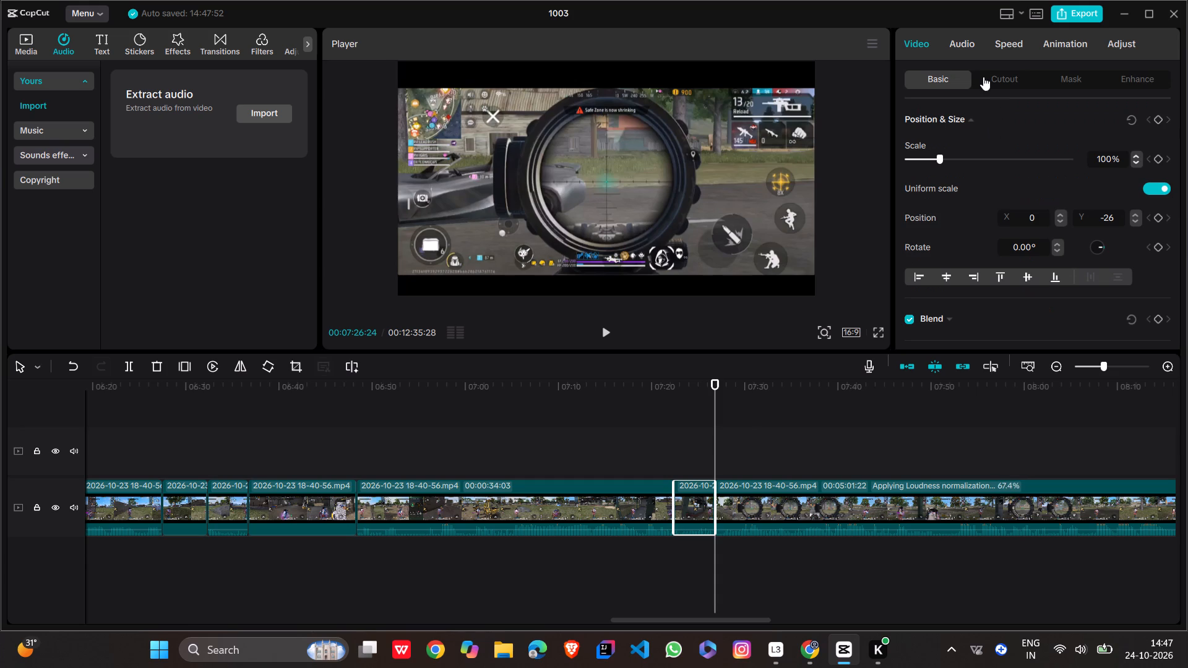
pyautogui.click(971, 49)
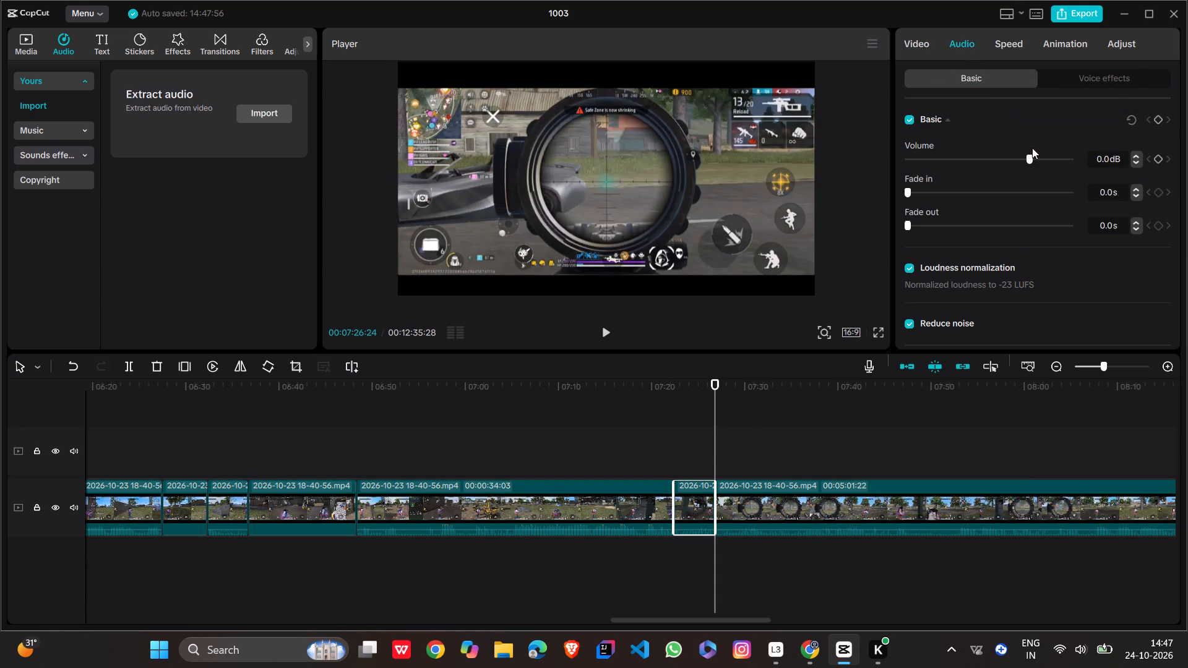
pyautogui.moveTo(1029, 162); pyautogui.dragTo(881, 181)
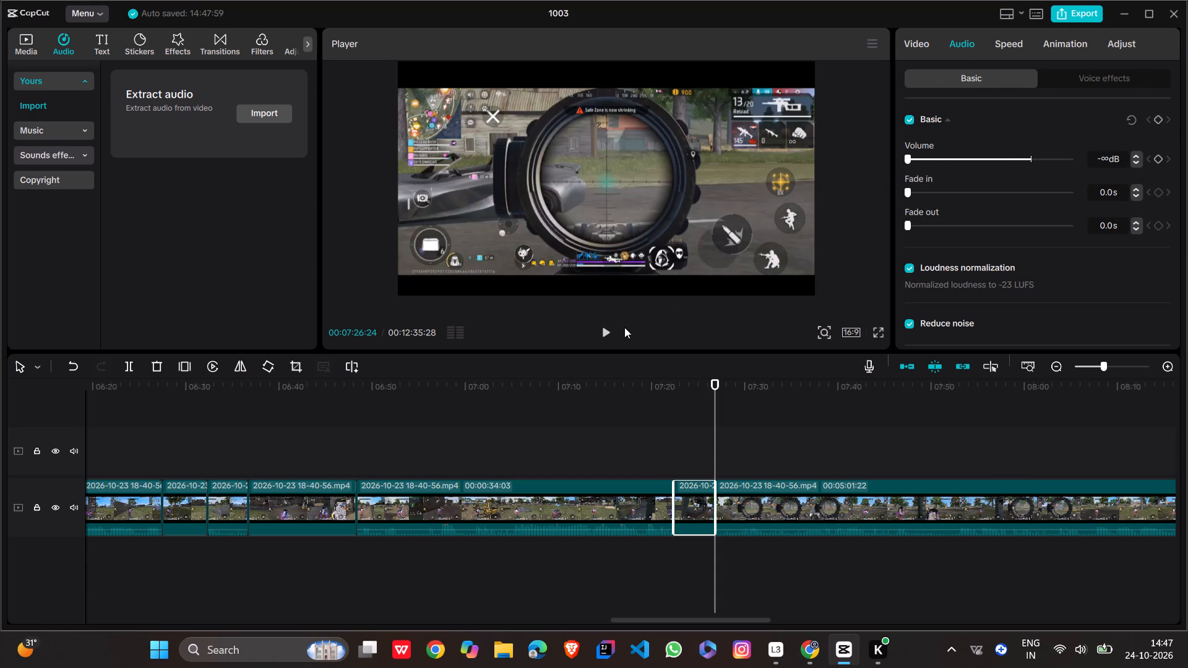
# Play on from 00:07:26:24 past about 00:07:33, listening for the next unwanted voice.
pyautogui.click(613, 333)
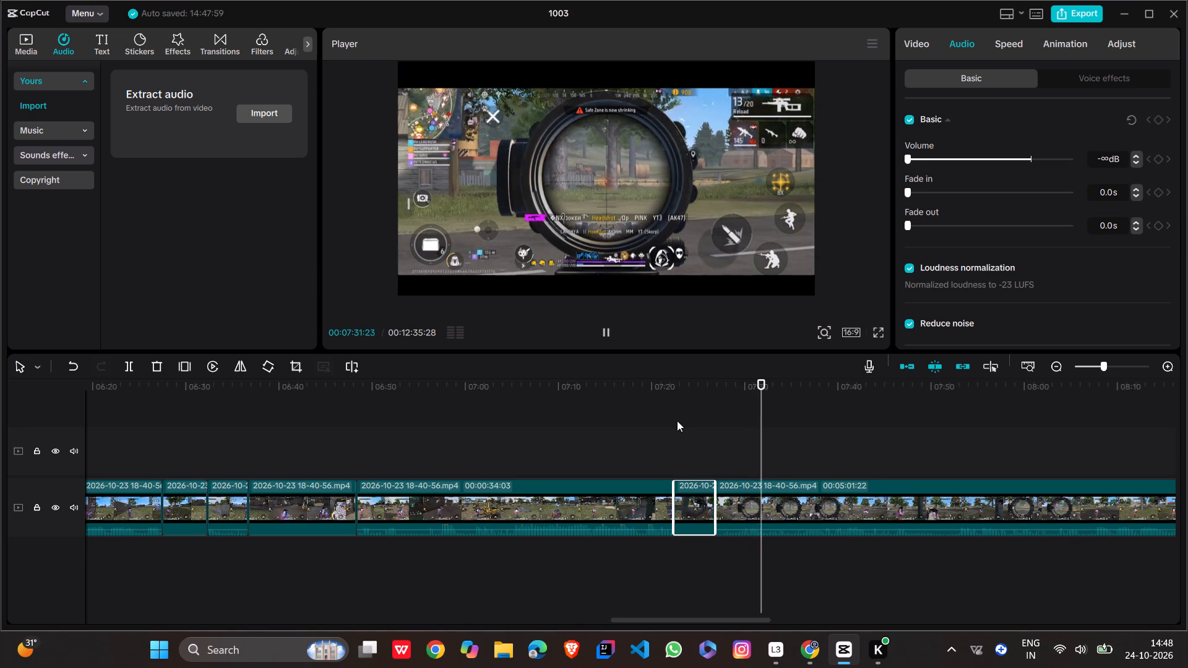
pyautogui.hscroll(-1, 677, 421)
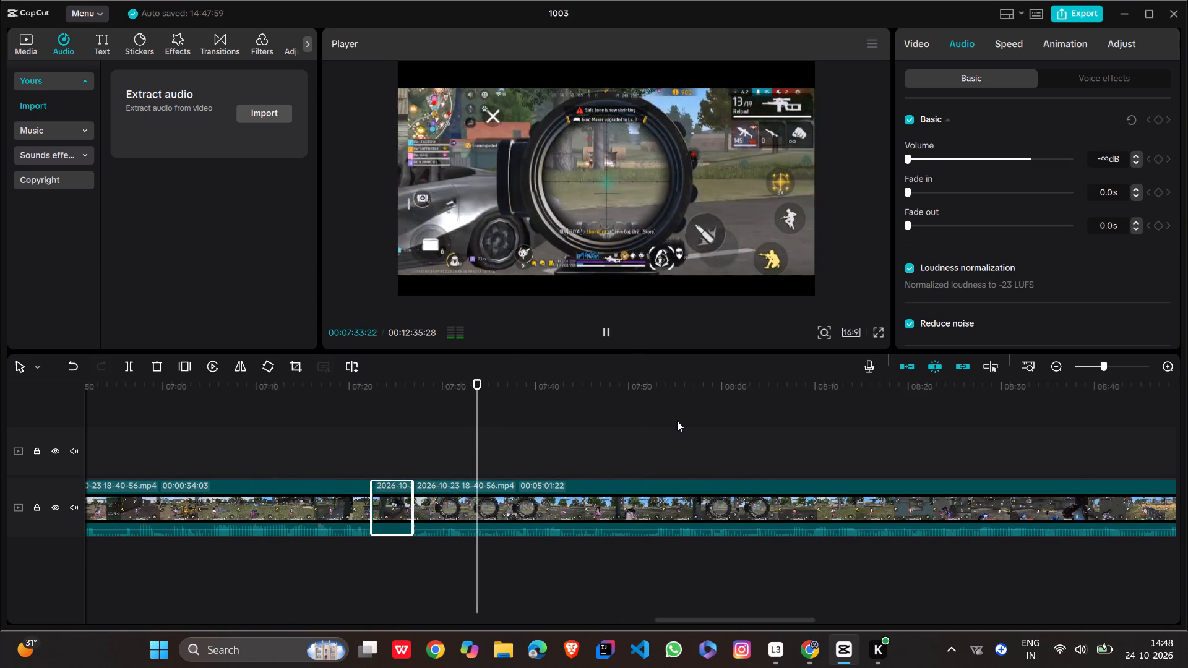
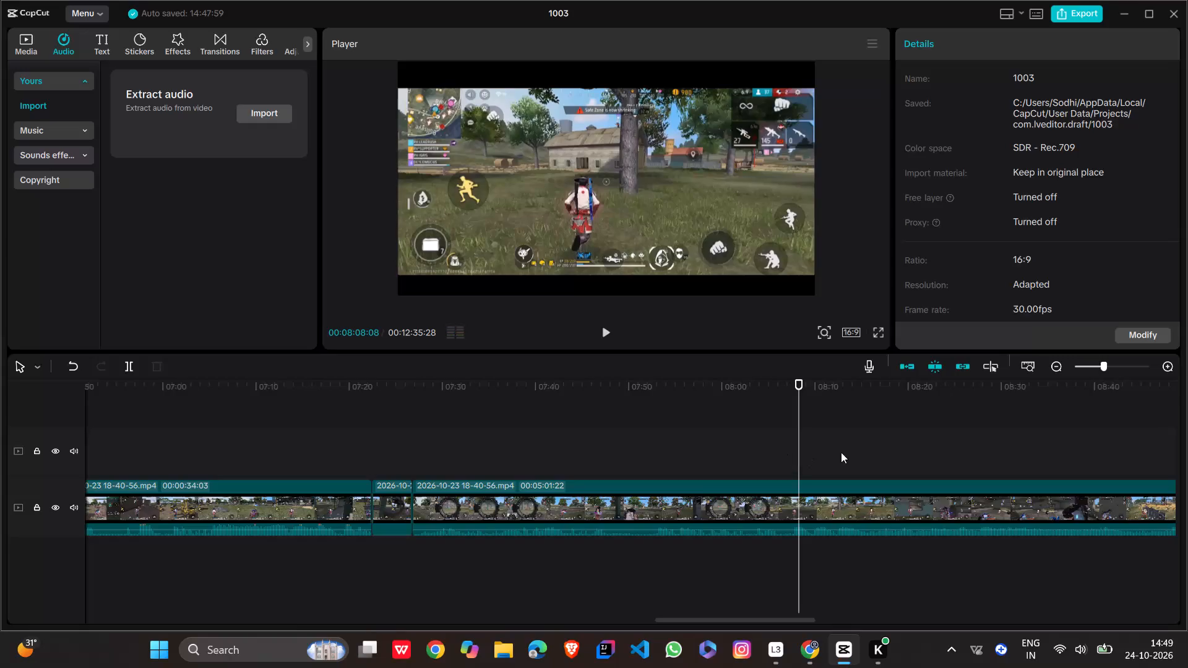
# Play the footage from 00:08:46:22, locate the start of the next unwanted voice and split the gameplay clip at 00:09:03:05.
pyautogui.click(1157, 458)
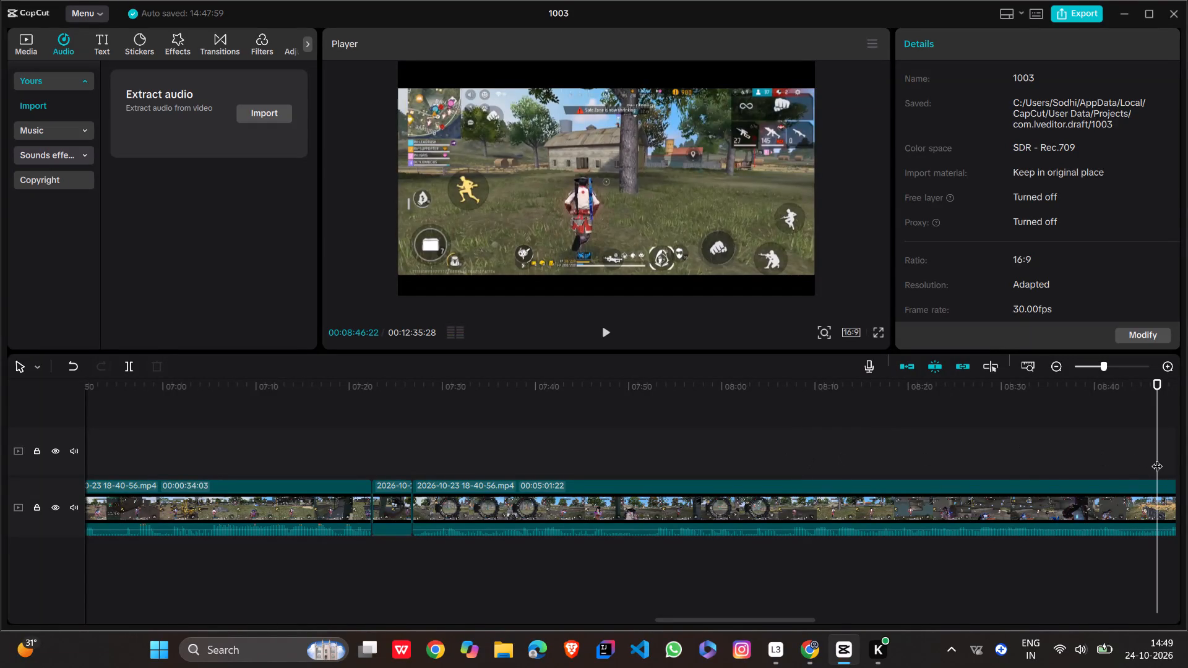
pyautogui.click(611, 334)
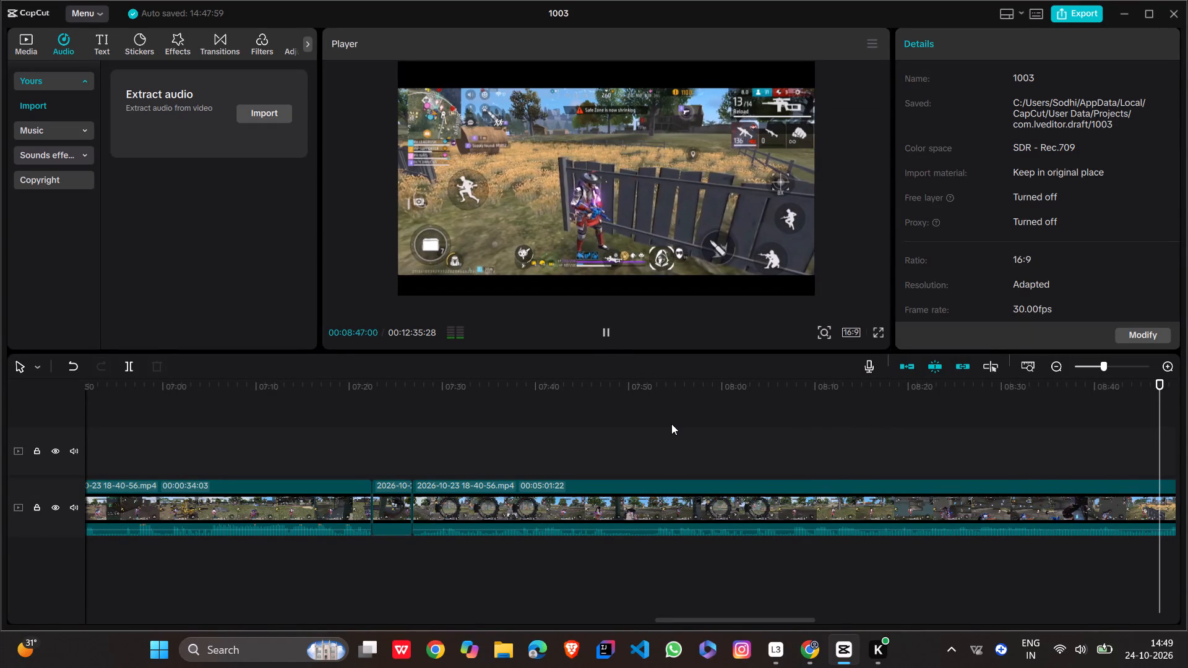
pyautogui.hscroll(-2, 671, 424)
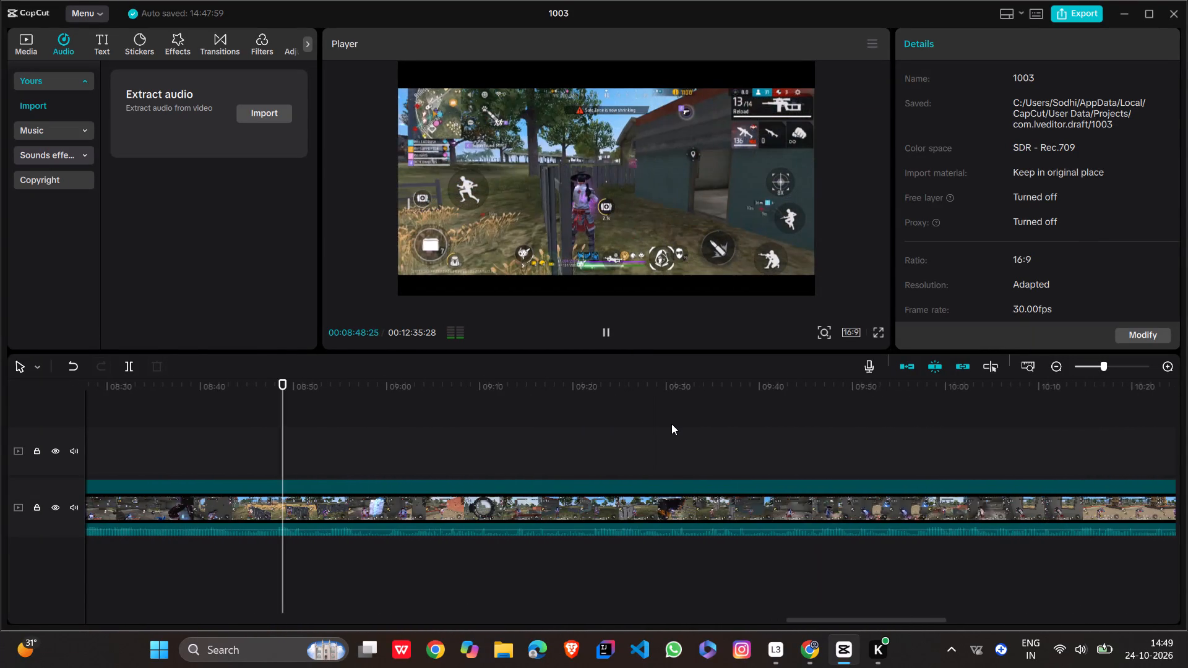
pyautogui.hscroll(-1, 671, 424)
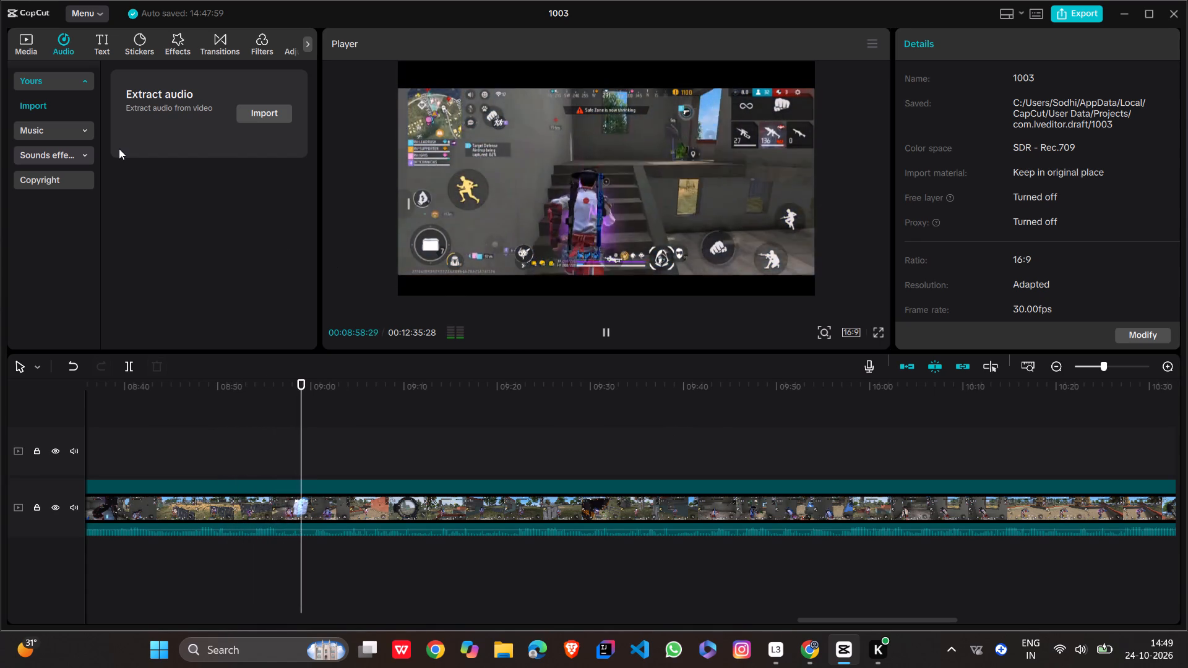
pyautogui.click(34, 45)
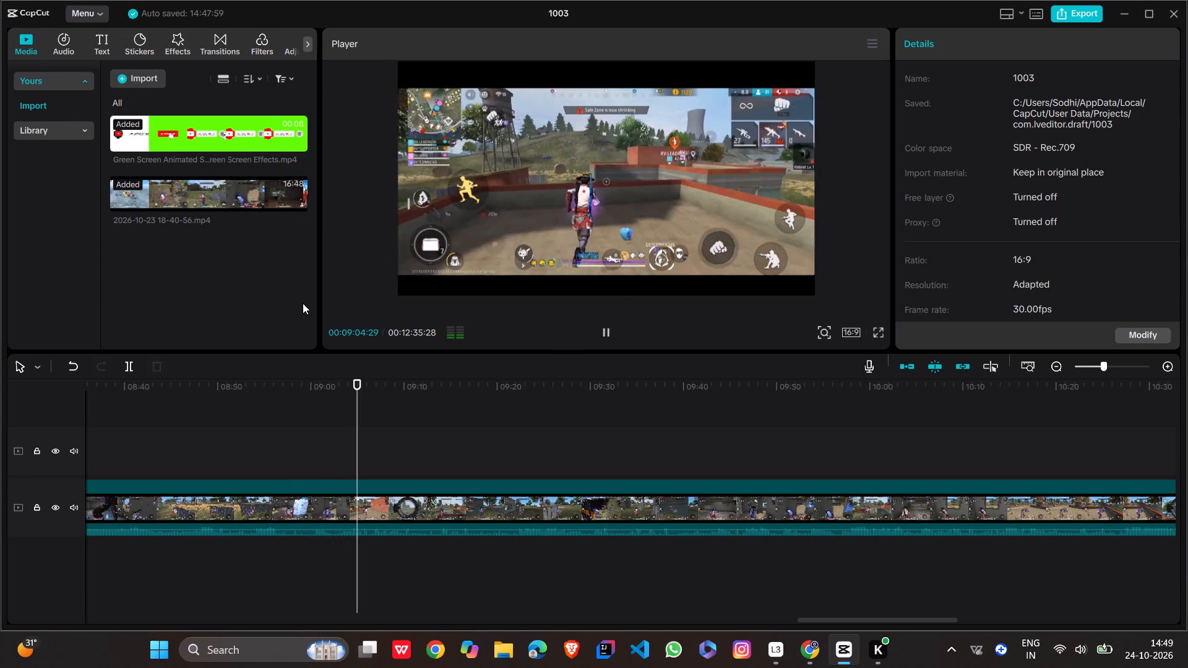
pyautogui.click(340, 451)
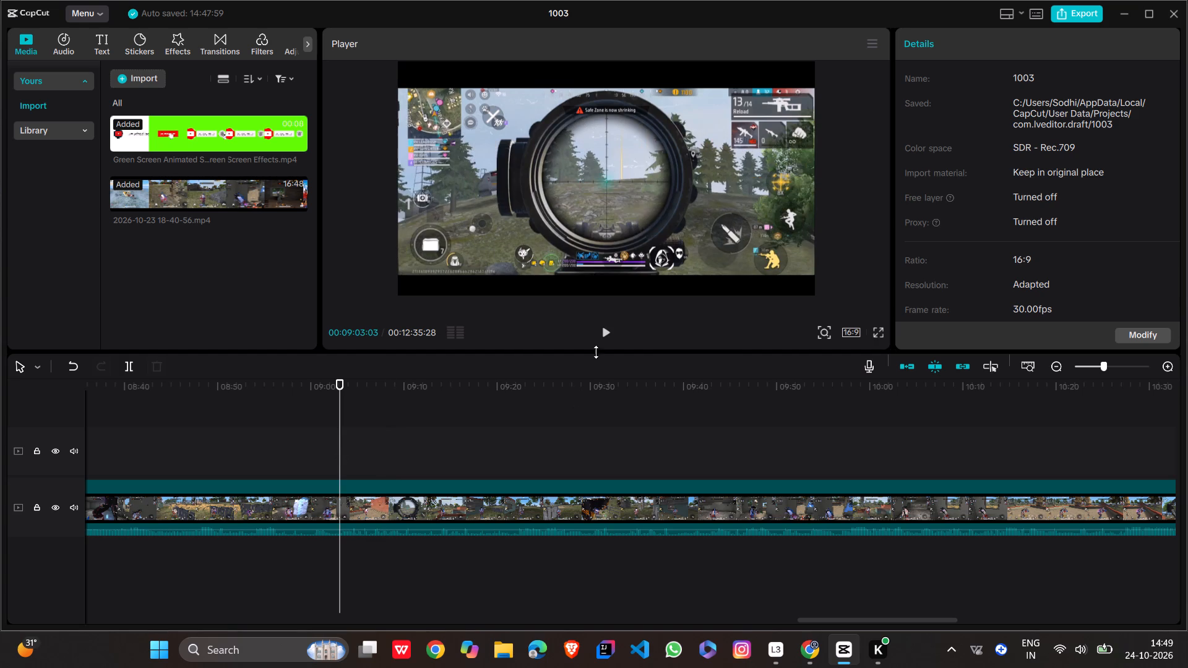
pyautogui.click(606, 326)
pyautogui.click(606, 326)
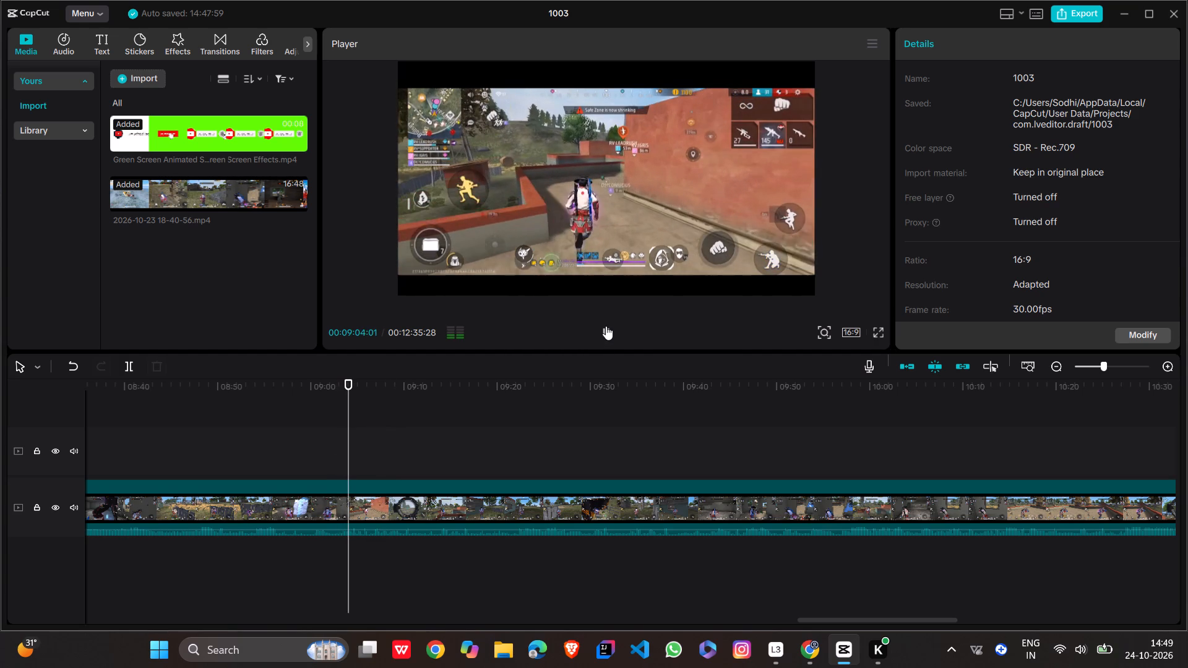
pyautogui.click(340, 435)
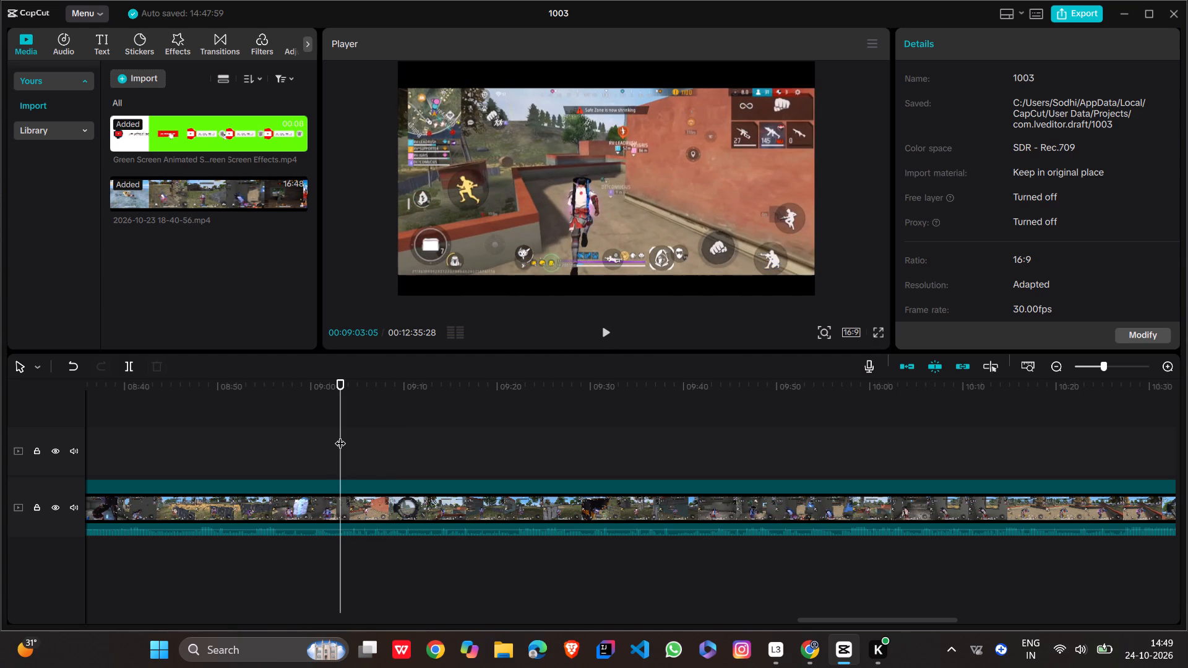
pyautogui.click(127, 370)
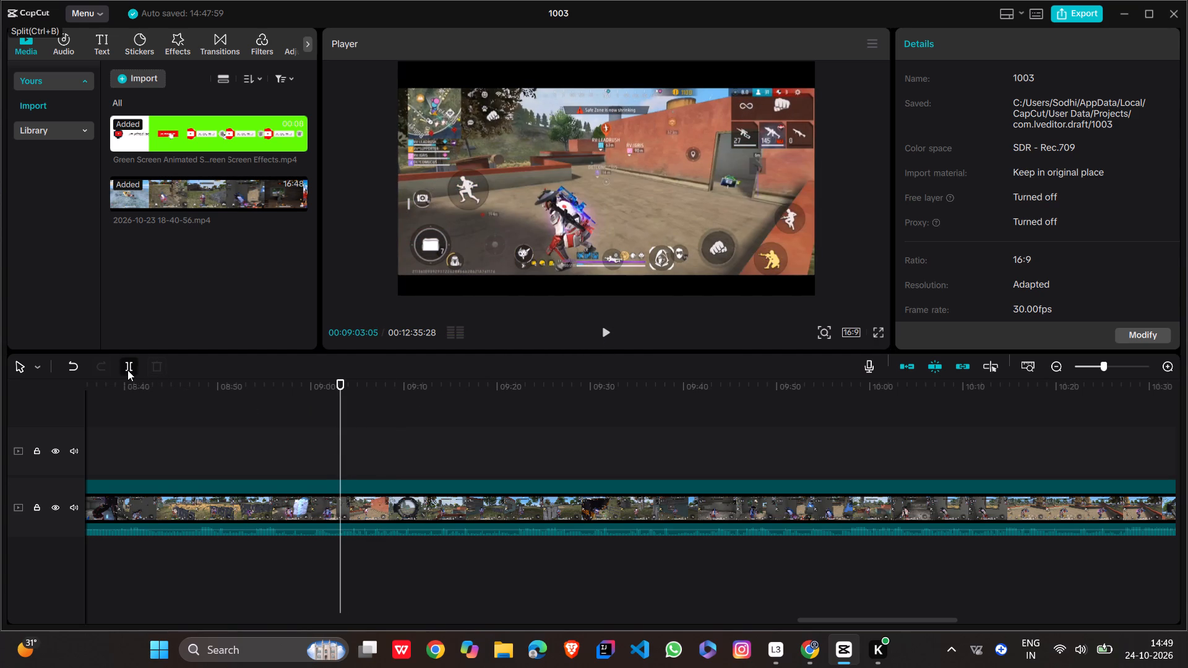
# Play on to the end of the unwanted voice and split the gameplay clip at 00:09:06:01.
pyautogui.click(606, 333)
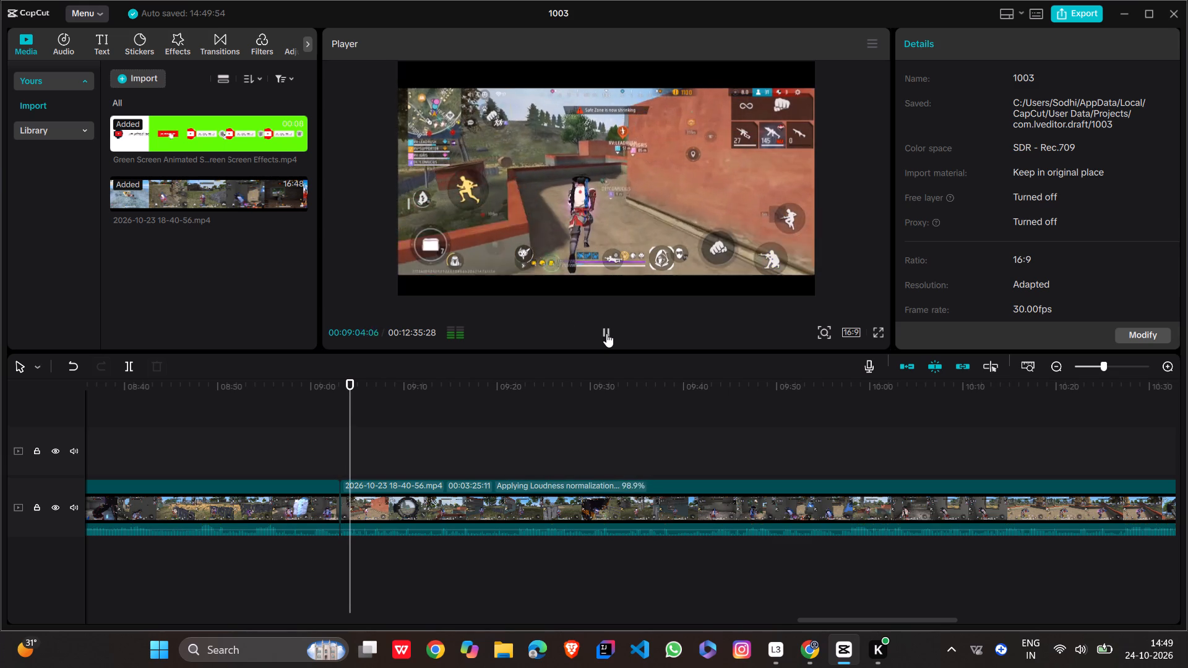
pyautogui.click(606, 333)
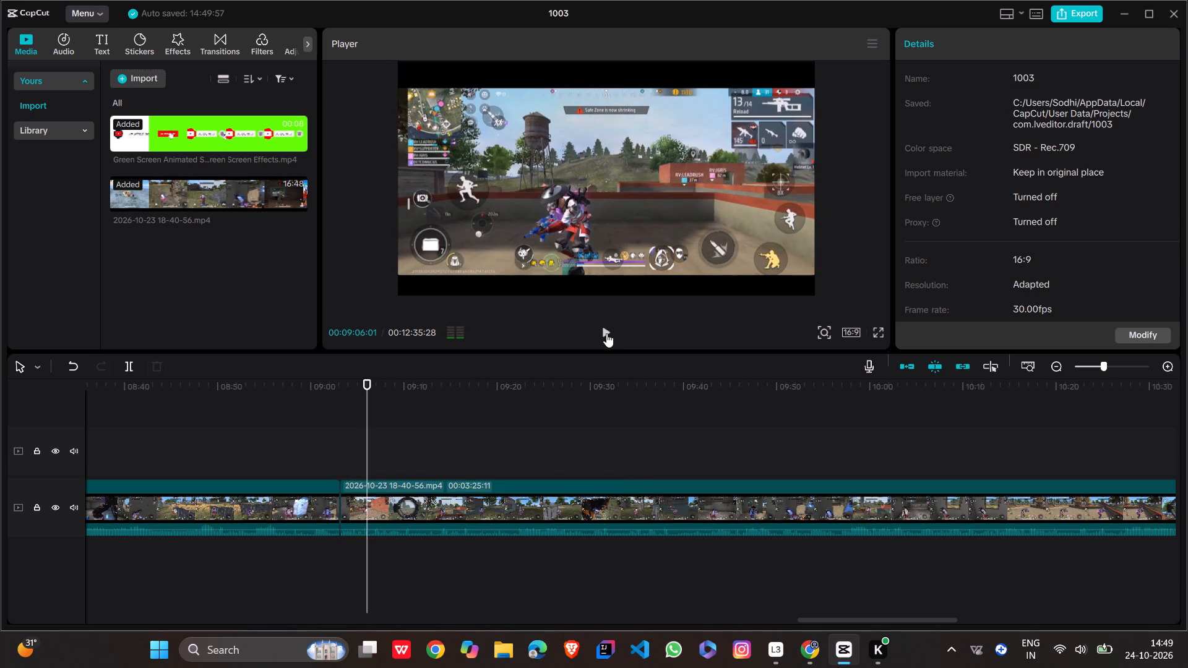
pyautogui.click(129, 367)
# Lower the audio volume of the segment between 00:09:03:05 and 00:09:06:01 to the minimum.
pyautogui.click(354, 498)
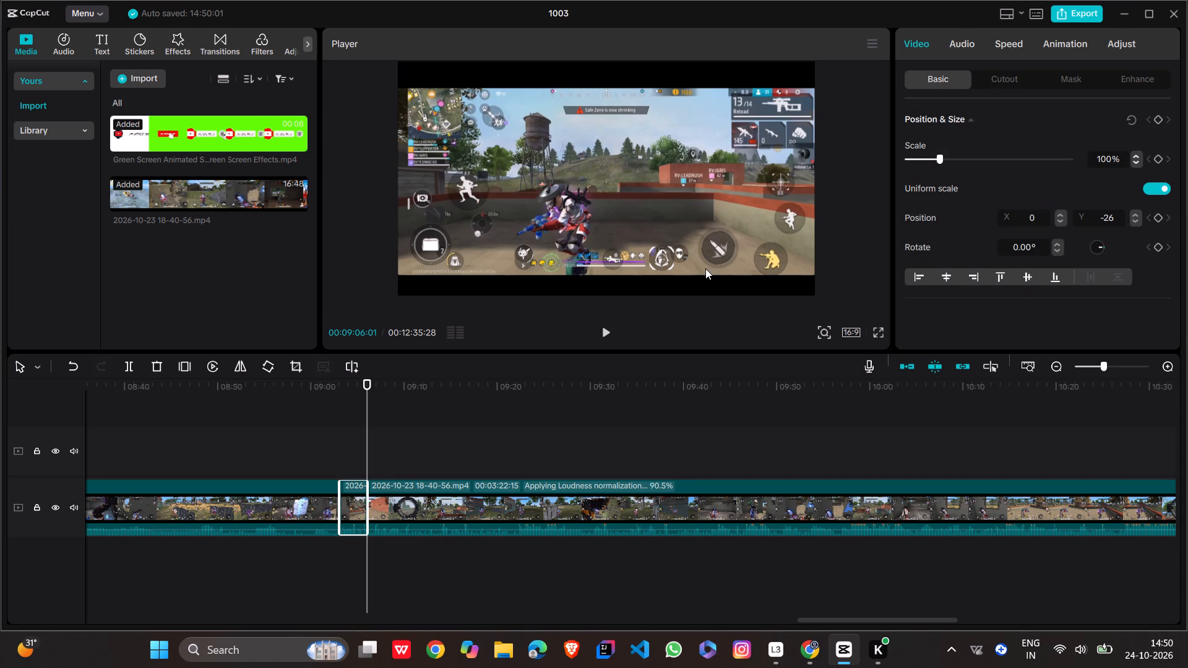
pyautogui.click(975, 49)
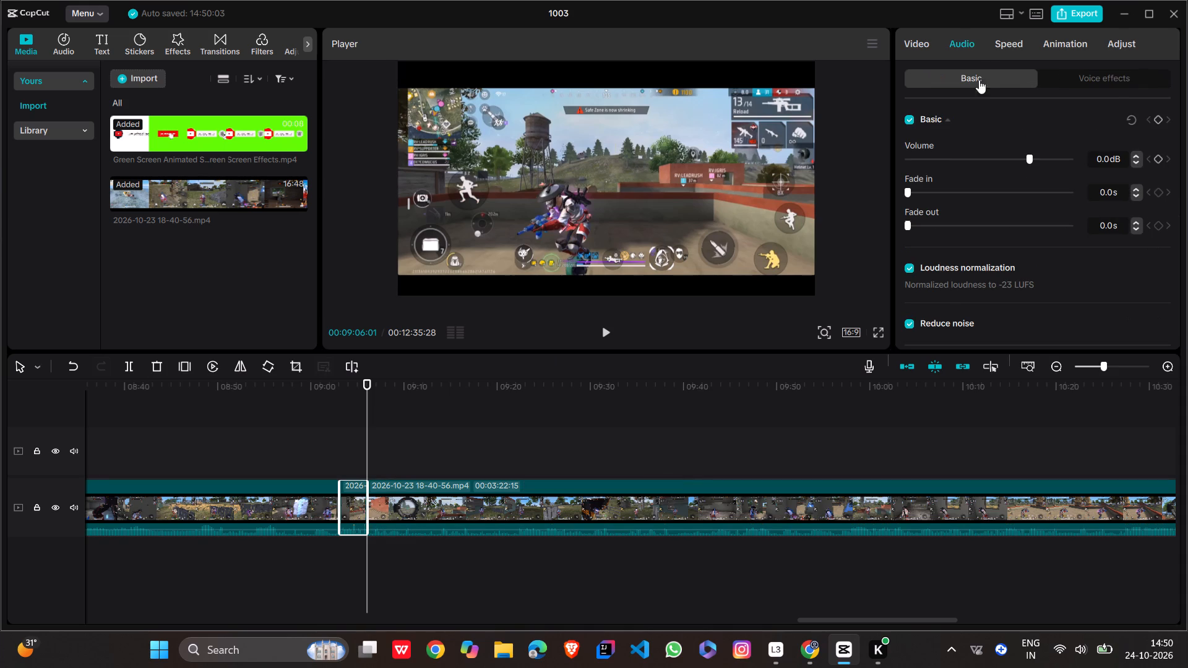
pyautogui.moveTo(1030, 155); pyautogui.dragTo(869, 149)
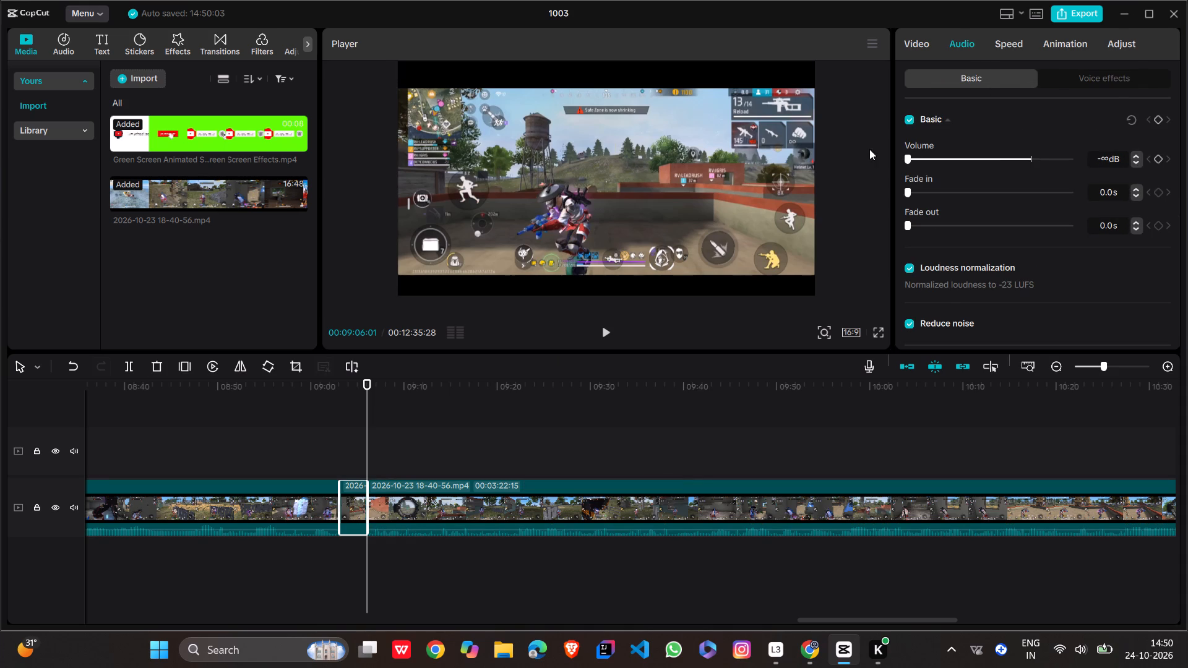
# Play on from 00:09:06:01 to about 00:09:22, listening for the next unwanted voice.
pyautogui.click(608, 329)
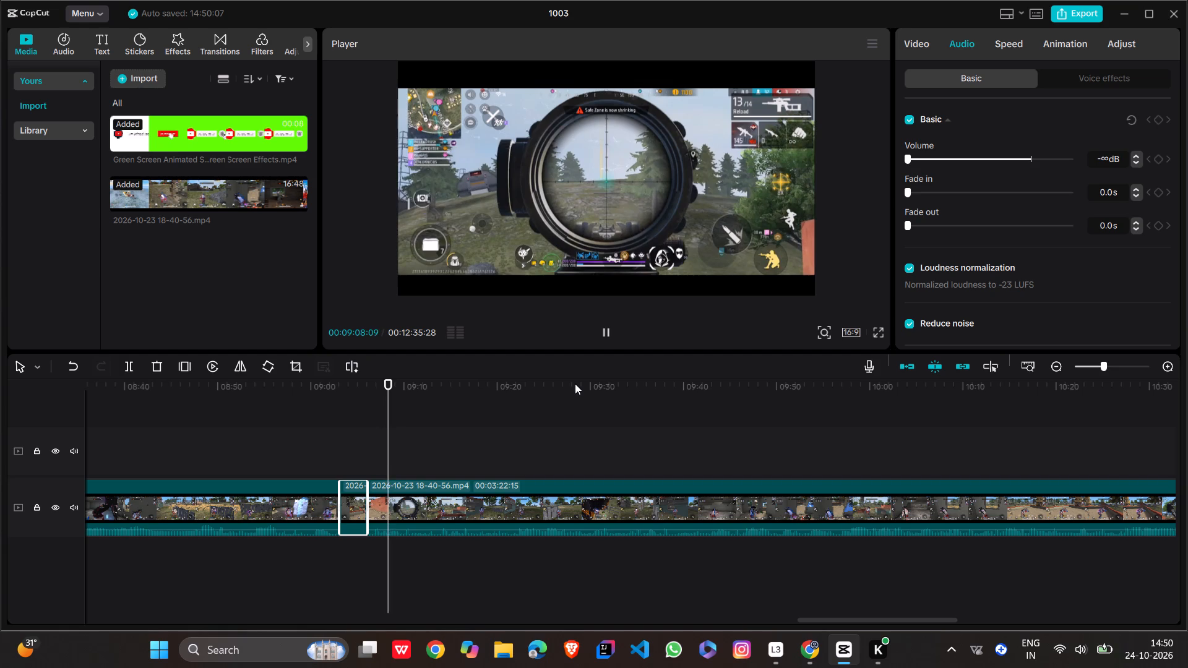
pyautogui.click(582, 362)
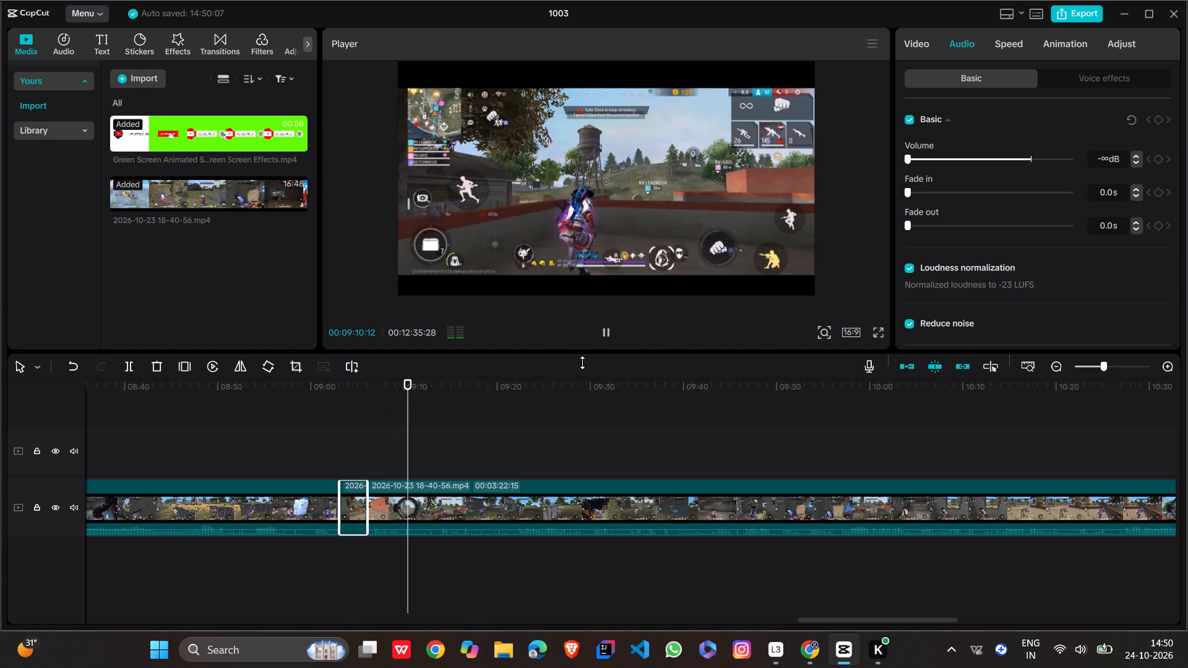
pyautogui.click(567, 309)
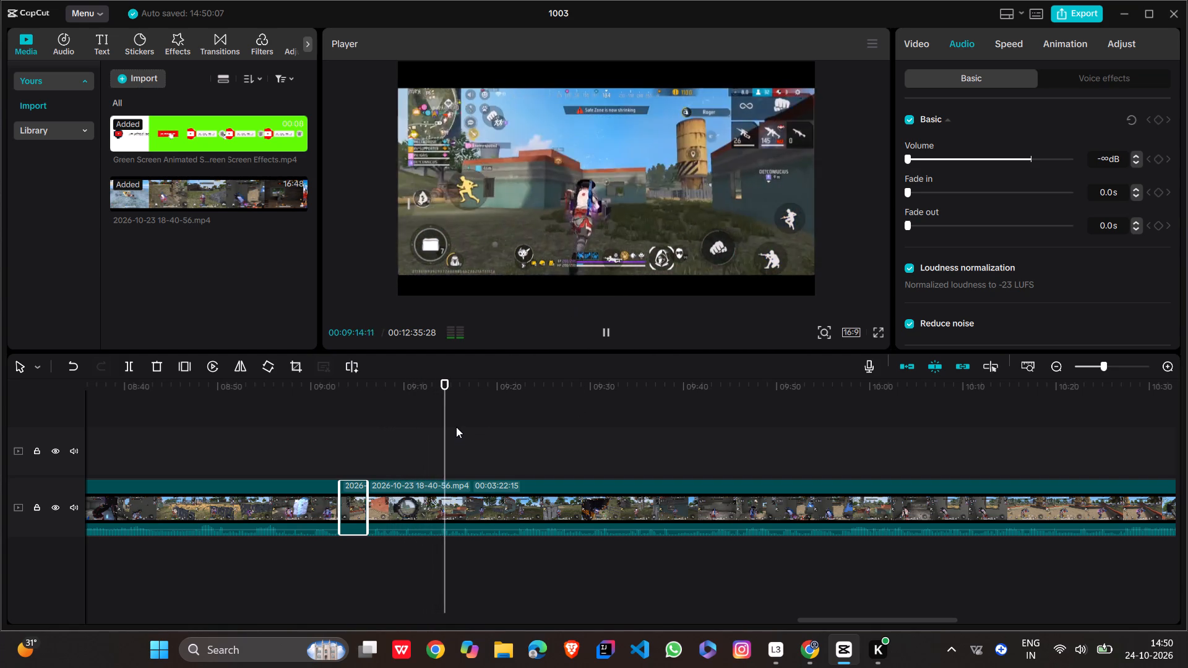
pyautogui.click(454, 424)
pyautogui.click(447, 424)
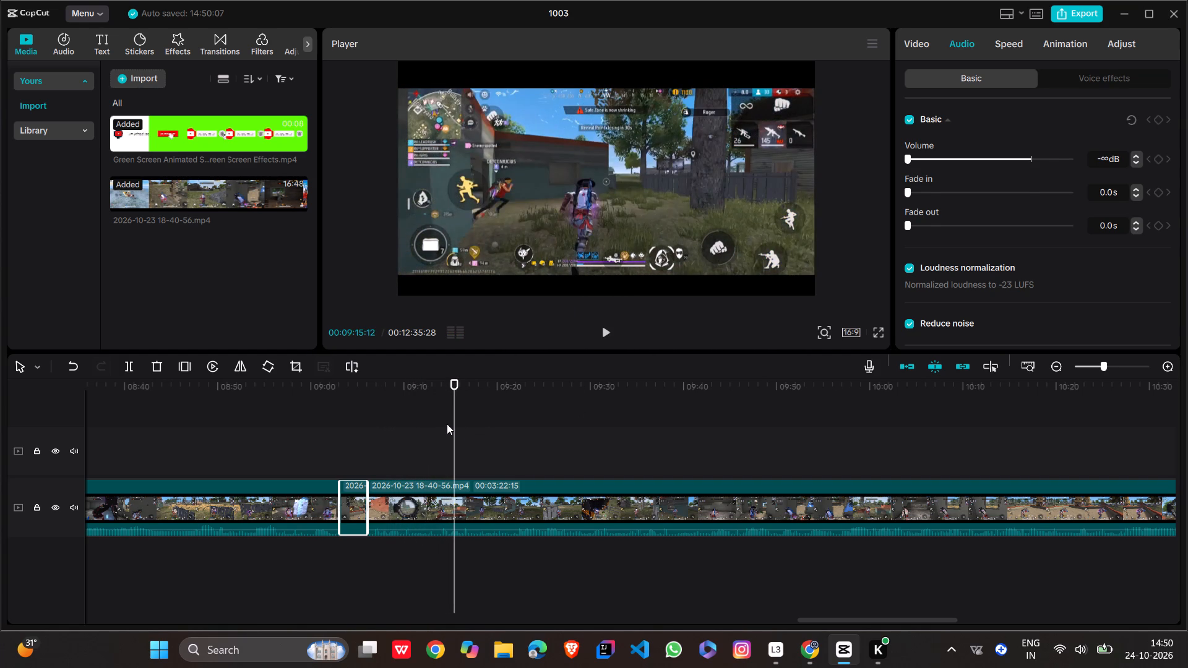
pyautogui.click(600, 327)
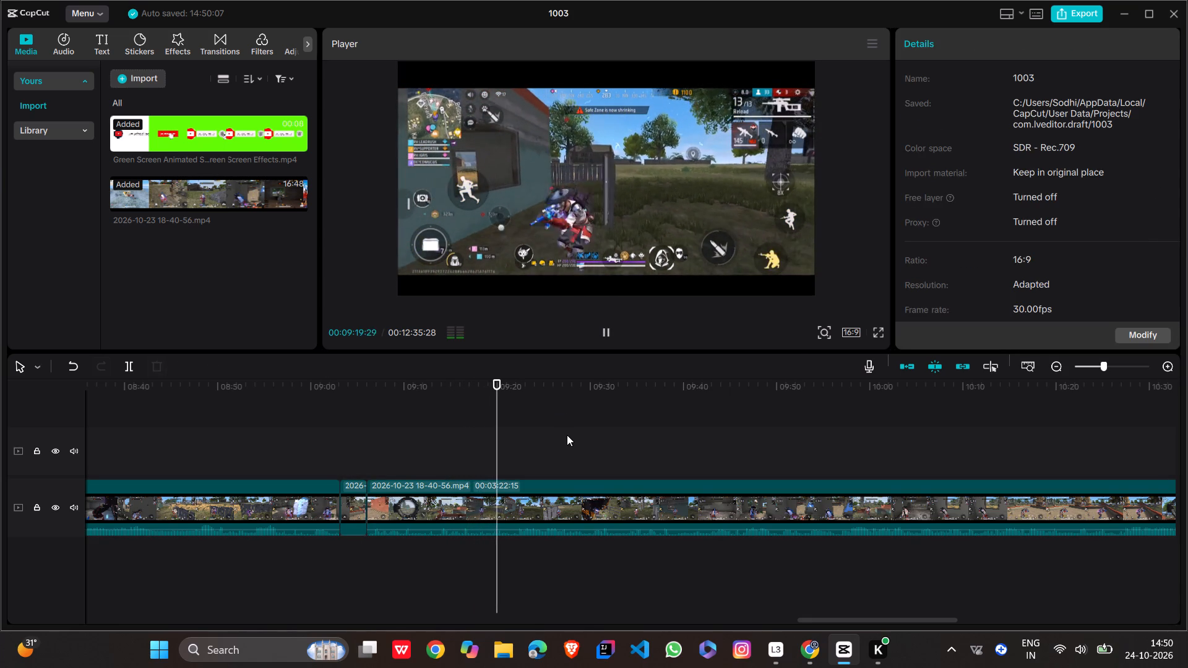
pyautogui.click(607, 334)
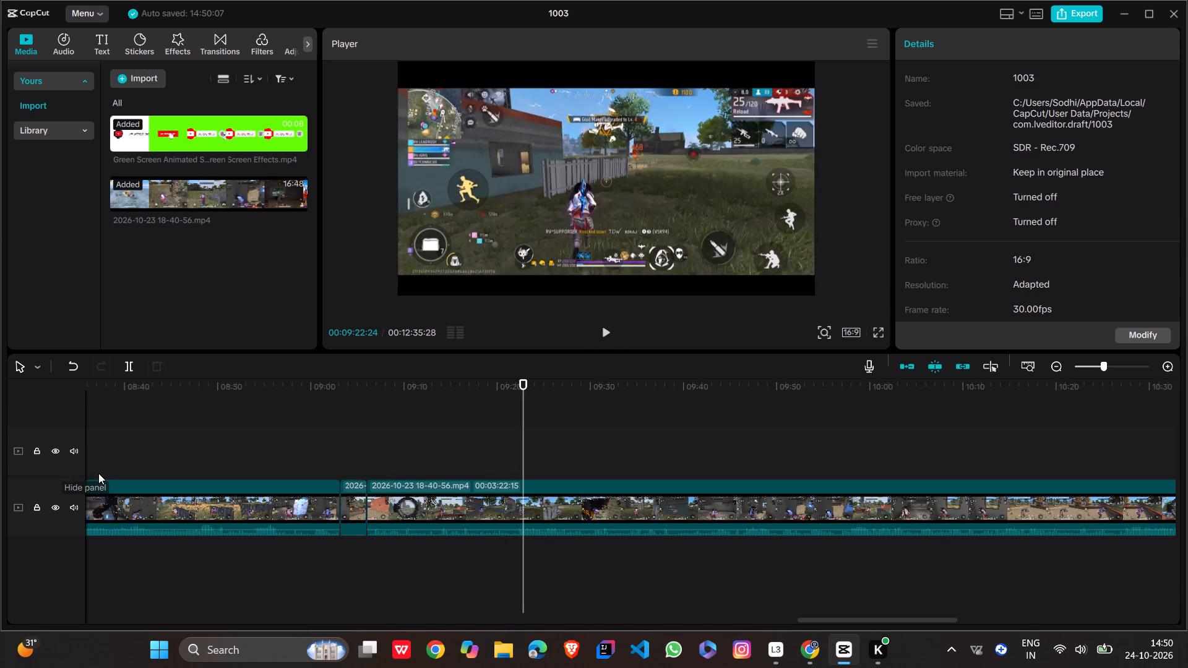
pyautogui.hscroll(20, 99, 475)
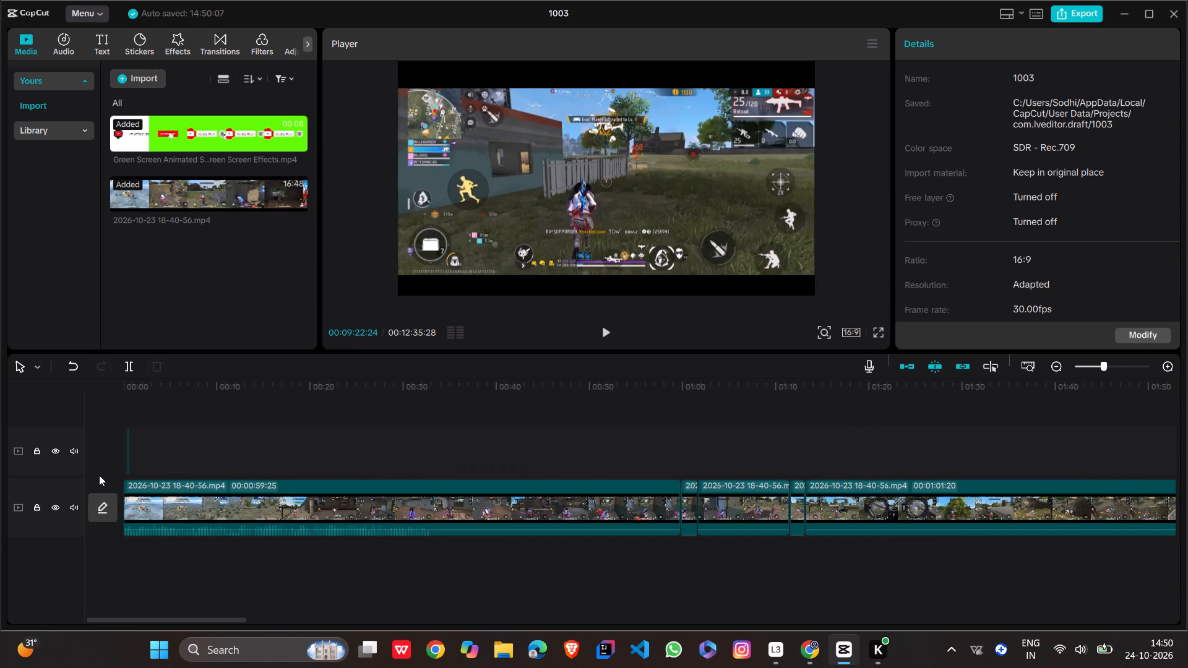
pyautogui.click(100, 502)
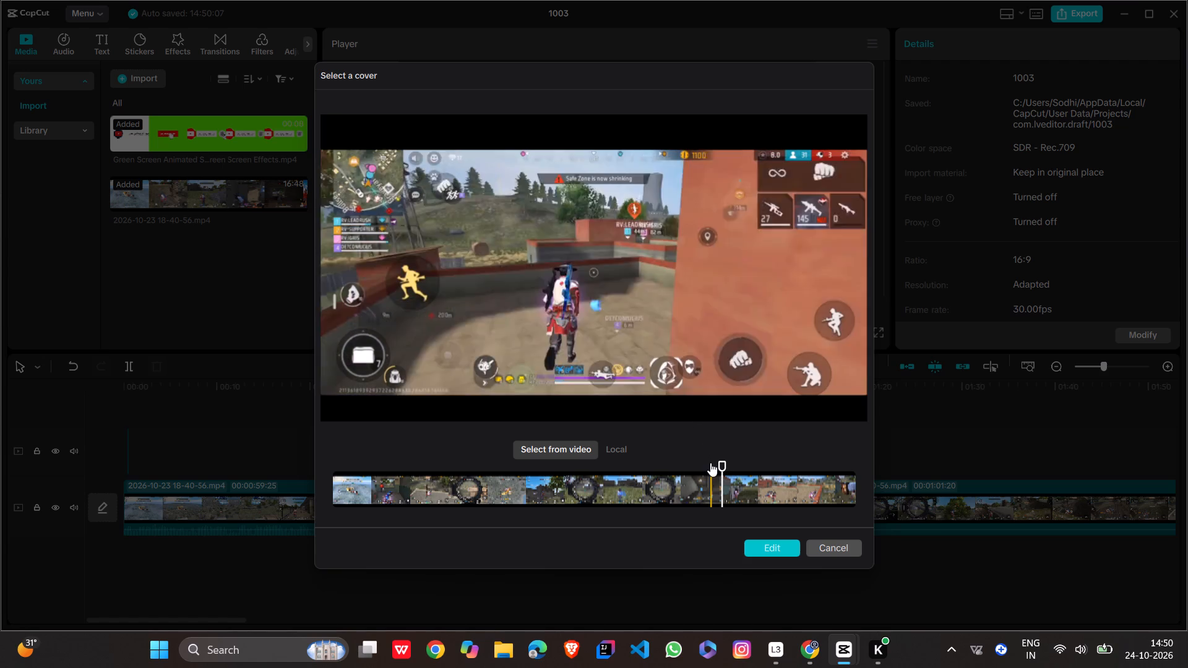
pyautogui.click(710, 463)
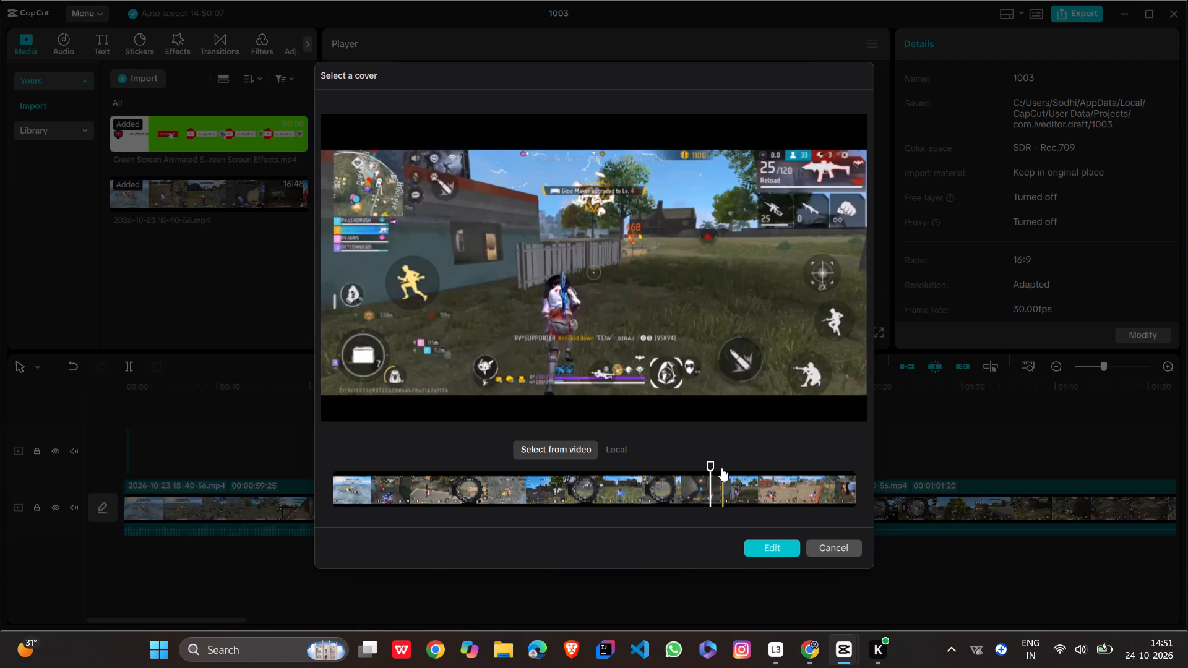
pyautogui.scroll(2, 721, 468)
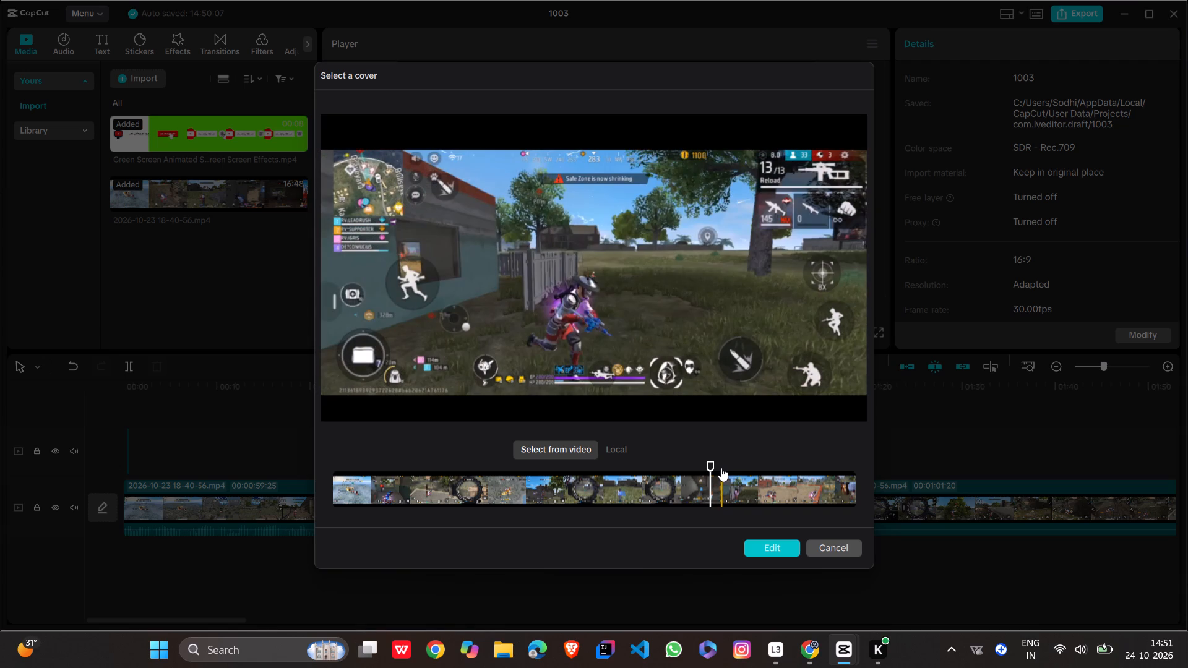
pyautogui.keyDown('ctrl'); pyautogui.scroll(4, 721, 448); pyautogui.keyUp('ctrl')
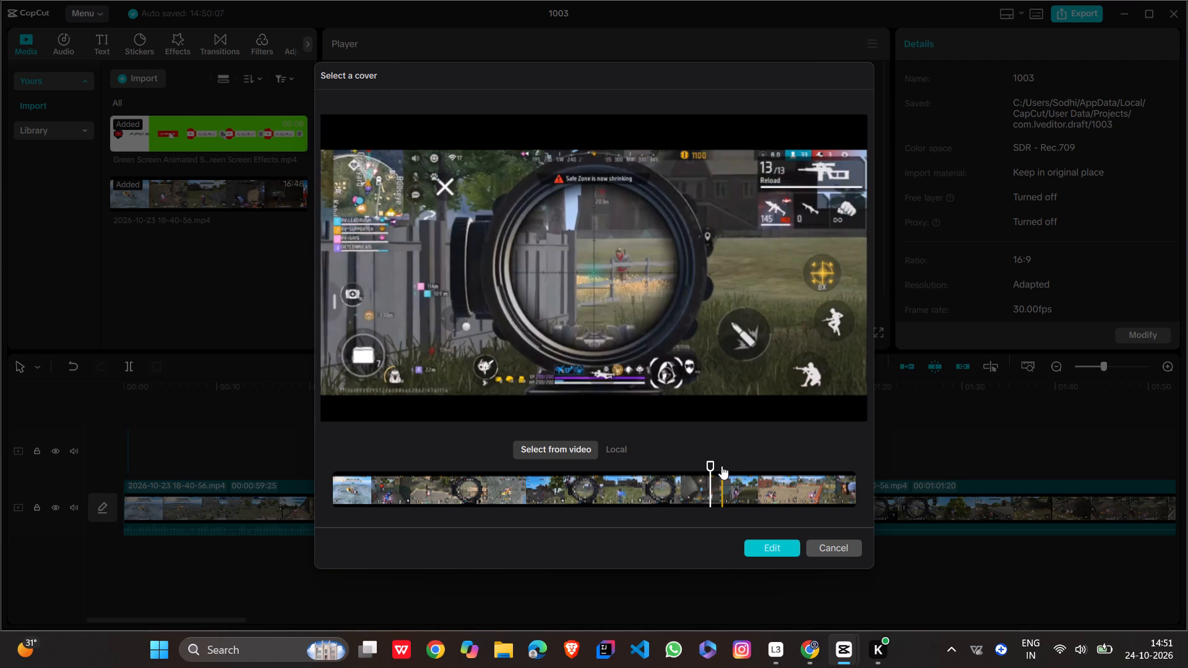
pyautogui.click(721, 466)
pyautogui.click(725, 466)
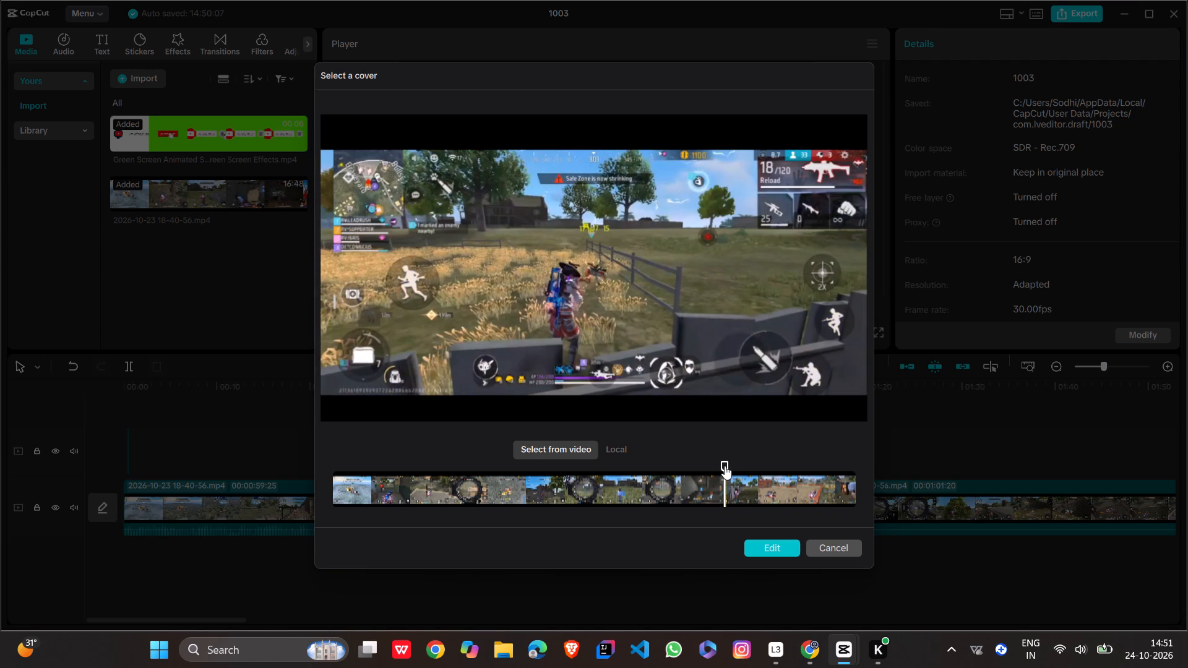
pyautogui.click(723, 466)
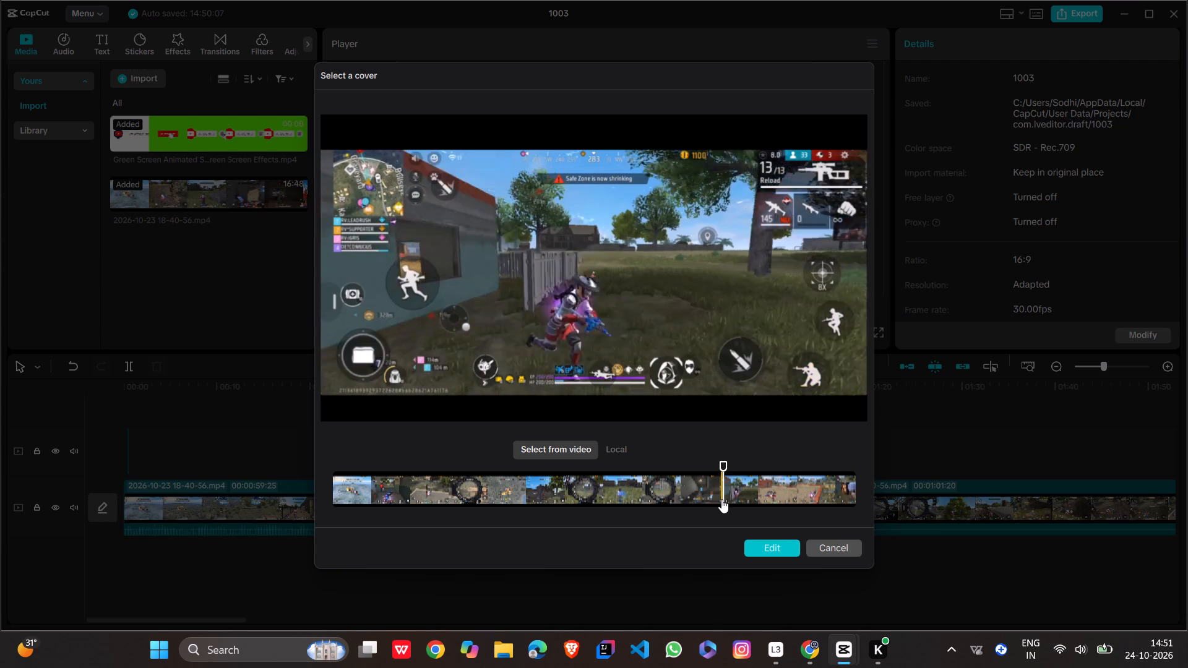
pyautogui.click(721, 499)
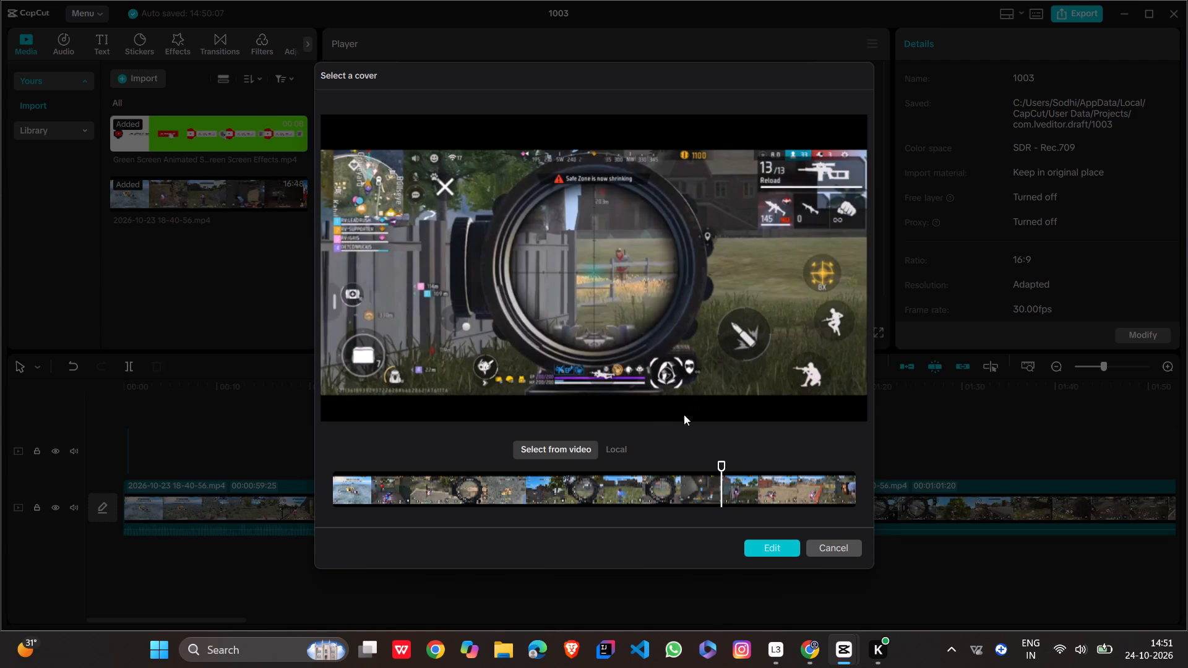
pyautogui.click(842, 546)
# Skim the gameplay footage at several points from its end back to about 00:09:23, looking for a cover frame.
pyautogui.hscroll(-1, 942, 400)
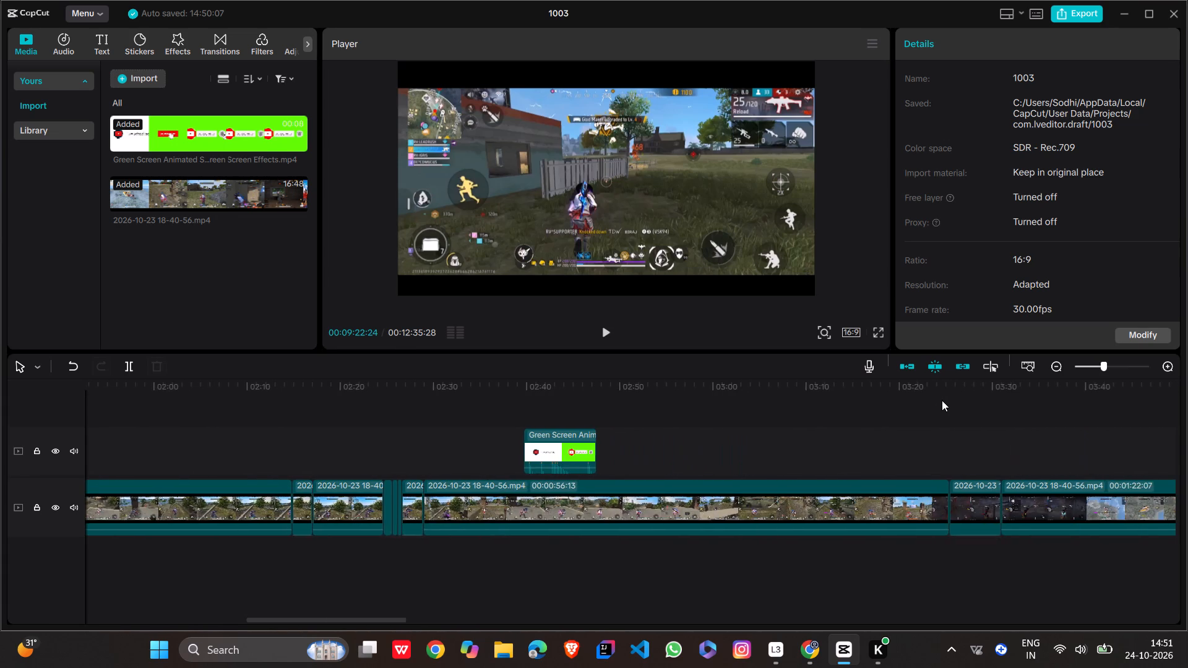
pyautogui.hscroll(-3, 942, 400)
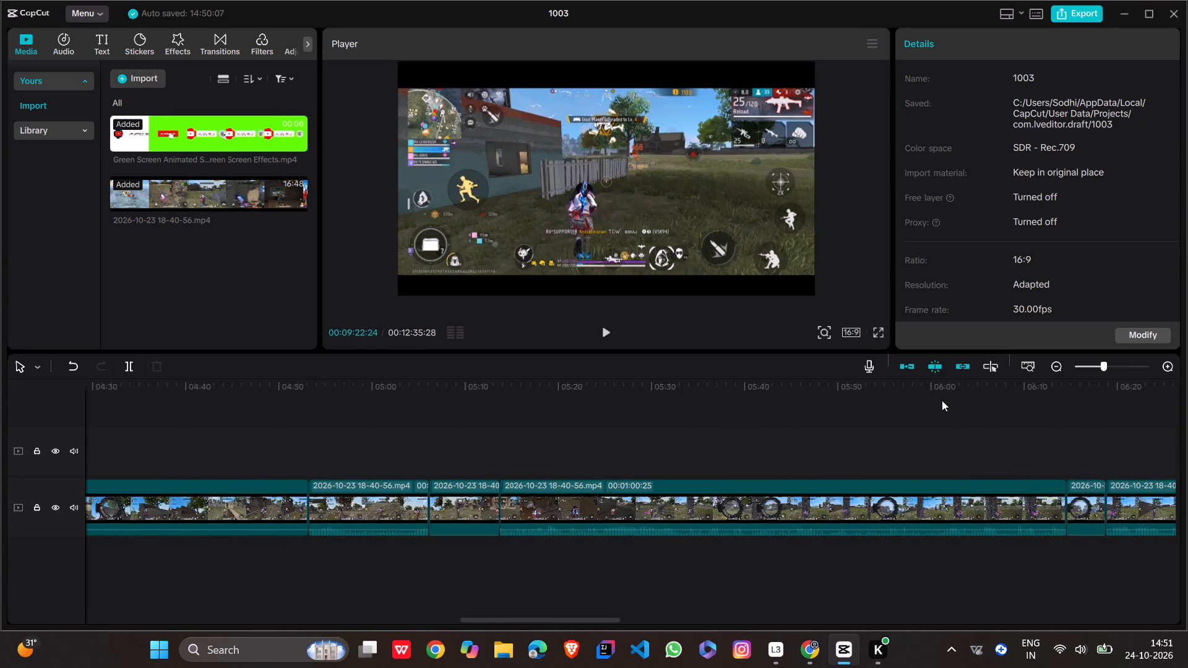
pyautogui.hscroll(-2, 942, 400)
pyautogui.click(859, 439)
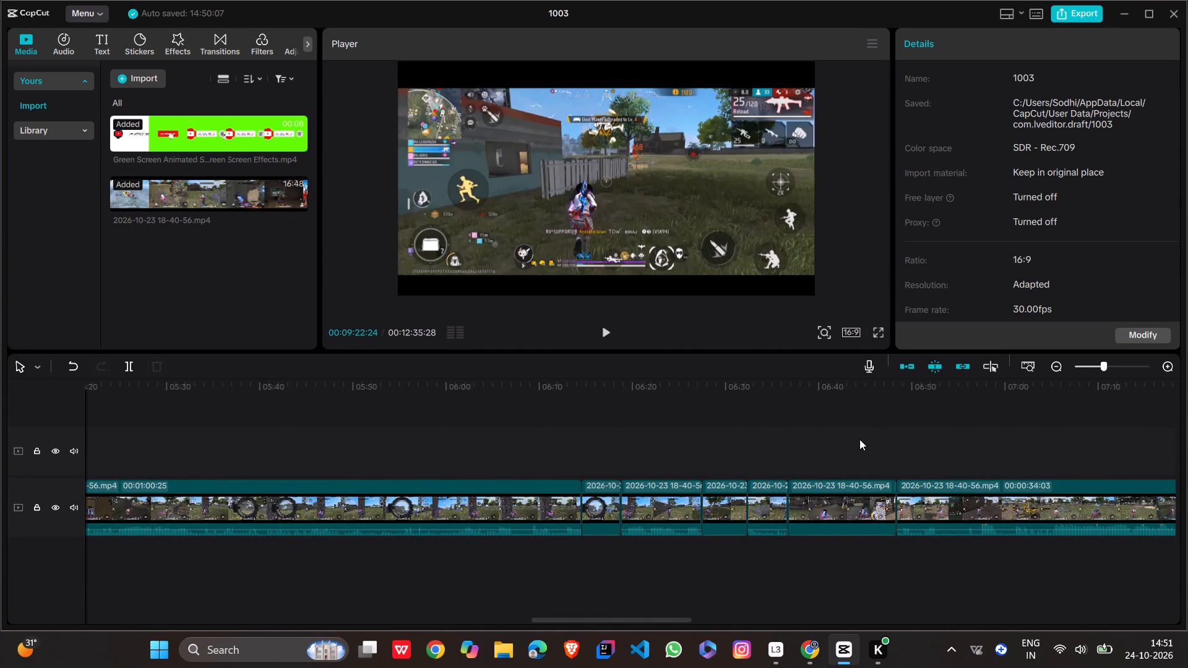
pyautogui.hscroll(-4, 955, 471)
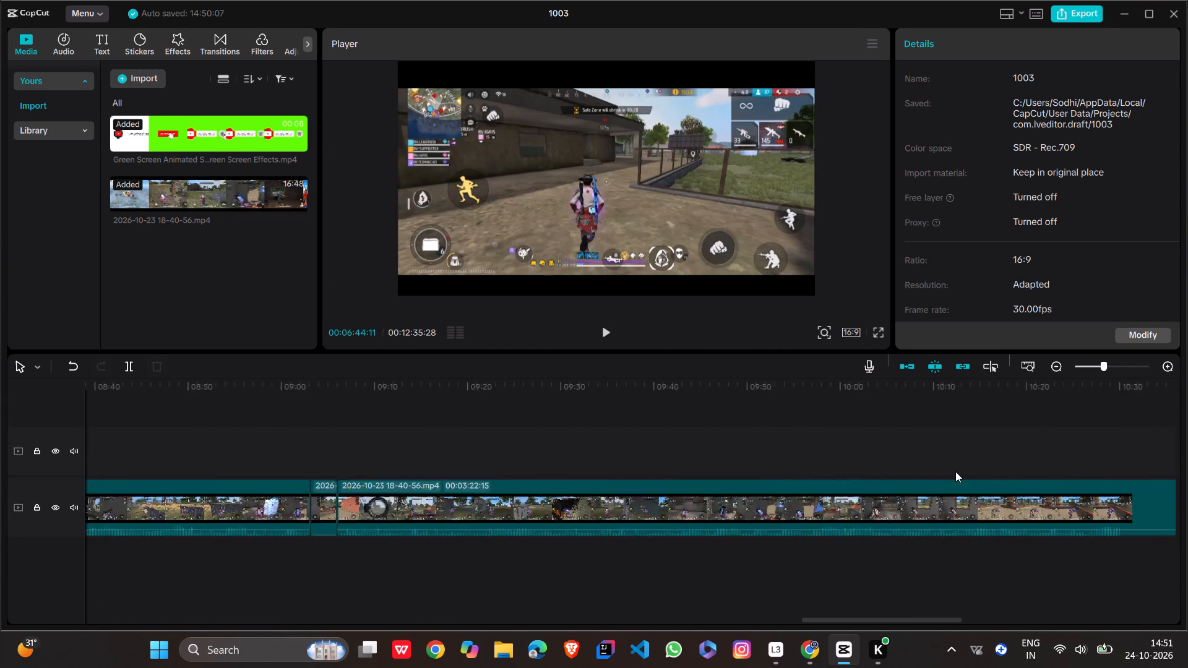
pyautogui.hscroll(-4, 955, 471)
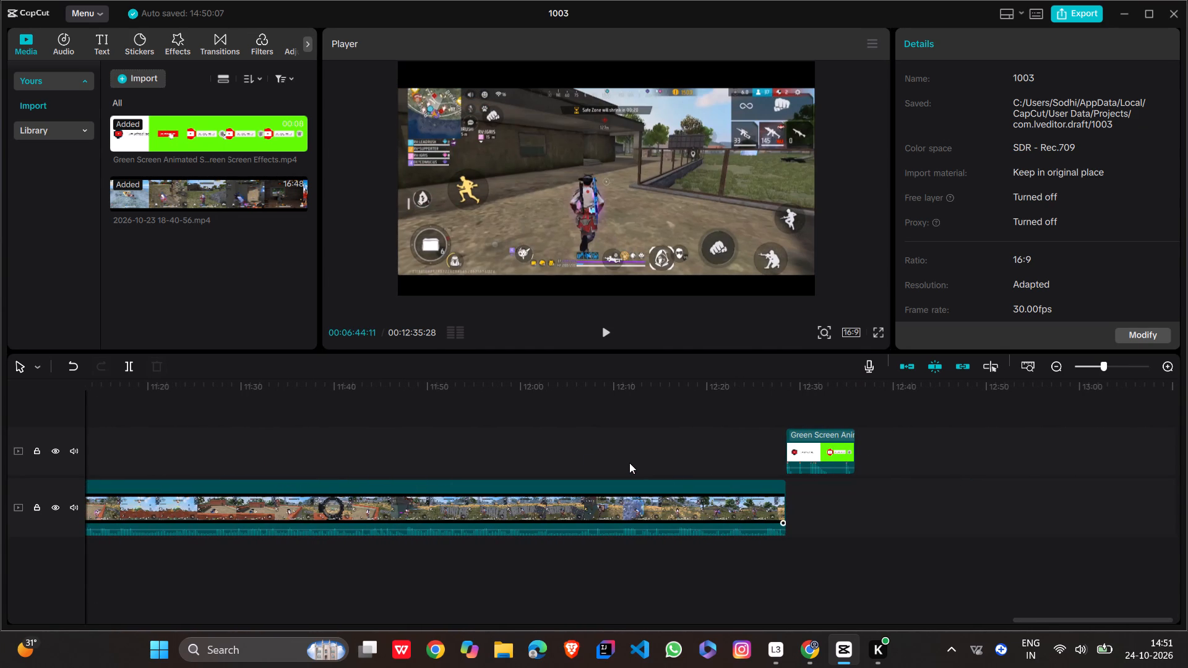
pyautogui.click(585, 456)
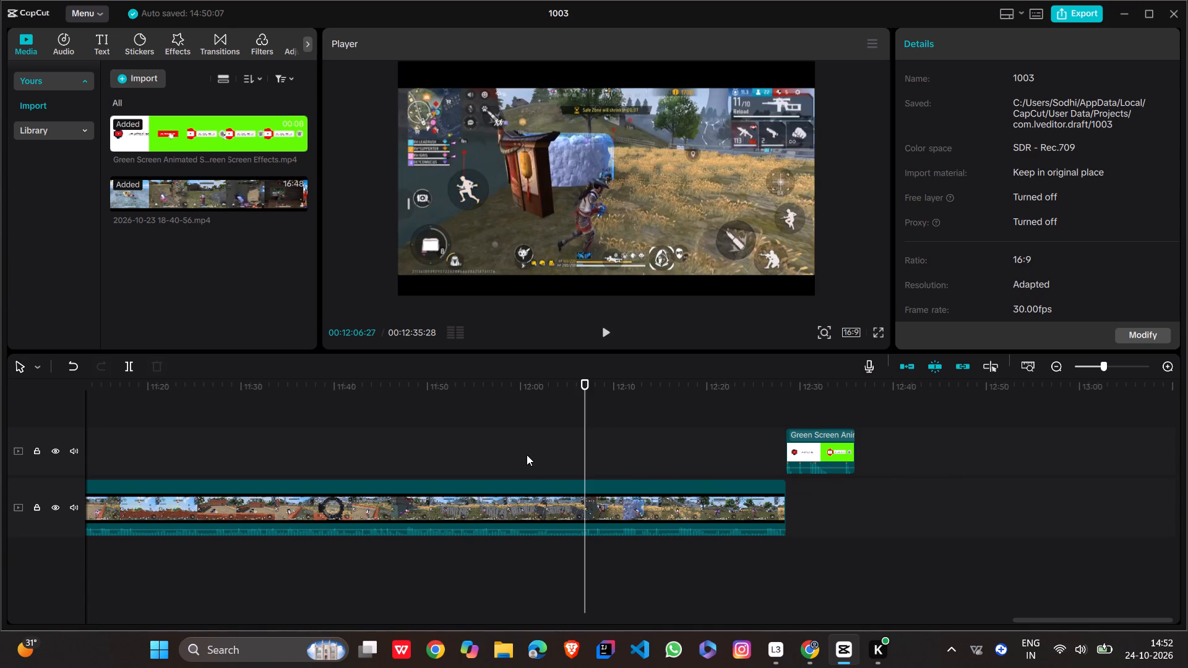
pyautogui.click(527, 455)
pyautogui.click(455, 451)
pyautogui.hscroll(1, 455, 451)
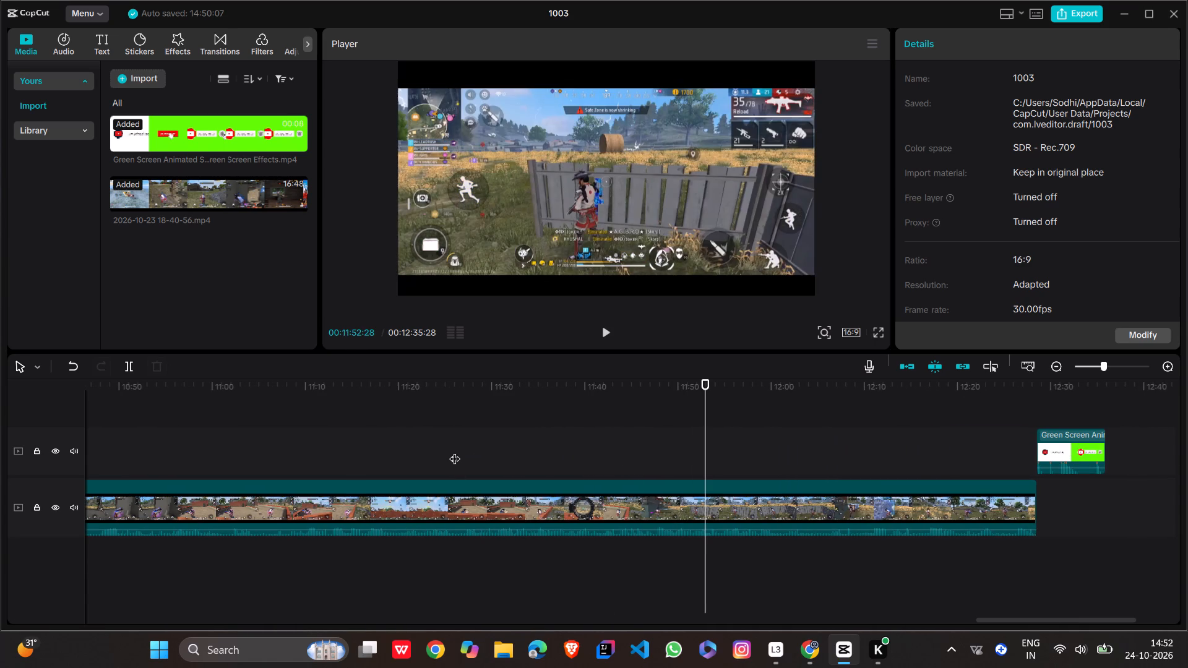
pyautogui.hscroll(1, 455, 451)
pyautogui.click(420, 448)
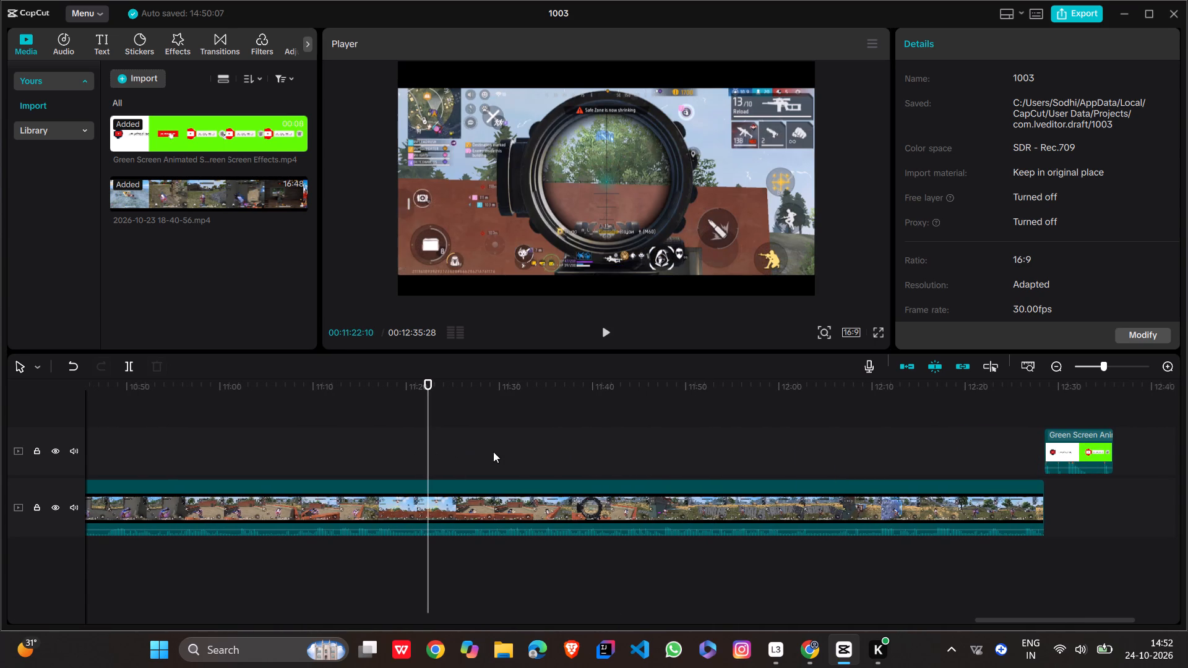
pyautogui.hscroll(1, 359, 455)
pyautogui.click(359, 455)
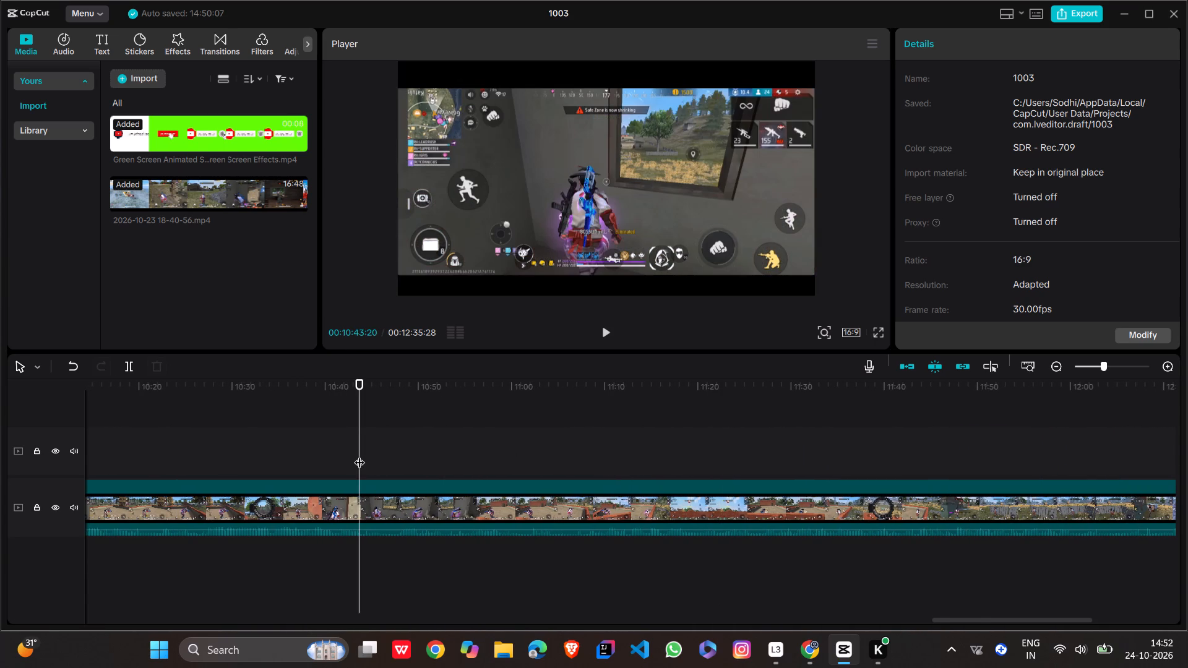
pyautogui.click(278, 456)
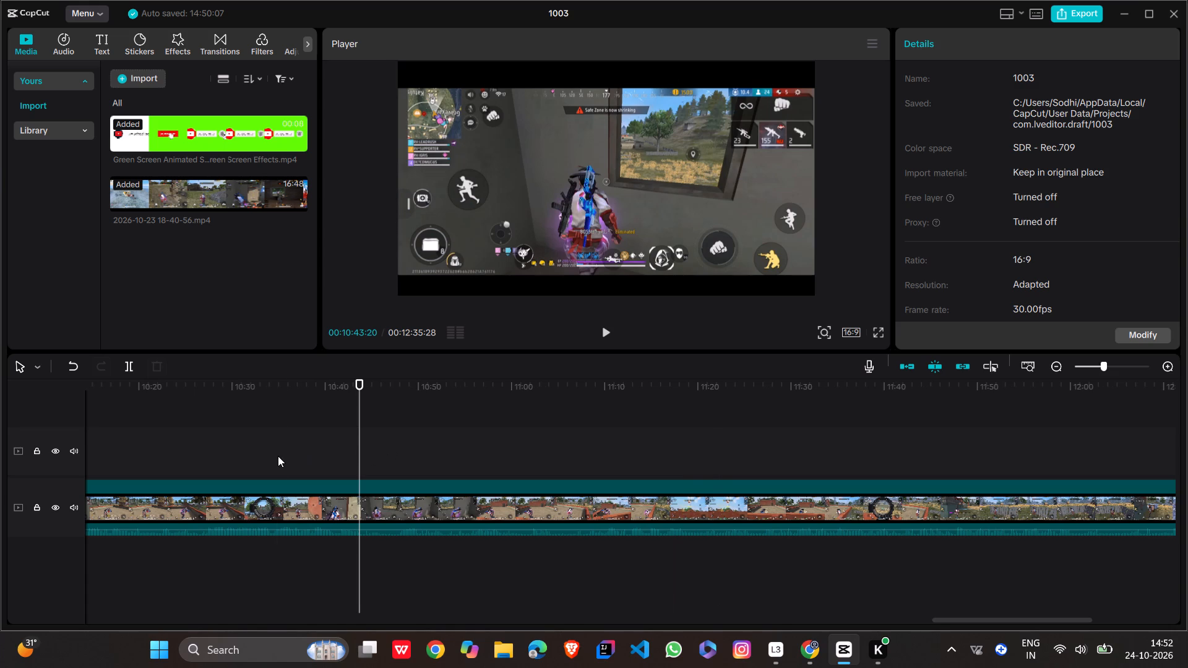
pyautogui.hscroll(1, 278, 456)
pyautogui.click(278, 456)
pyautogui.hscroll(1, 278, 456)
pyautogui.click(278, 456)
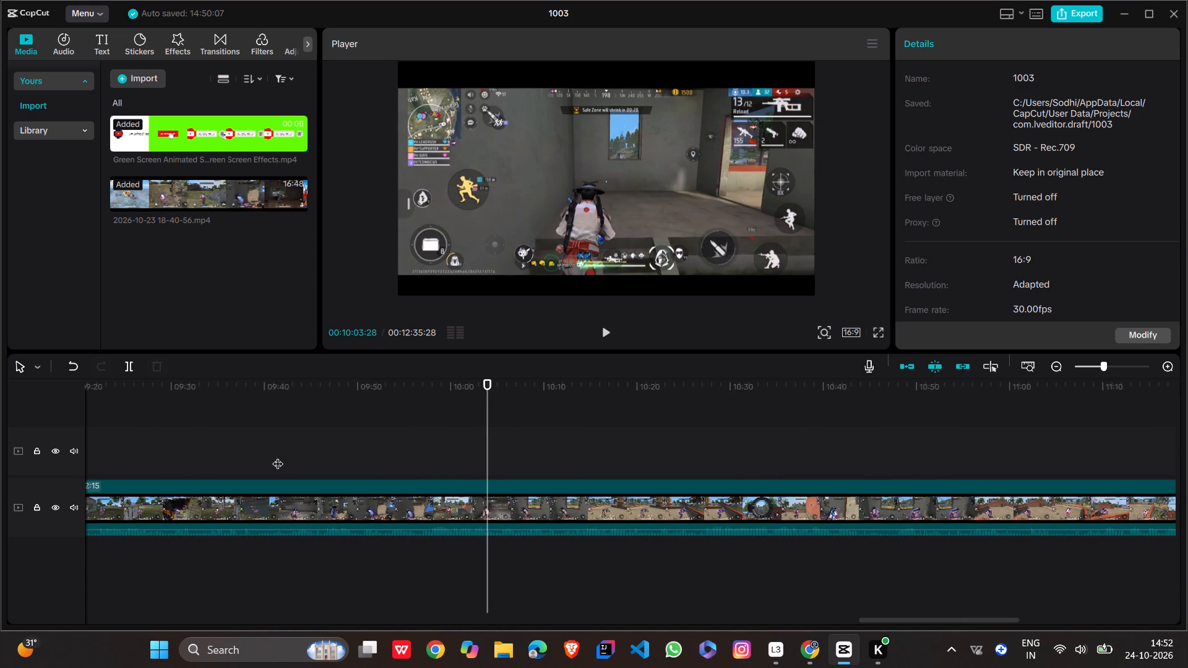
pyautogui.hscroll(1, 278, 456)
pyautogui.click(278, 456)
pyautogui.hscroll(1, 278, 456)
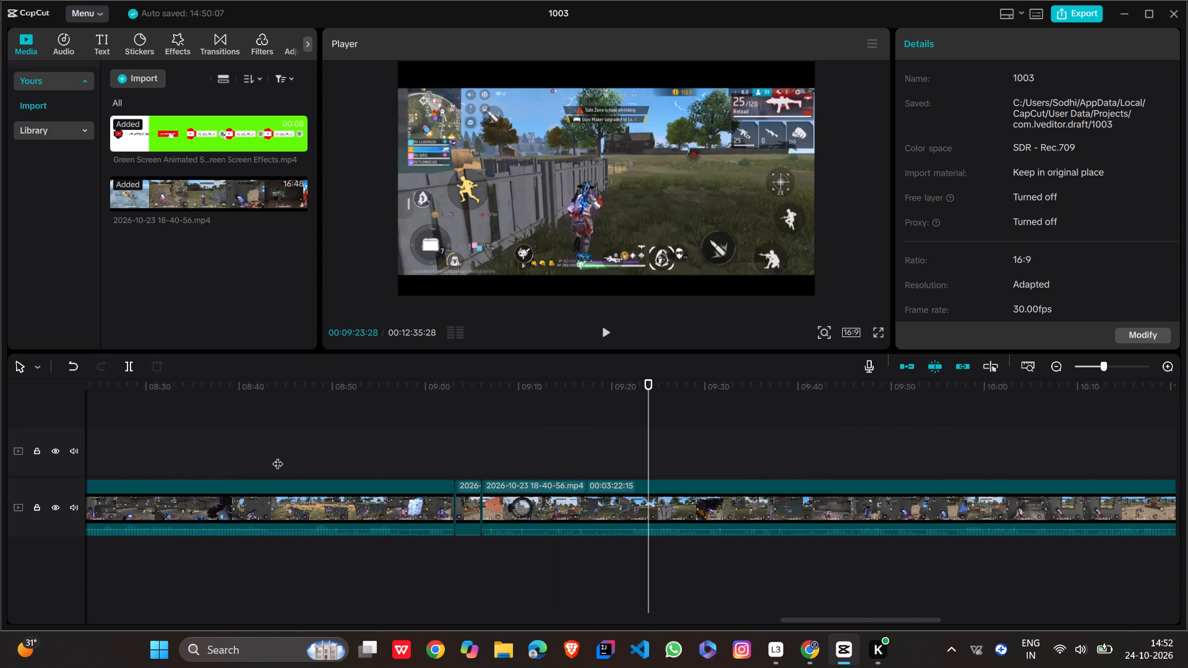
# Examine the footage from 00:09:09 to 00:09:22:07, frame by frame from 00:09:19:05, for a scope shot suited to the cover.
pyautogui.click(509, 461)
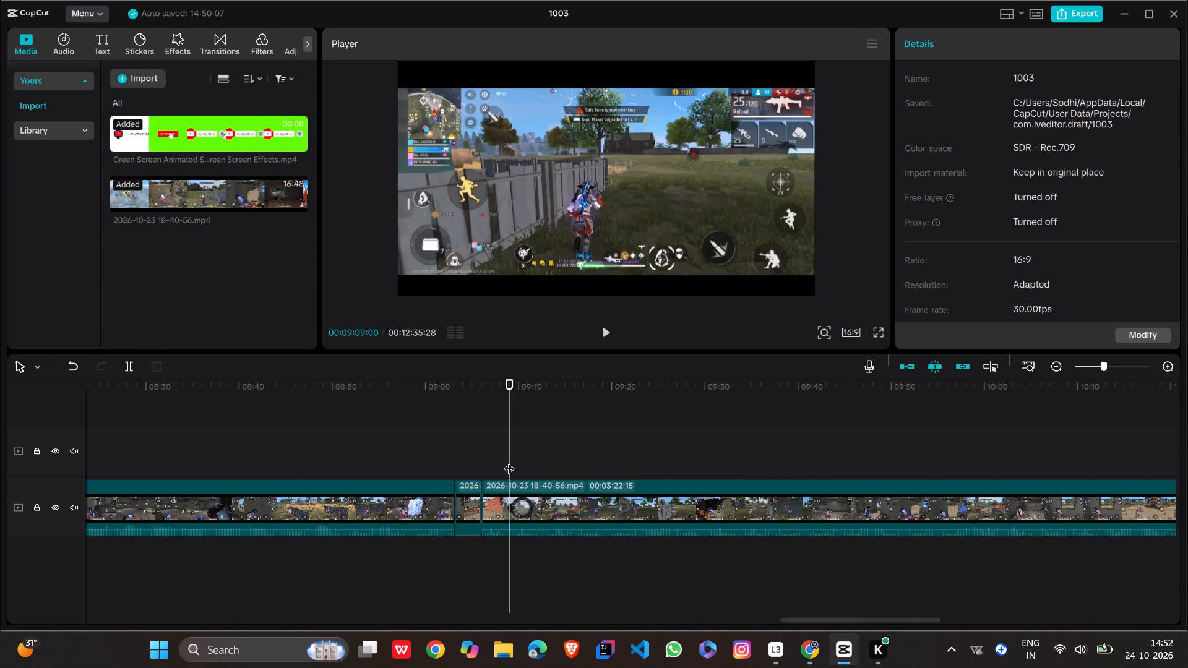
pyautogui.click(530, 460)
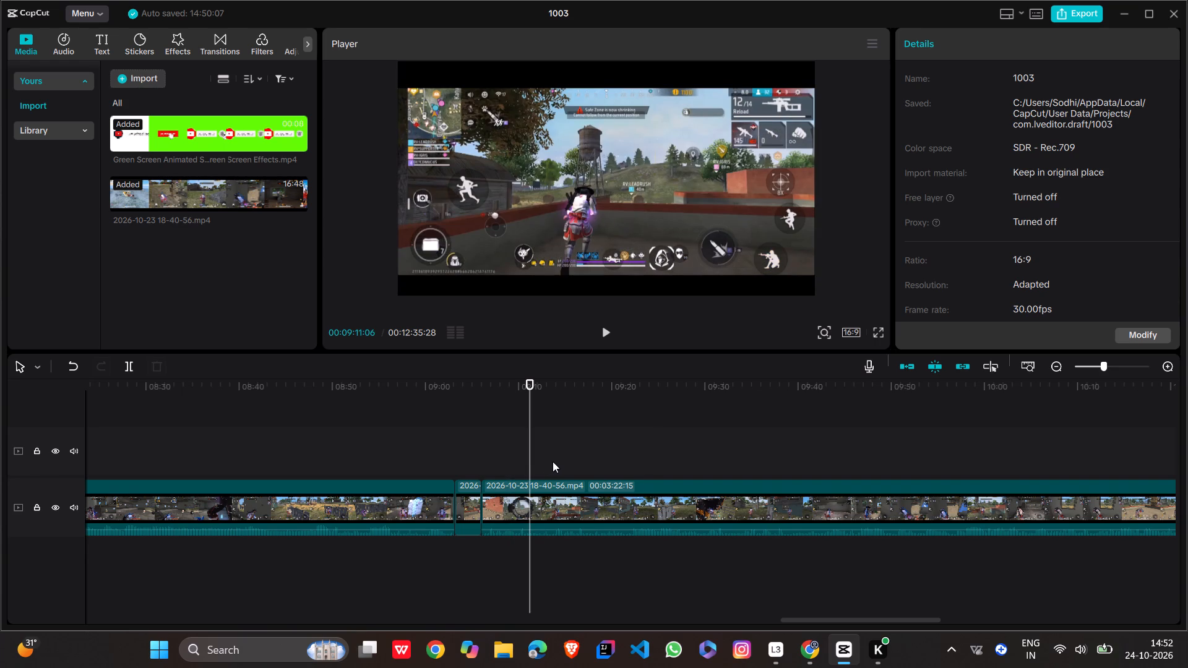
pyautogui.click(553, 461)
pyautogui.click(561, 462)
pyautogui.click(574, 463)
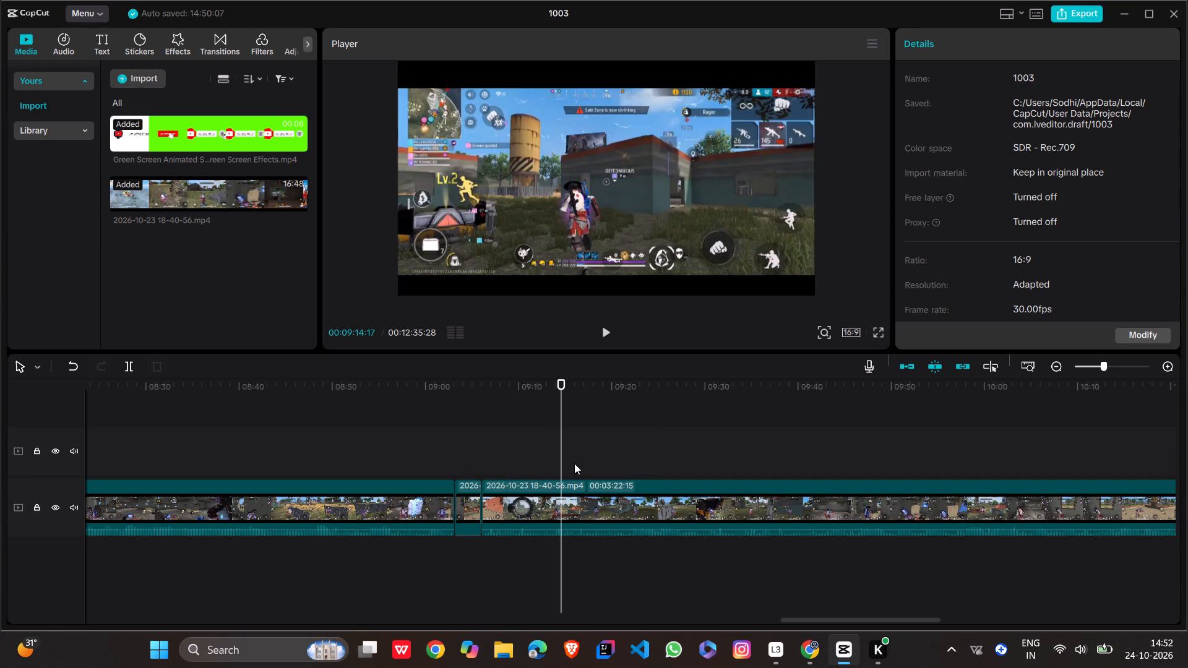
pyautogui.click(585, 465)
pyautogui.click(603, 465)
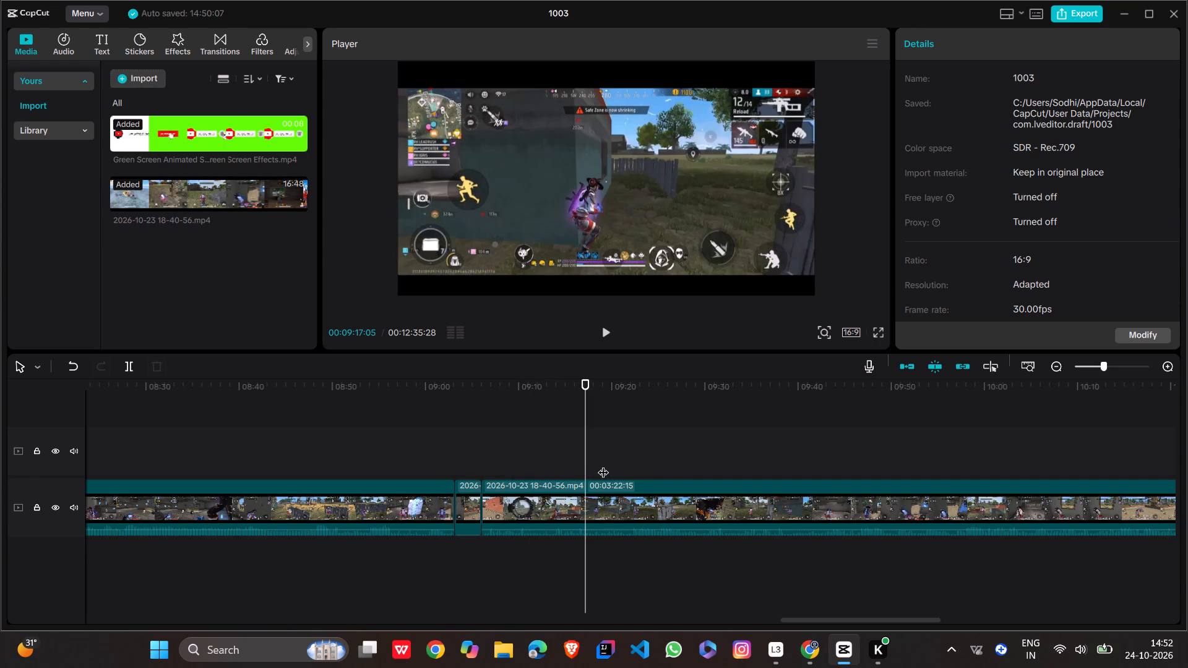
pyautogui.press('Right')
pyautogui.press('Right')
pyautogui.press('Right')
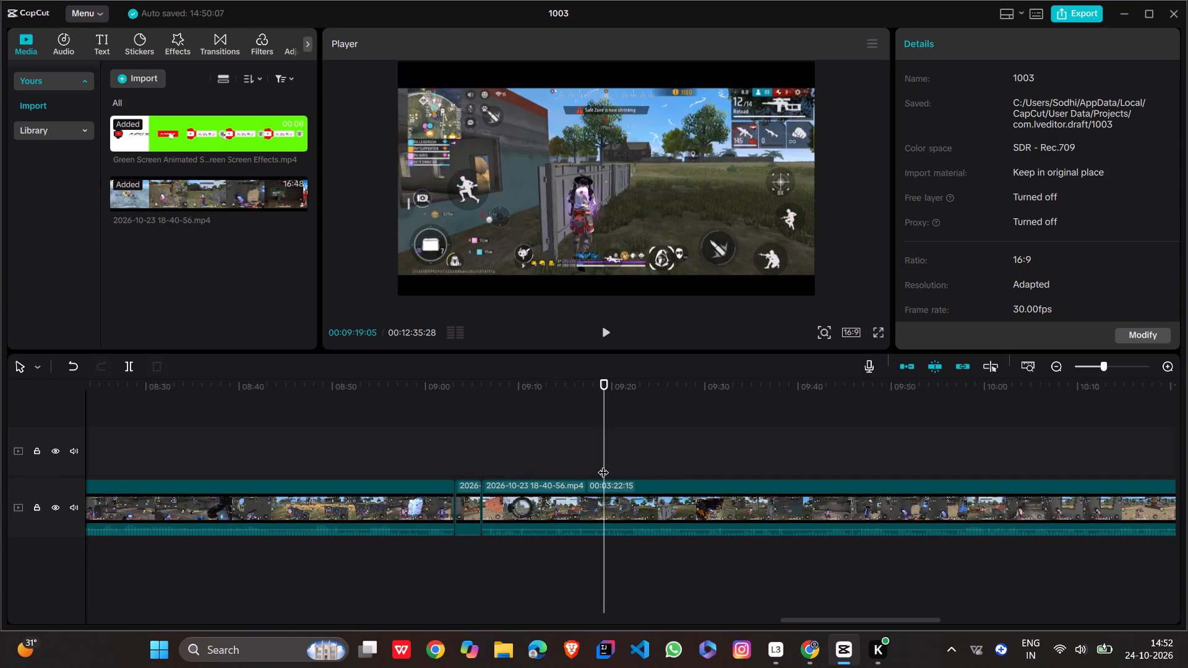
pyautogui.press('Right')
pyautogui.press('Right')
pyautogui.press('Right')
pyautogui.press('Right')
pyautogui.press('Right')
pyautogui.press('Right')
pyautogui.press('Right')
pyautogui.press('Right')
pyautogui.press('Right')
pyautogui.press('Right')
pyautogui.press('Right')
pyautogui.press('Right')
pyautogui.press('Right')
pyautogui.press('Right')
pyautogui.press('Right')
pyautogui.press('Right')
pyautogui.press('Right')
pyautogui.press('Right')
pyautogui.press('Right')
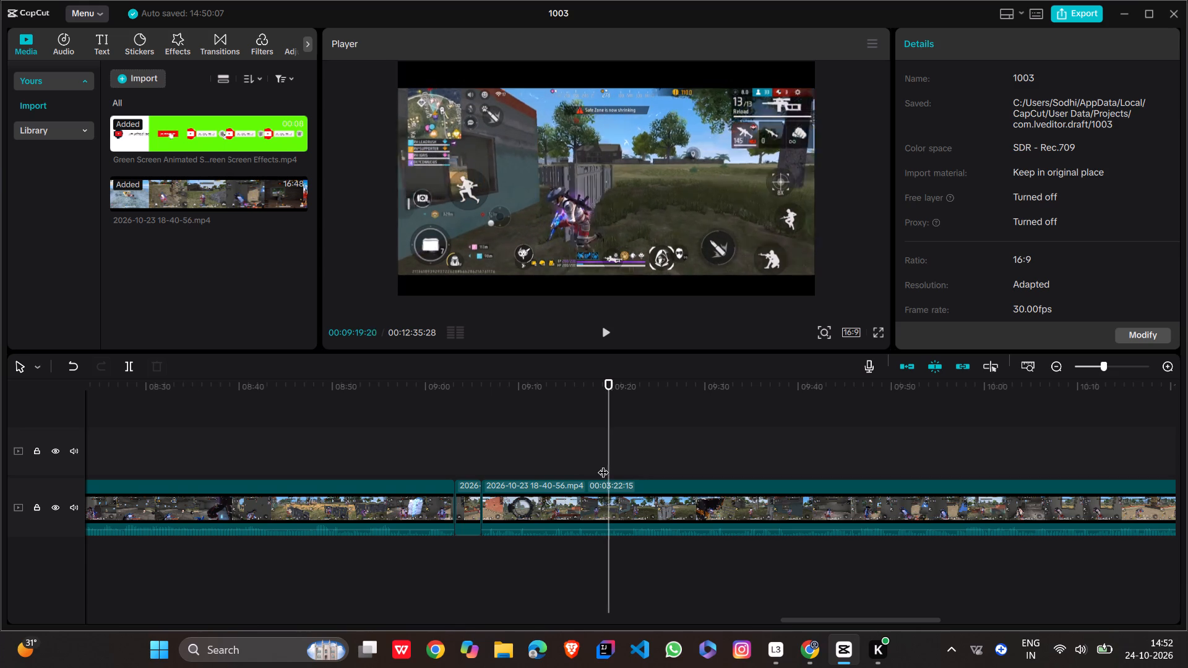
pyautogui.press('Right')
pyautogui.press('Right')
pyautogui.press('Right')
pyautogui.press('Right')
pyautogui.press('Right')
pyautogui.press('Right')
pyautogui.press('Right')
pyautogui.press('Right')
pyautogui.press('Right')
pyautogui.press('Right')
pyautogui.press('Right')
pyautogui.press('Right')
pyautogui.press('Right')
pyautogui.press('Right')
pyautogui.press('Right')
pyautogui.press('Right')
pyautogui.press('Right')
pyautogui.press('Right')
pyautogui.press('Right')
pyautogui.press('Right')
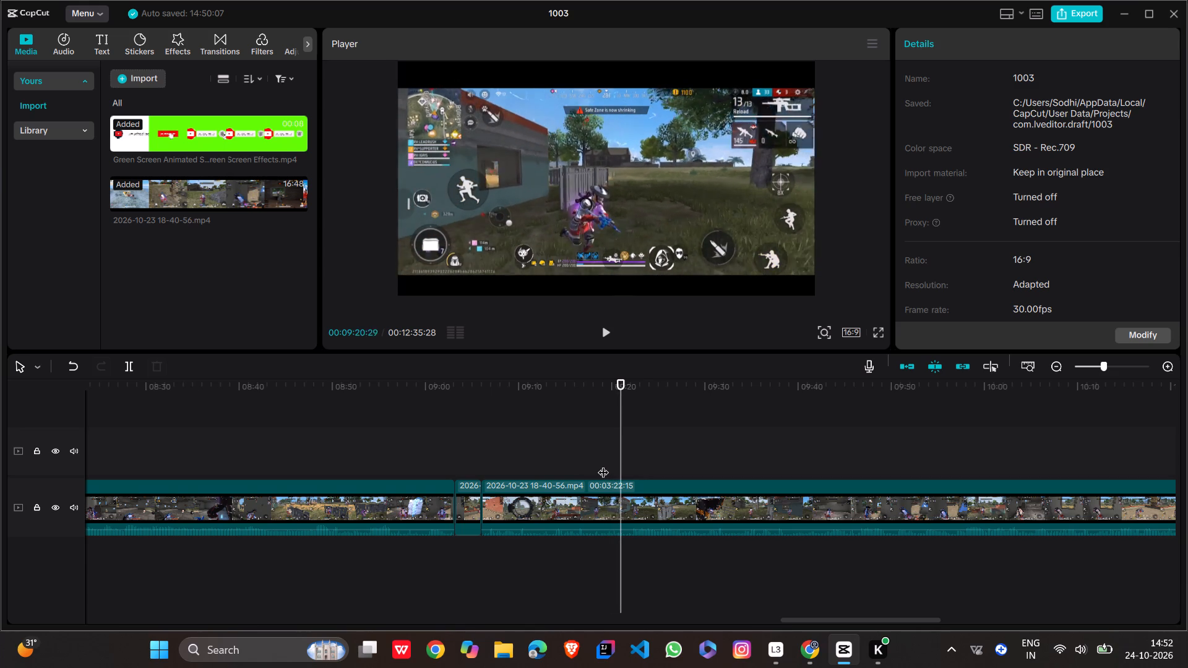
pyautogui.press('Right')
pyautogui.press('Right')
pyautogui.press('Right')
pyautogui.press('Right')
pyautogui.press('Right')
pyautogui.press('Right')
pyautogui.press('Right')
pyautogui.press('Right')
pyautogui.press('Right')
pyautogui.press('Right')
pyautogui.press('Right')
pyautogui.press('Right')
pyautogui.press('Right')
pyautogui.press('Right')
pyautogui.press('Right')
pyautogui.press('Right')
pyautogui.press('Right')
pyautogui.press('Right')
pyautogui.press('Right')
pyautogui.press('Right')
pyautogui.press('Right')
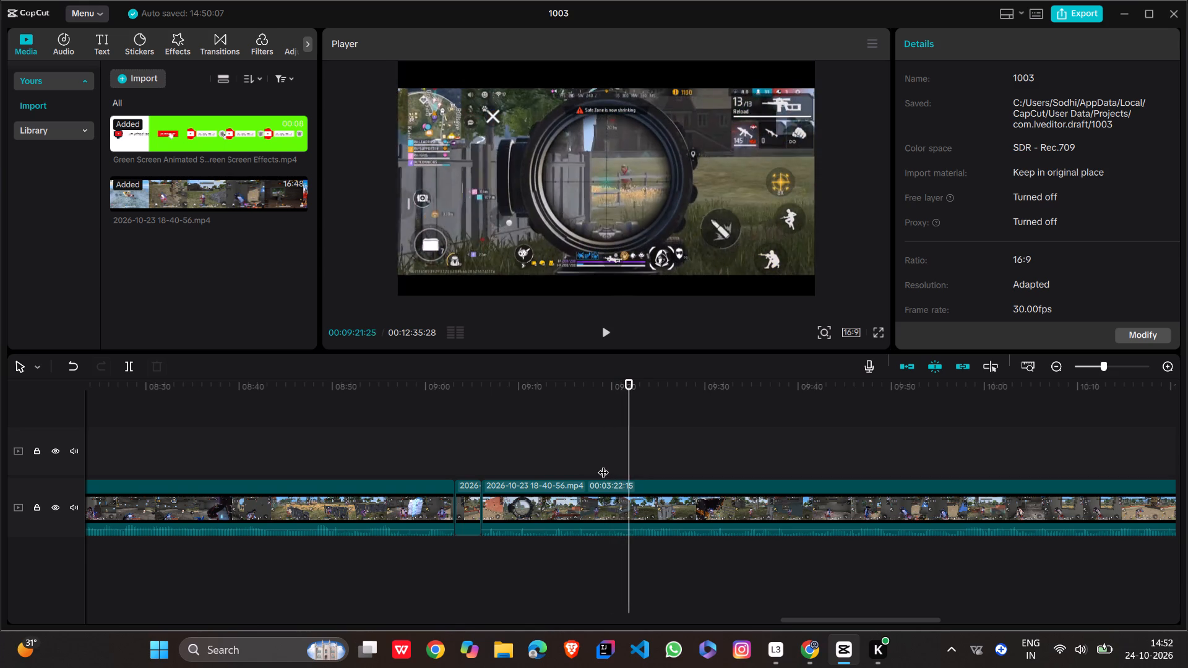
pyautogui.press('Right')
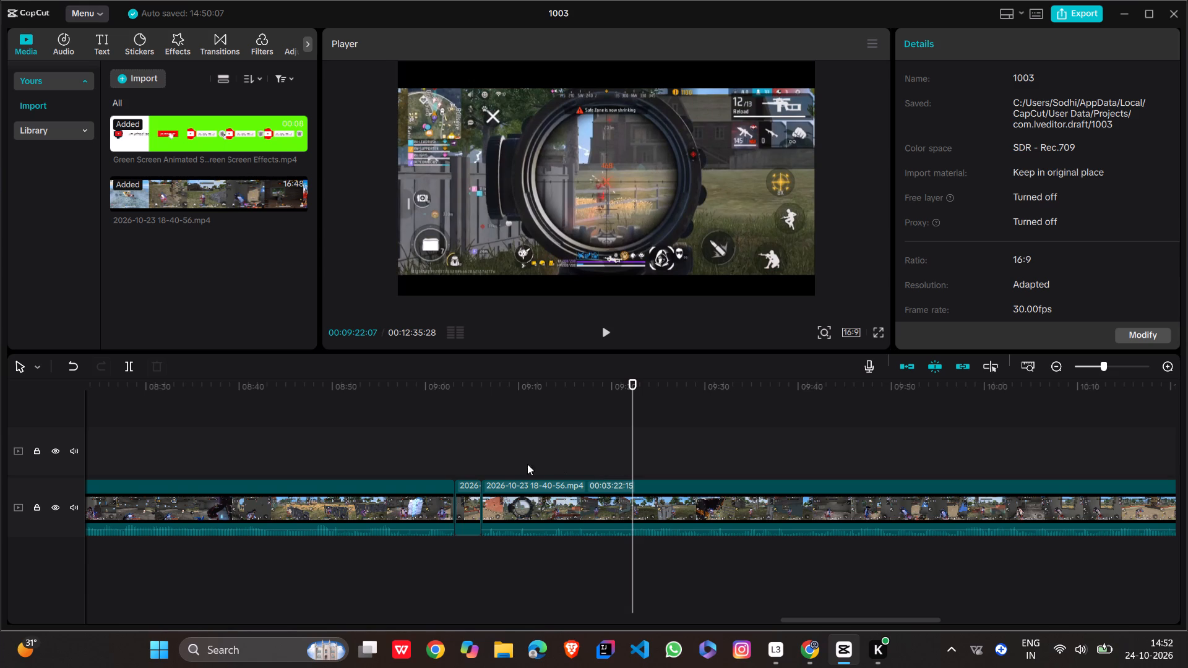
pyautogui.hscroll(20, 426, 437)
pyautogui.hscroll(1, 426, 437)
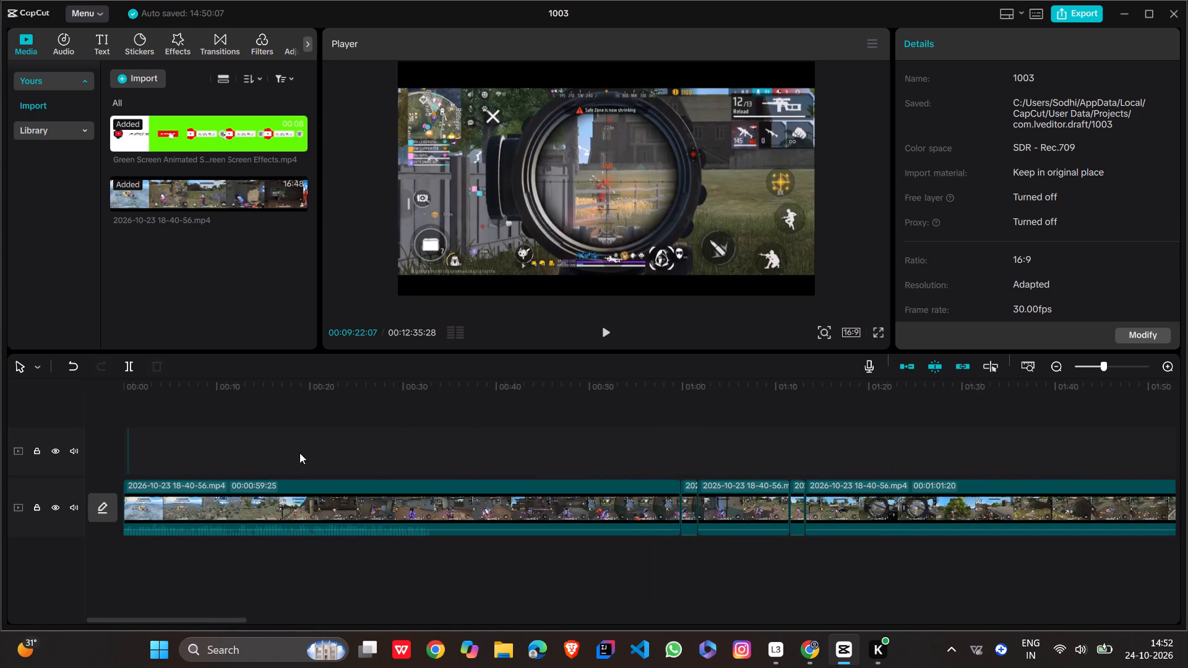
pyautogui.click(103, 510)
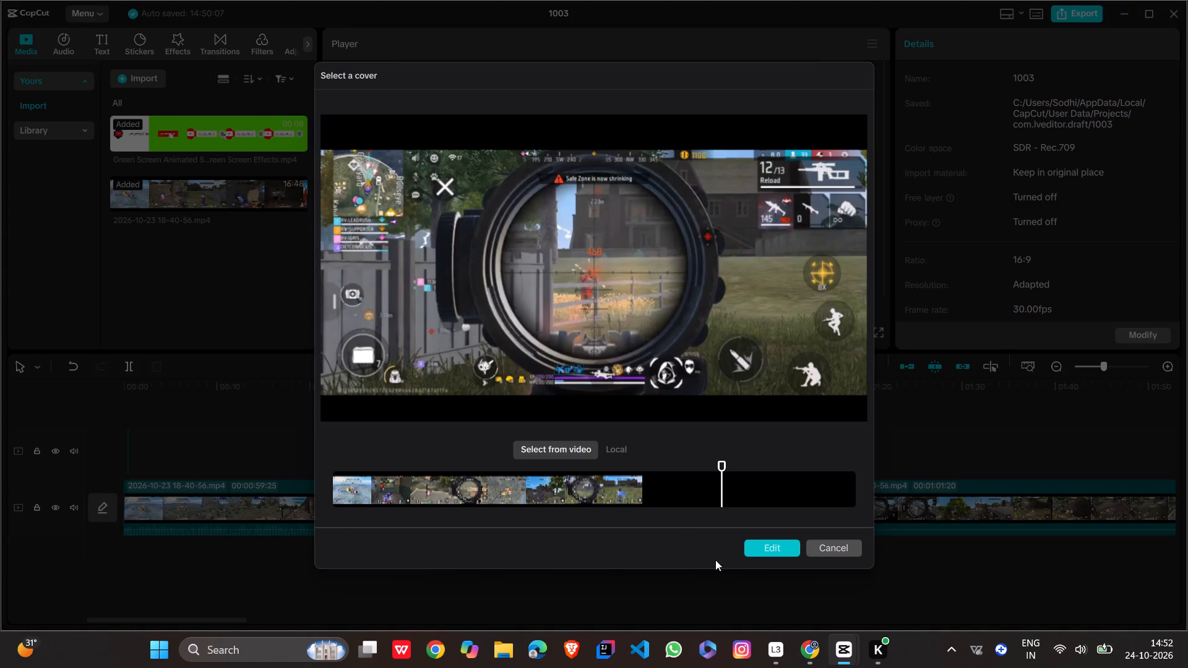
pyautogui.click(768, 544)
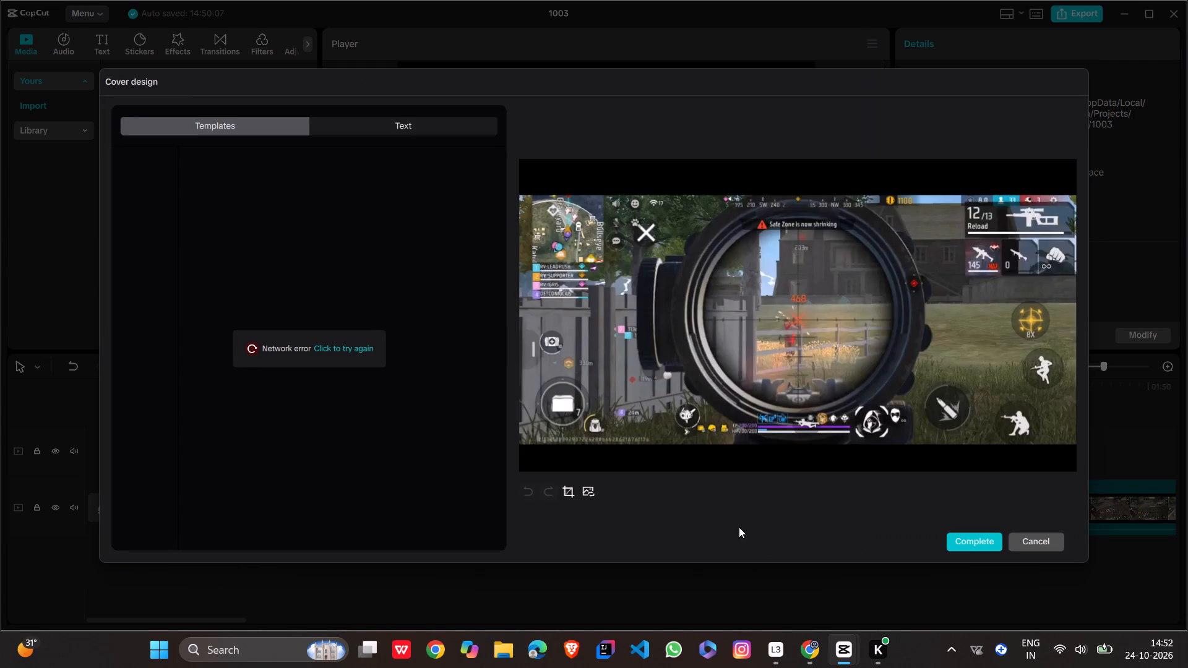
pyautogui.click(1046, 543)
# Choose the scoped-shot frame at 00:09:22:10 as the project cover and open it for cover design.
pyautogui.hscroll(-3, 880, 619)
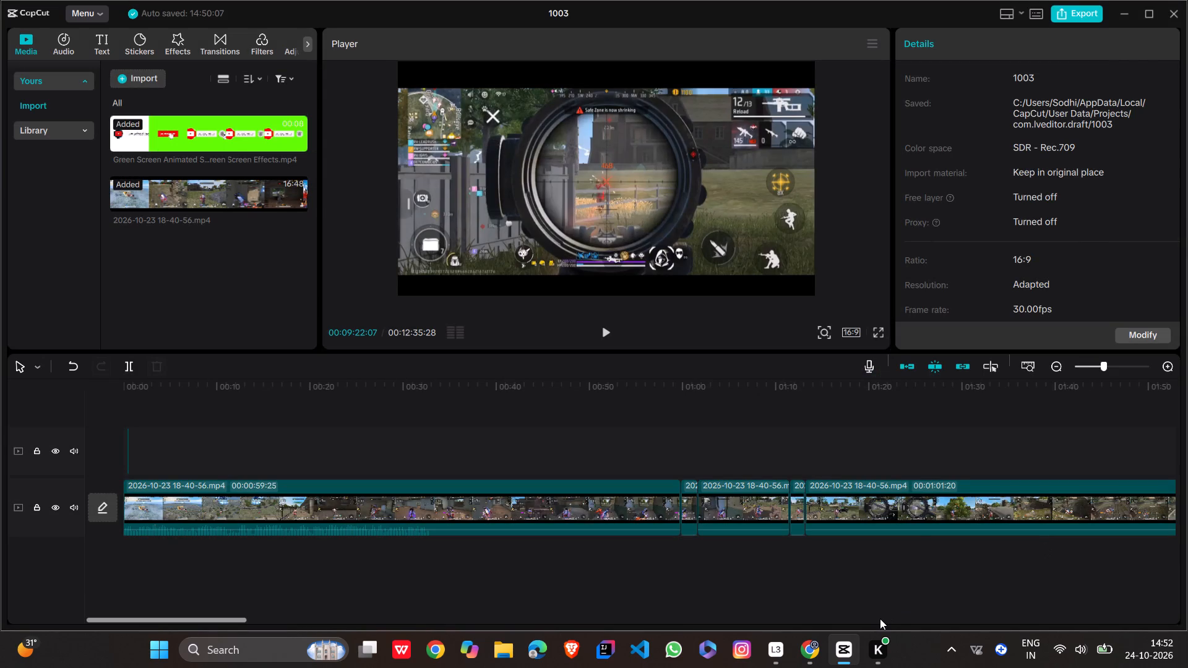
pyautogui.hscroll(-15, 958, 460)
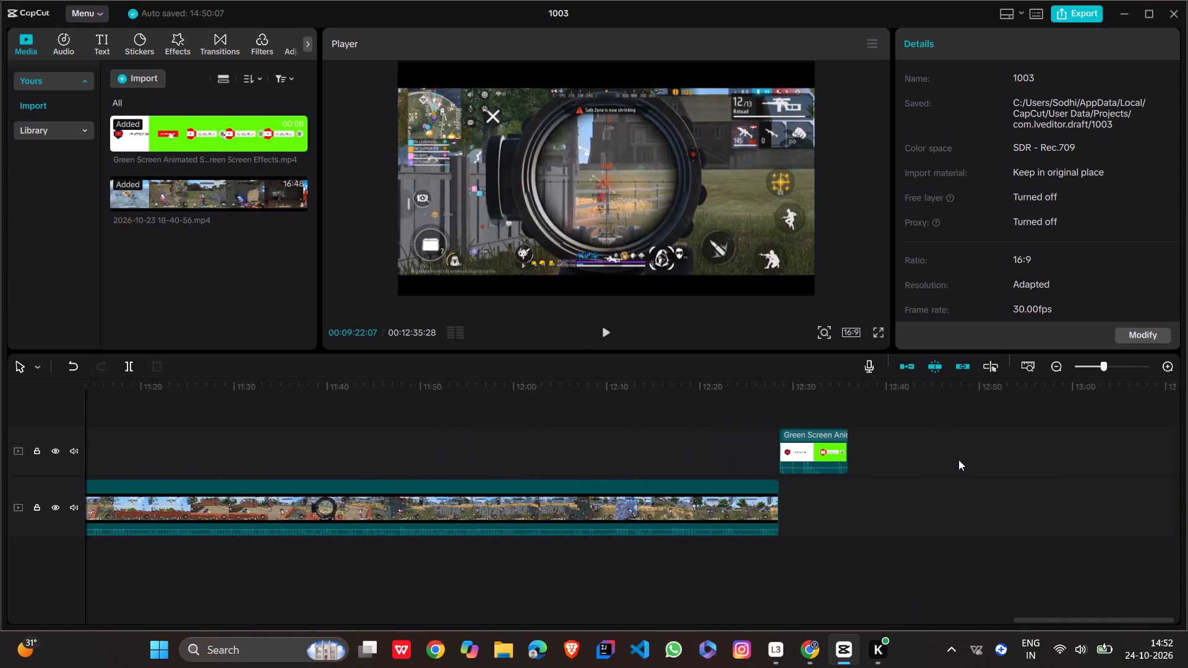
pyautogui.hscroll(4, 958, 460)
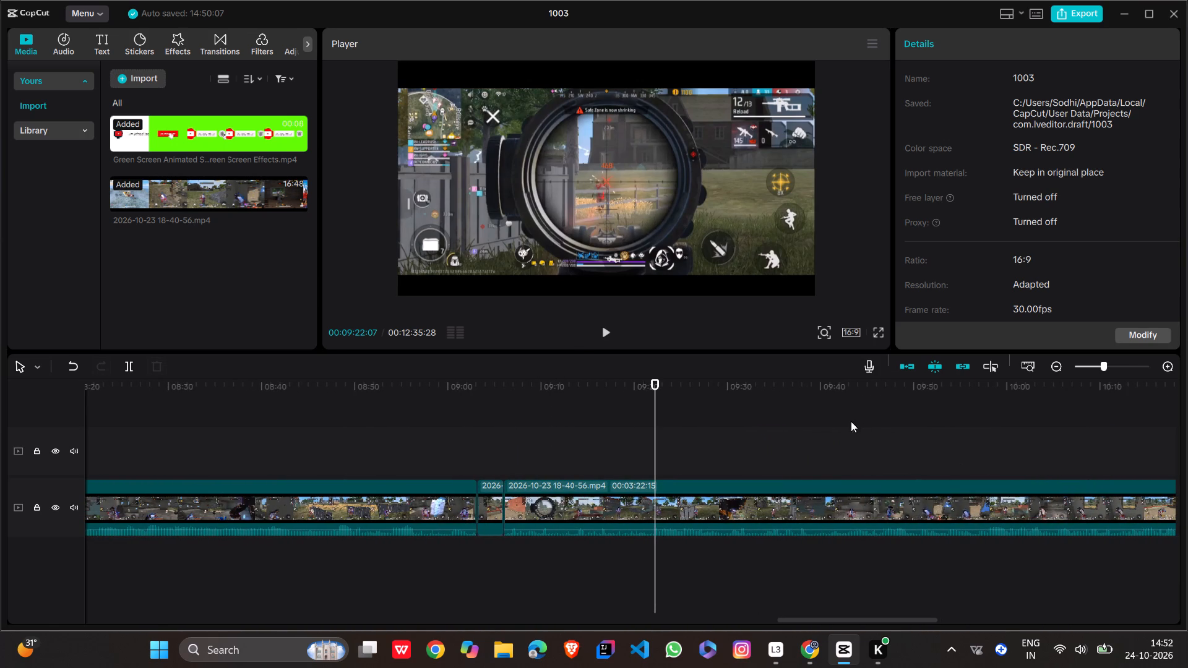
pyautogui.press('Right')
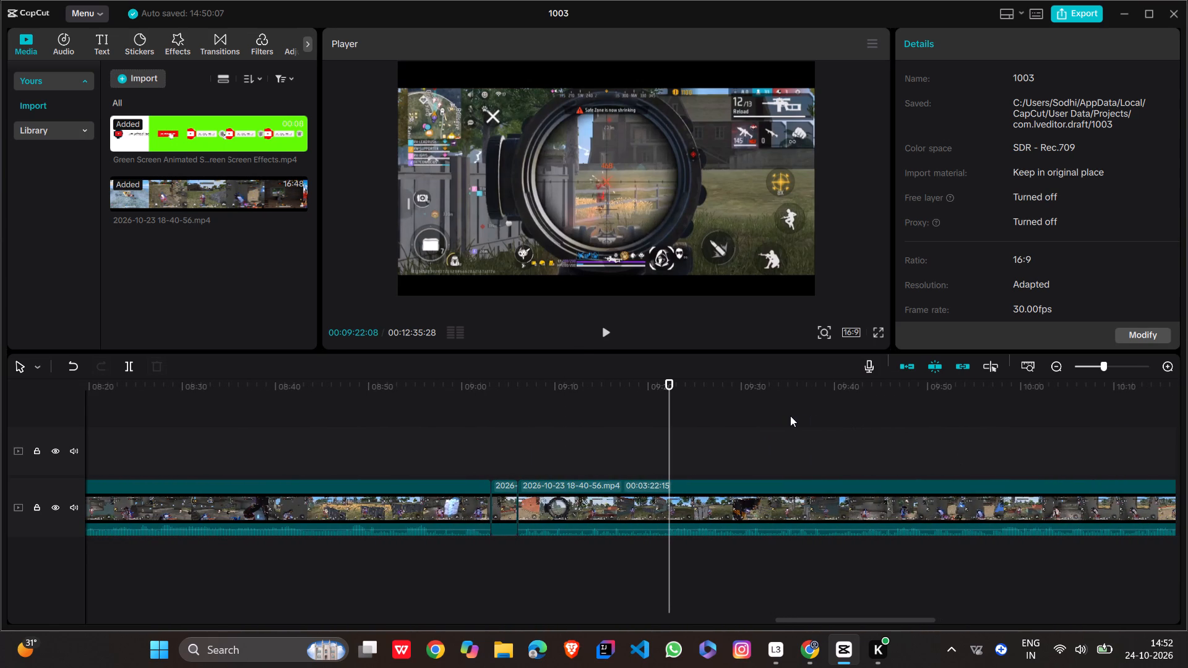
pyautogui.press('Right')
pyautogui.press('Right')
pyautogui.press('Right')
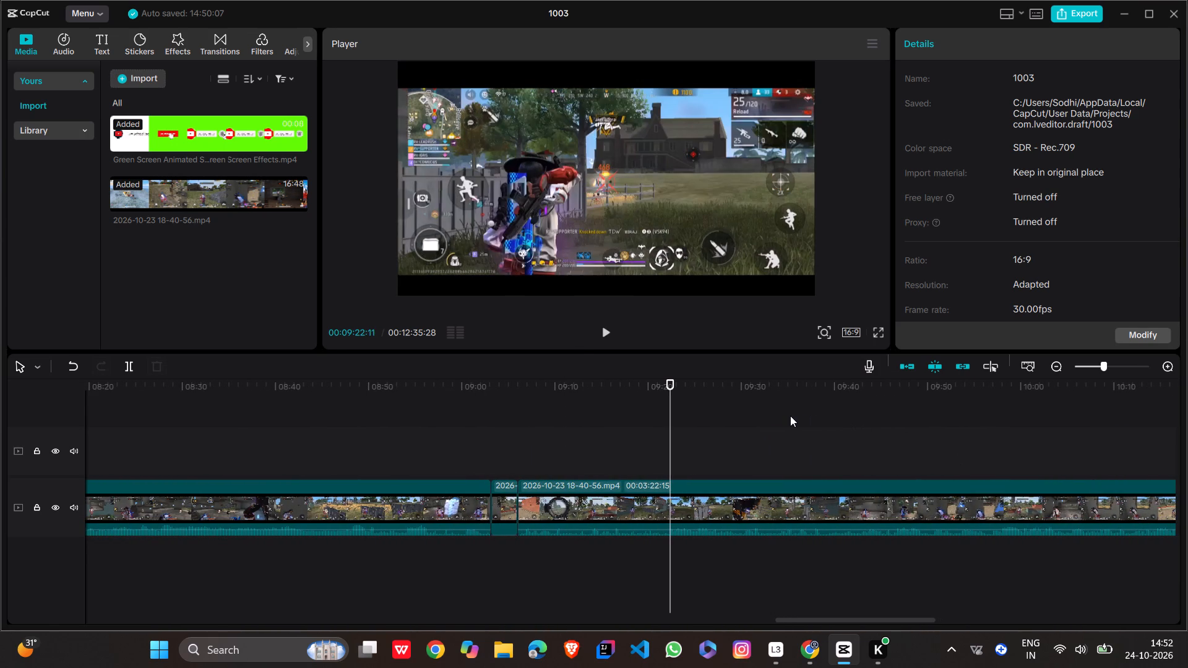
pyautogui.press('Left')
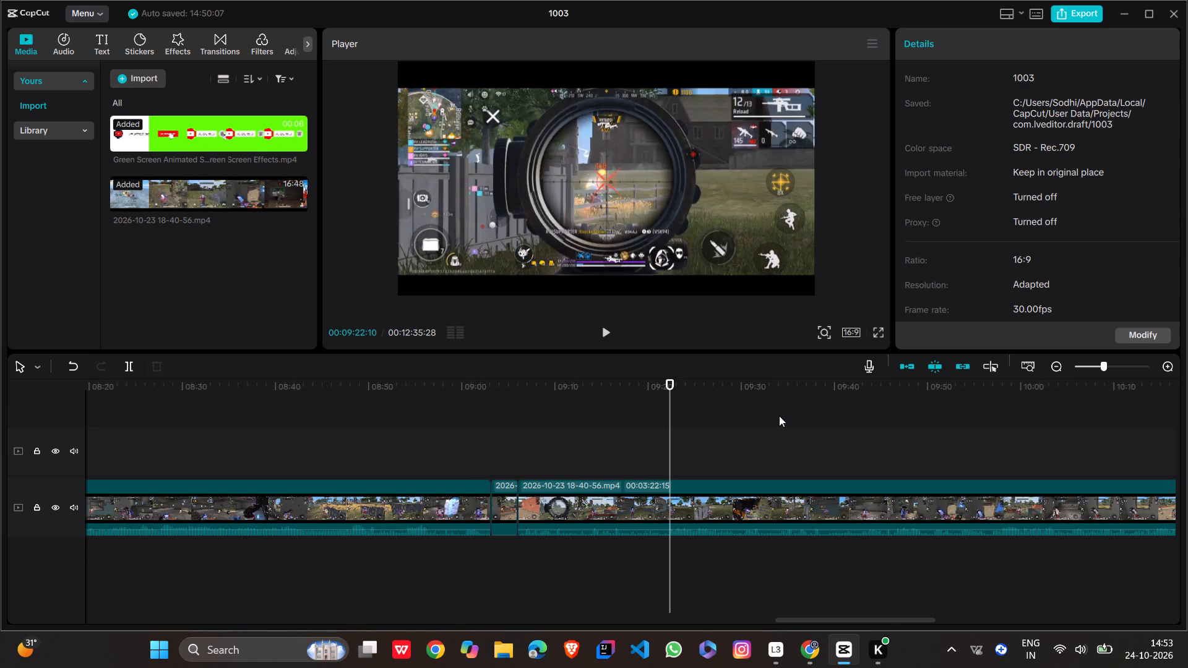
pyautogui.press('Right')
pyautogui.press('Right')
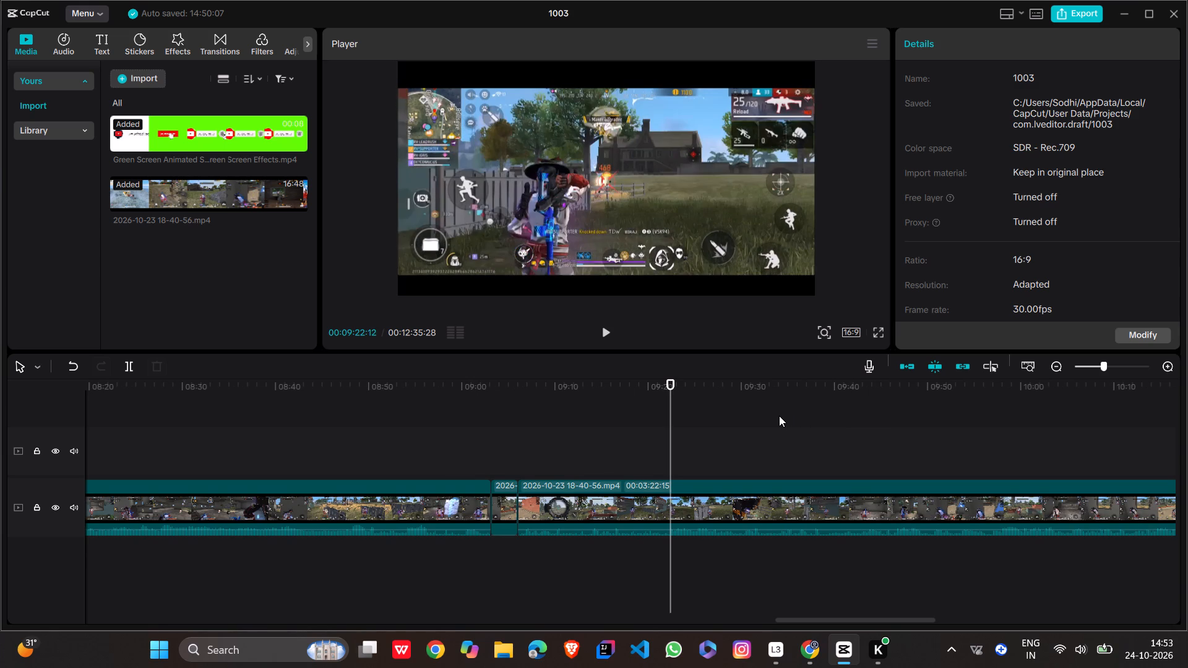
pyautogui.press('Left')
pyautogui.press('Left')
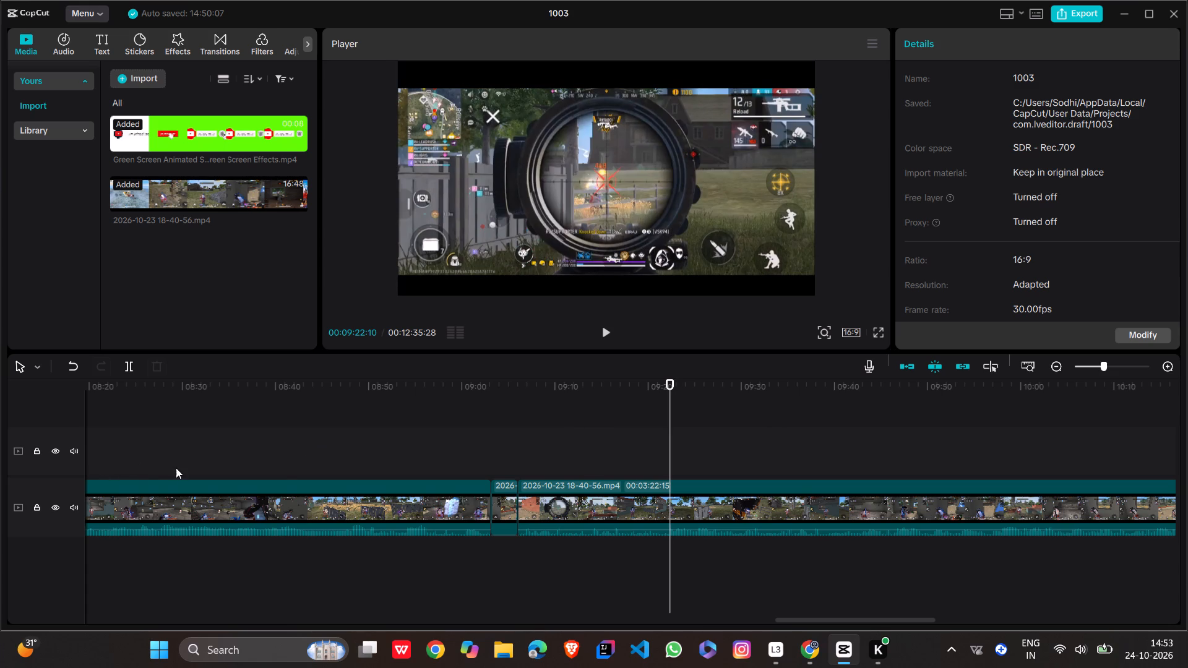
pyautogui.hscroll(7, 176, 468)
pyautogui.click(104, 502)
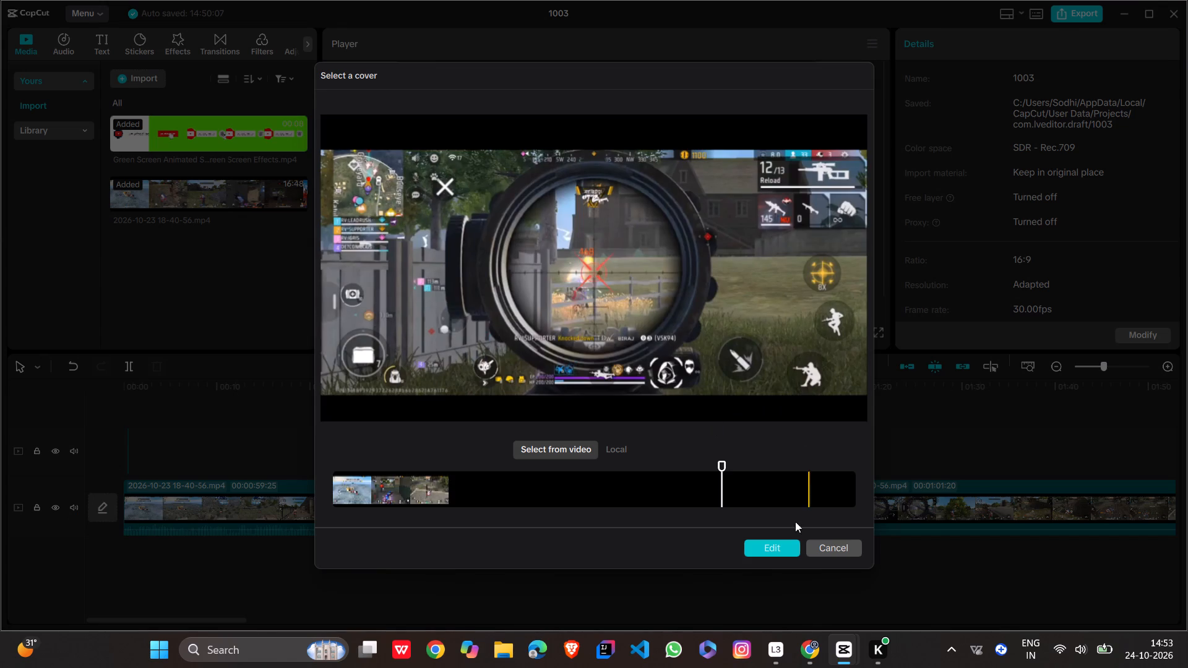
pyautogui.click(776, 554)
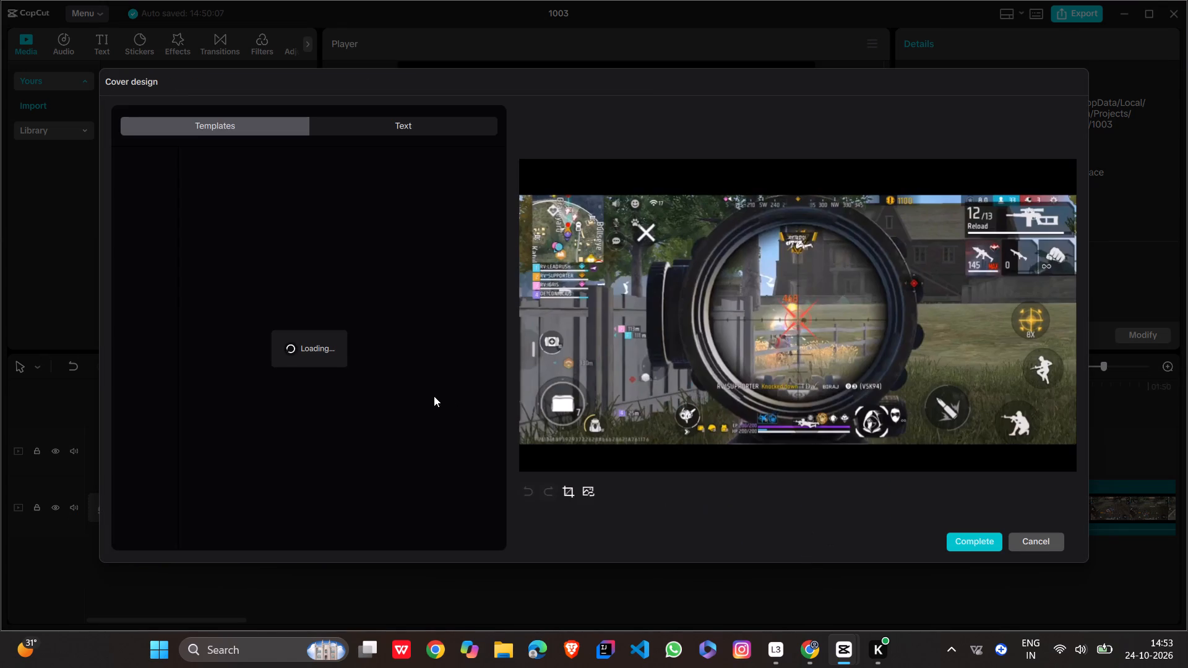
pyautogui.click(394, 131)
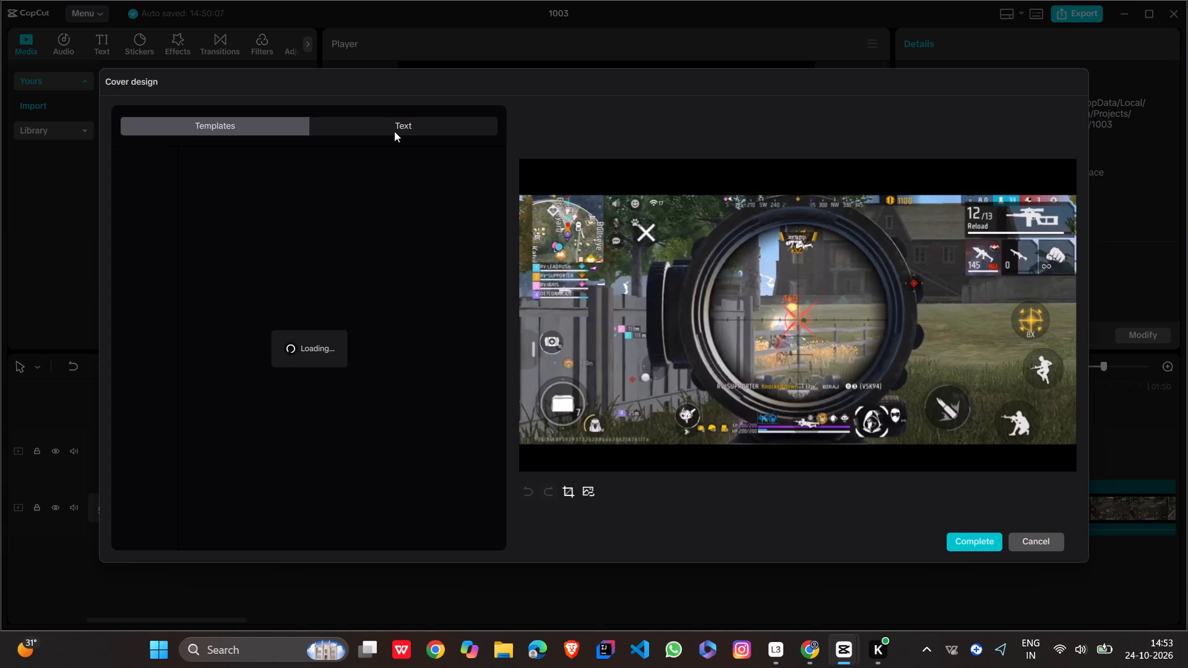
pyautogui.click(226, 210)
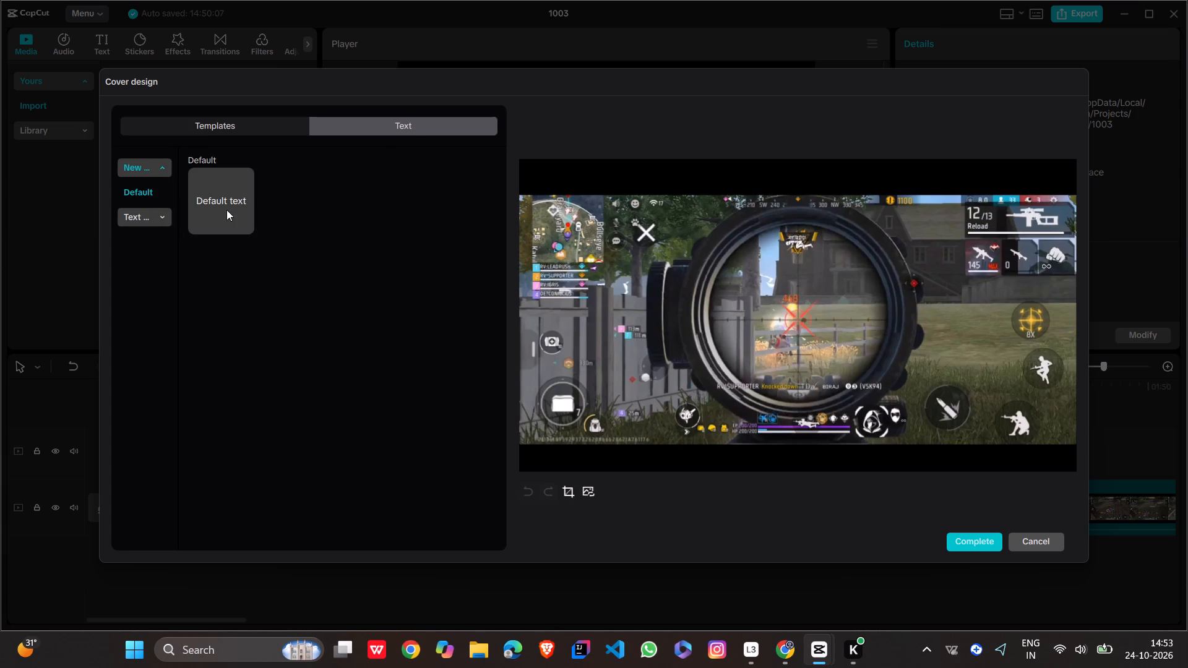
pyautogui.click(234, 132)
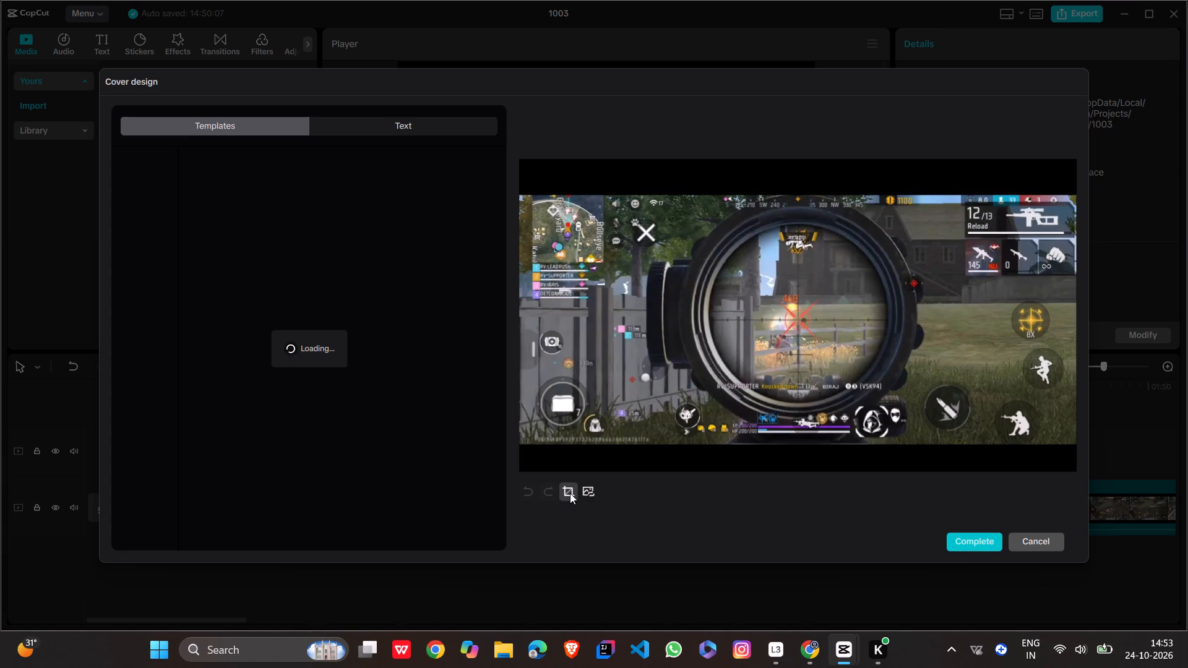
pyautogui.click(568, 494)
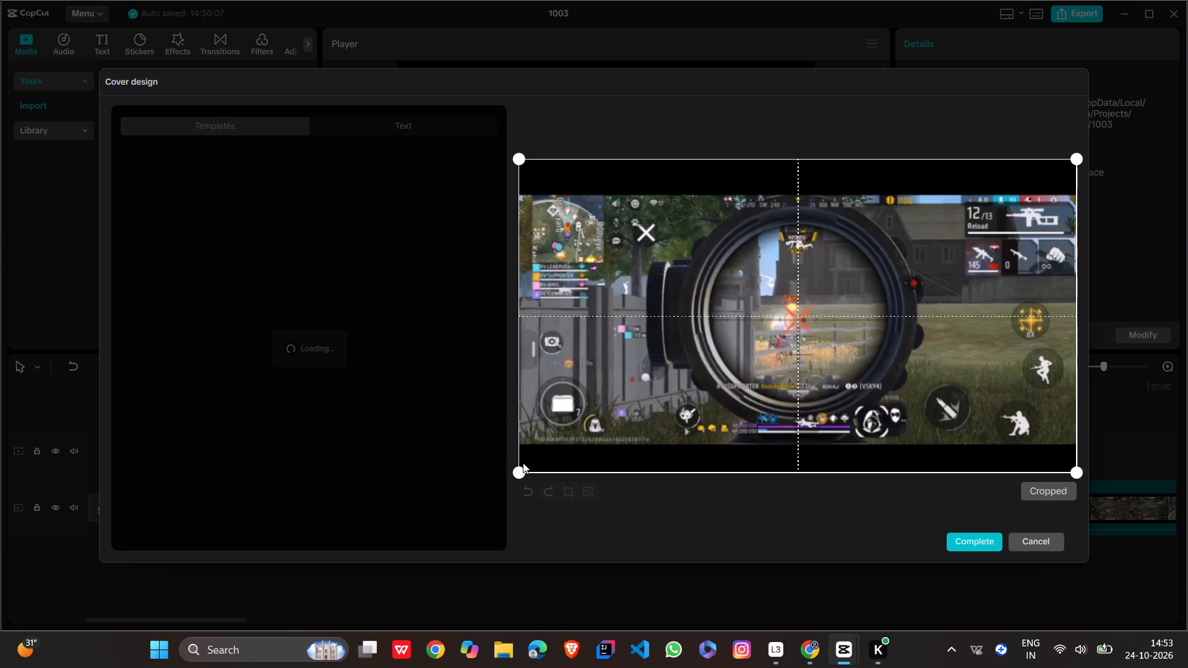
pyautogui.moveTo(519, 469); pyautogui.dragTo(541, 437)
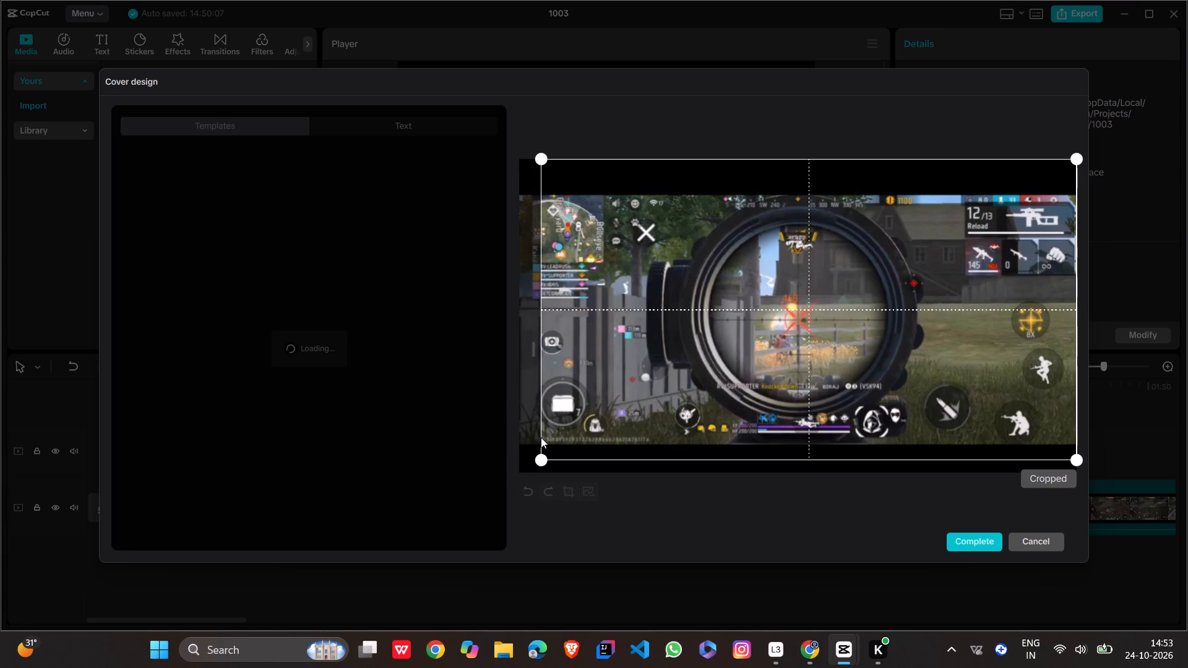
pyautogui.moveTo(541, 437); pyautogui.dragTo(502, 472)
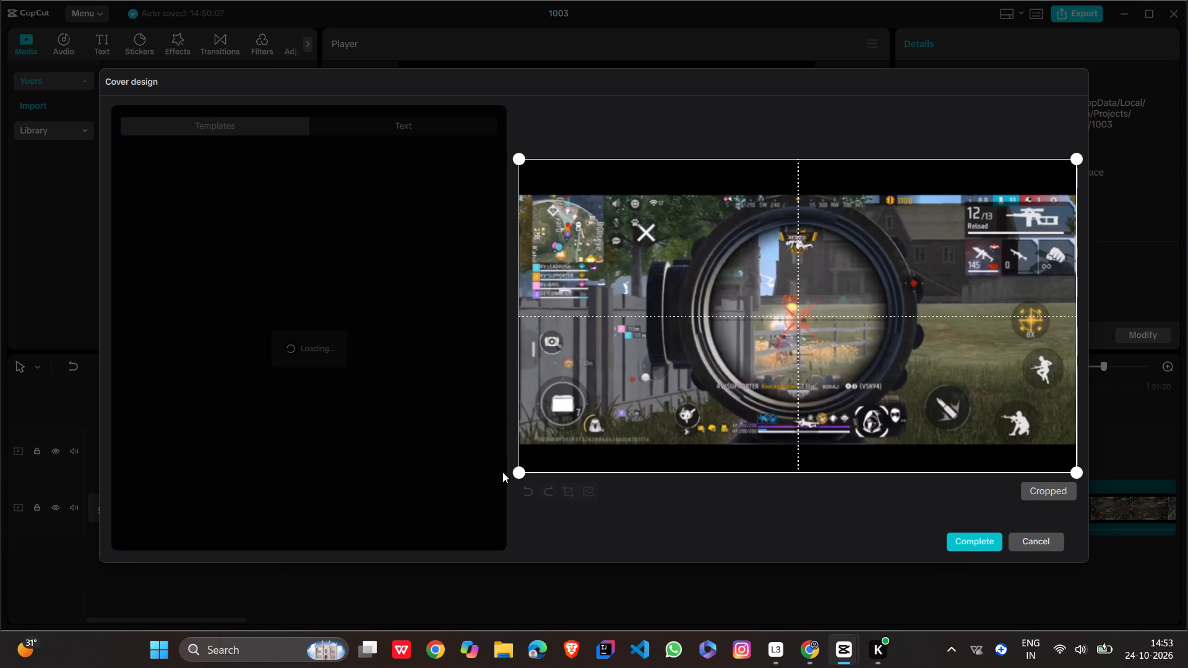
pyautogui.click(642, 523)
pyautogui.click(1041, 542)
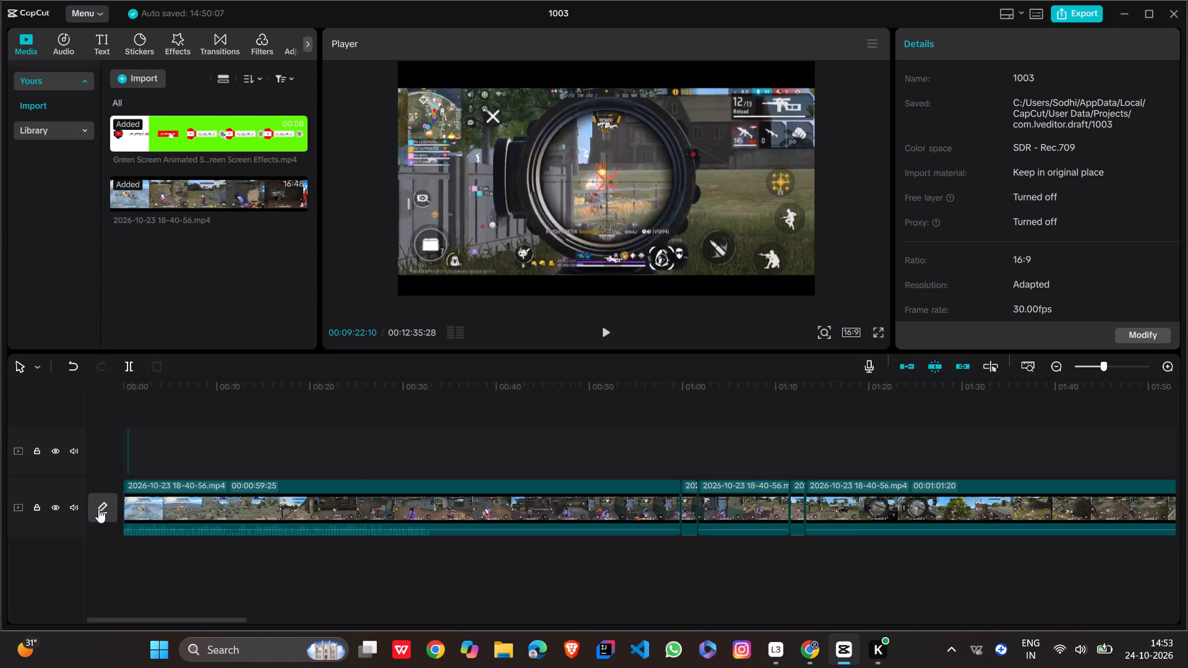
# Reopen the cover design for the scoped-shot frame and complete the cover without adding a template or text.
pyautogui.click(98, 509)
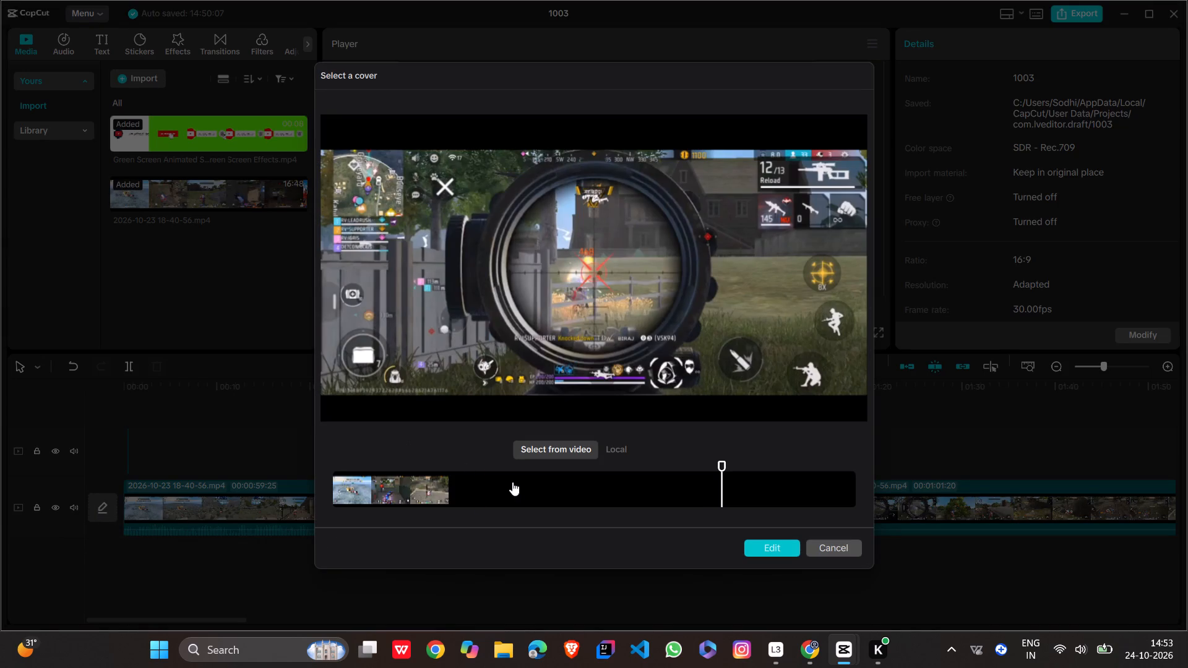
pyautogui.click(765, 541)
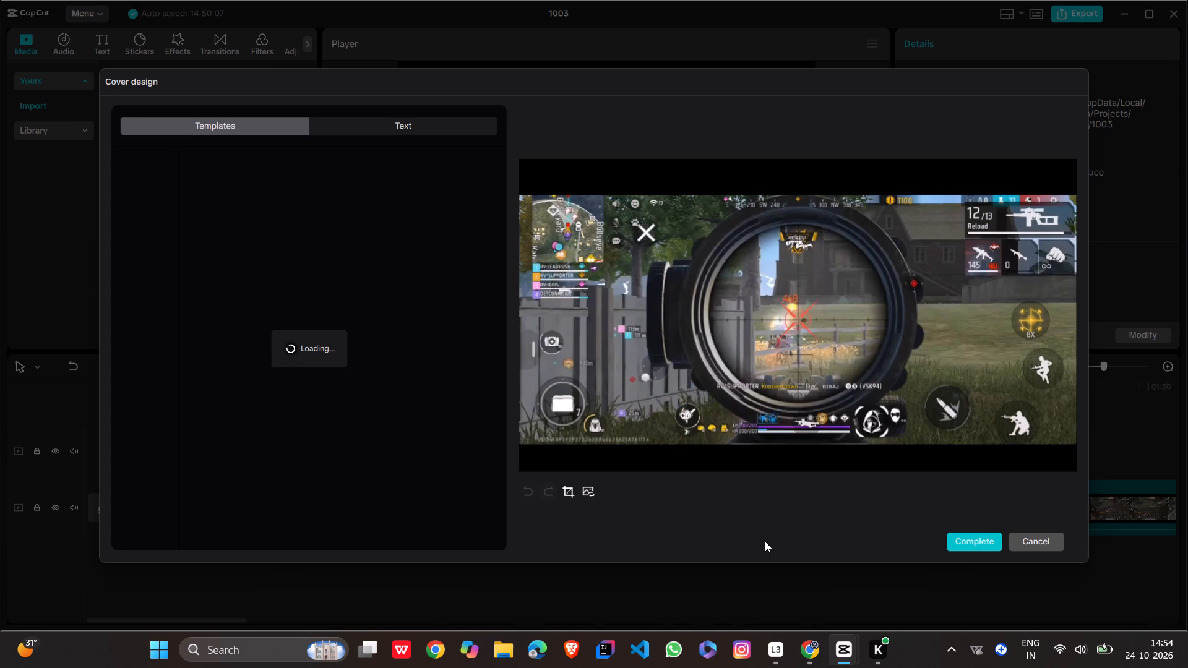
pyautogui.click(390, 393)
pyautogui.click(986, 540)
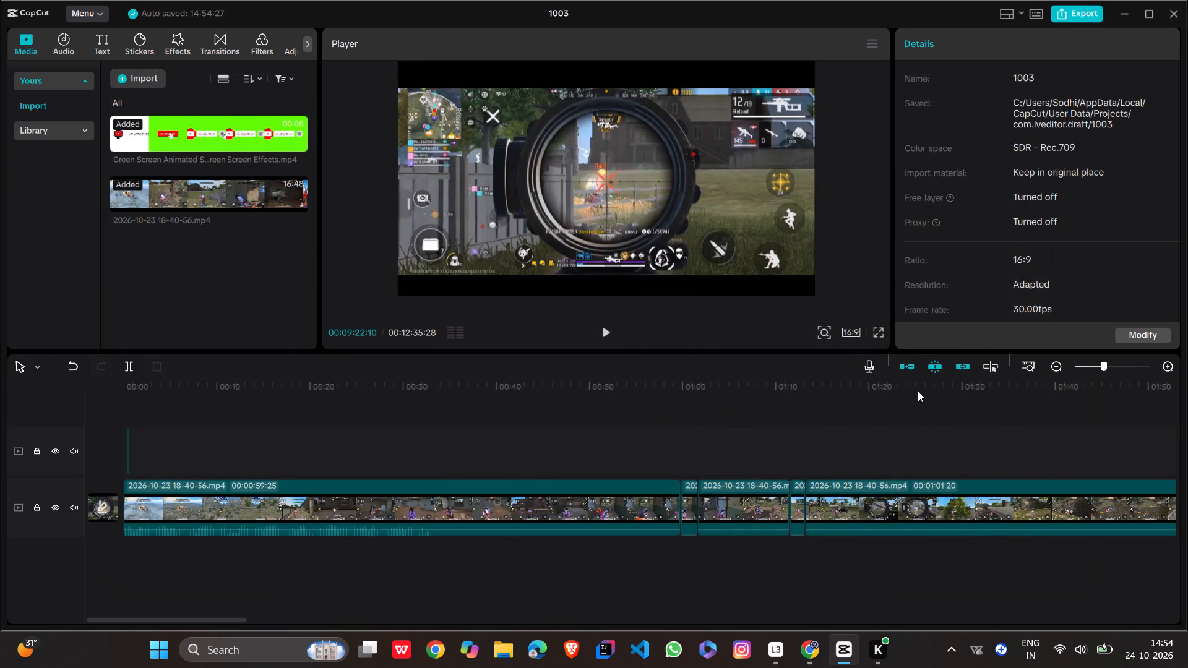
# Return to 00:09:22:10 on the timeline and play the footage on from there.
pyautogui.hscroll(-9, 911, 416)
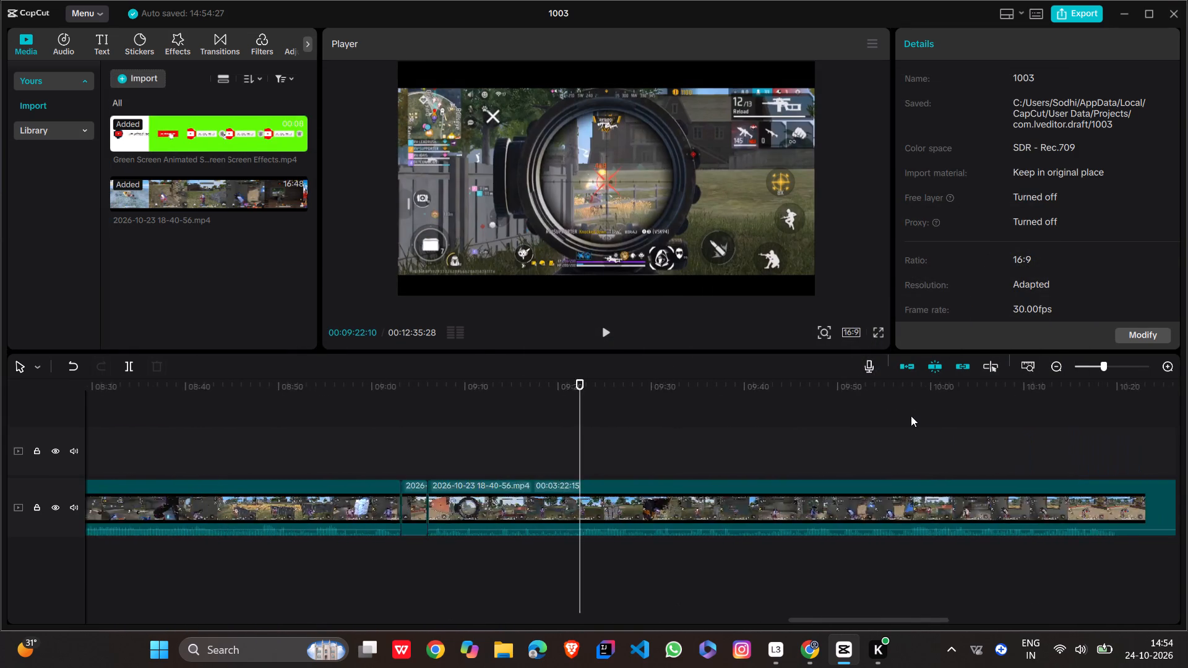
pyautogui.click(603, 327)
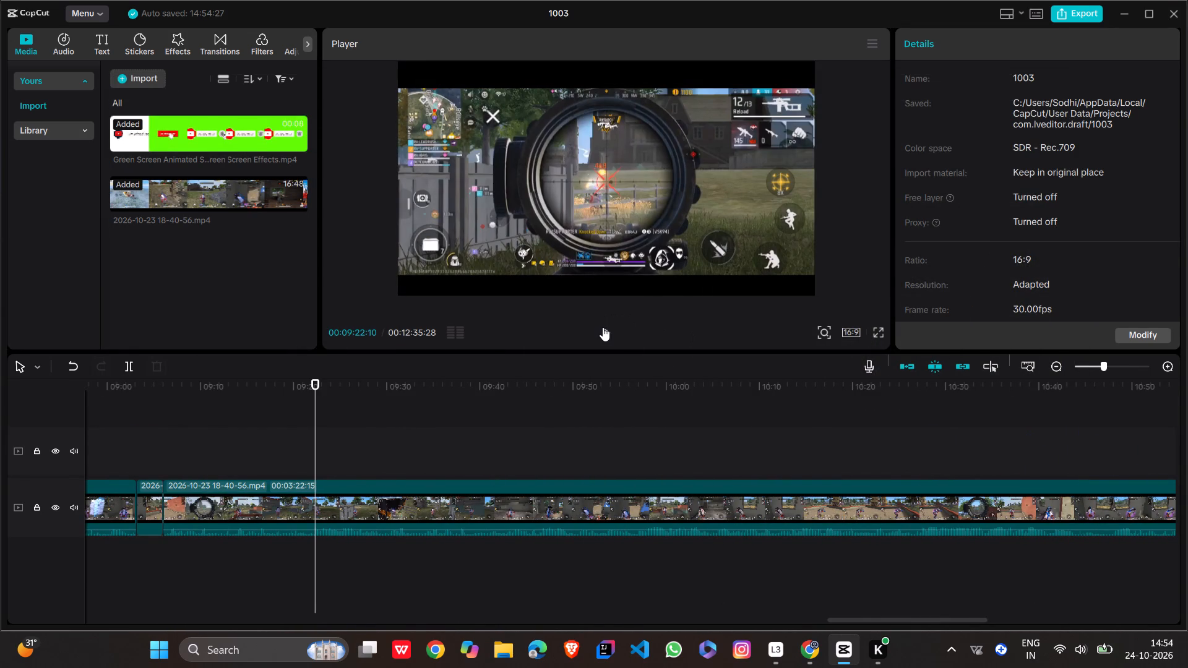
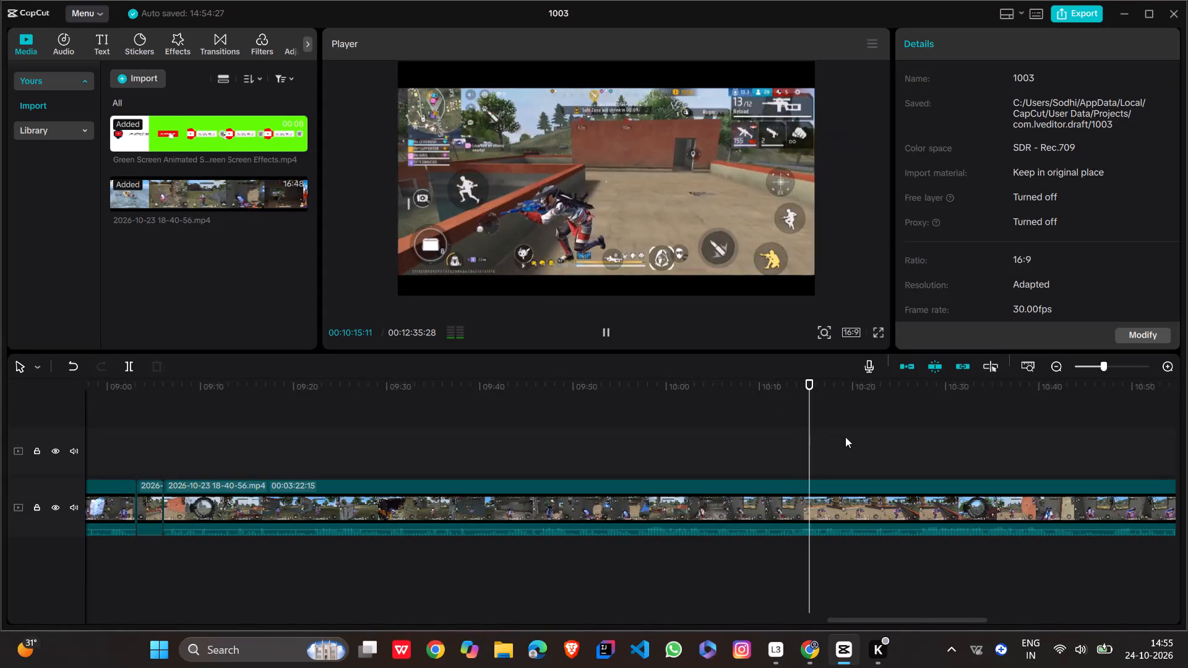
# Listen through the gameplay footage from about 00:10:19 to 00:11:28, skipping ahead in places, to check for unwanted voices.
pyautogui.click(845, 437)
pyautogui.click(603, 334)
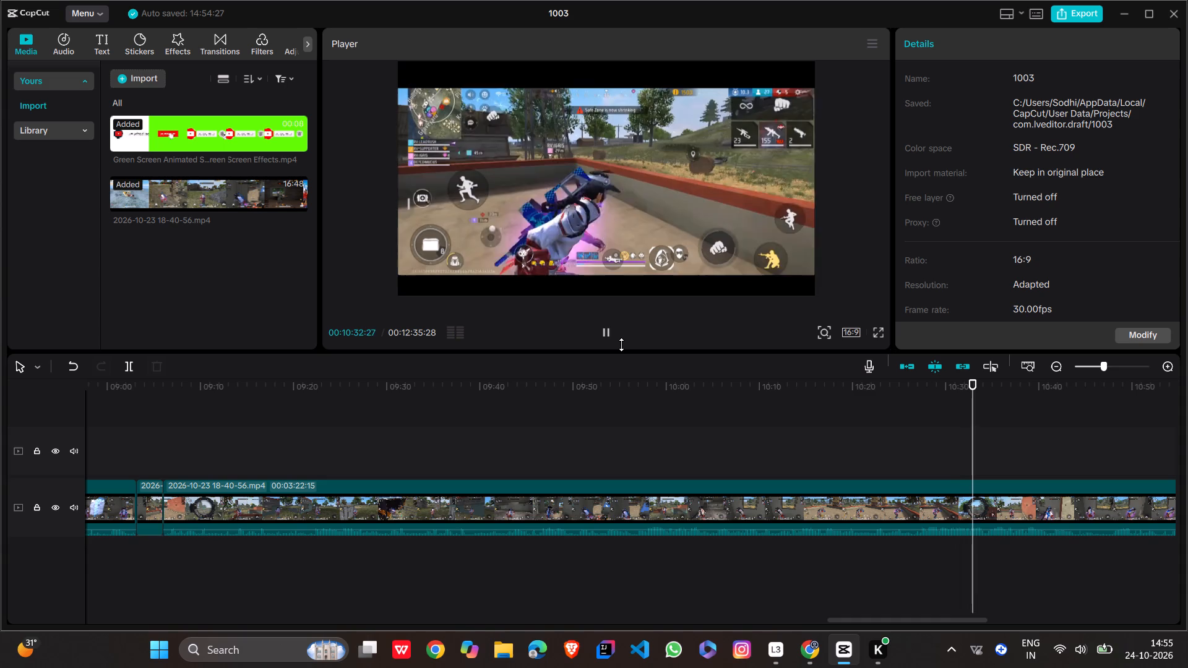
pyautogui.hscroll(-2, 733, 467)
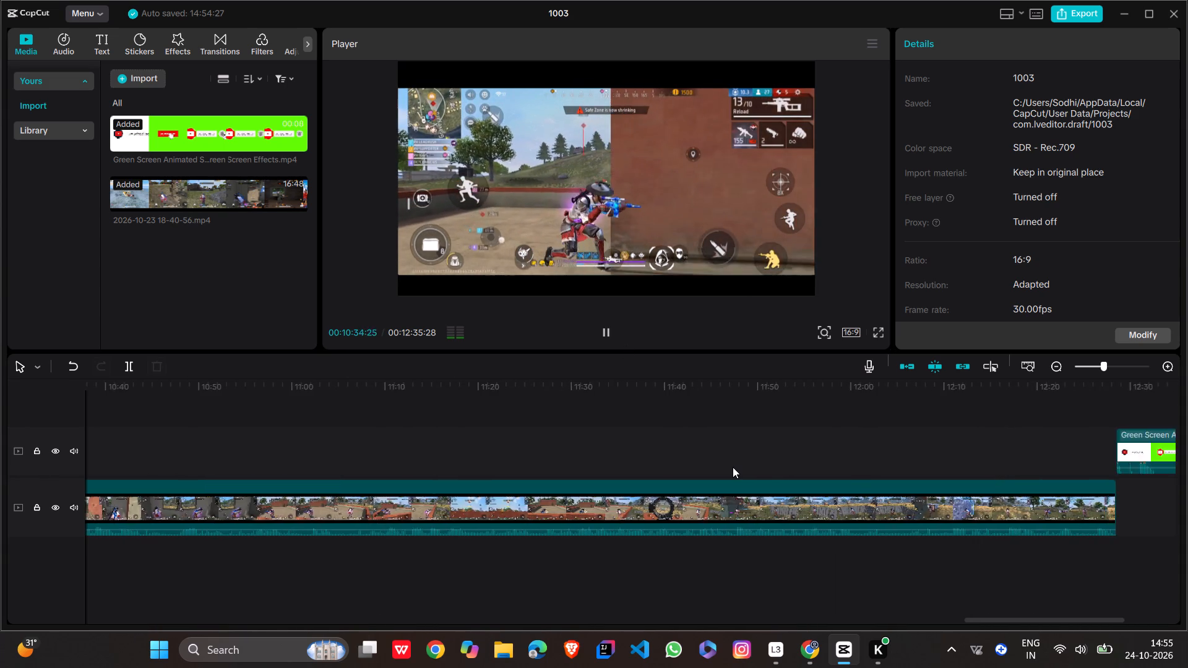
pyautogui.hscroll(-1, 733, 467)
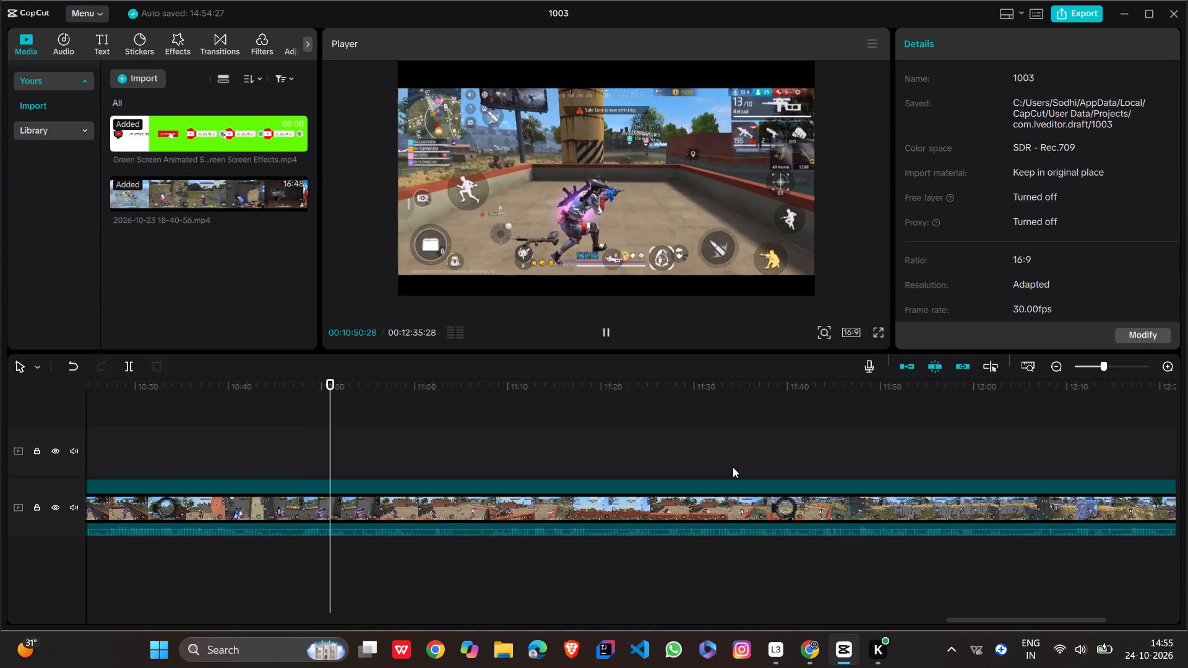
pyautogui.click(467, 442)
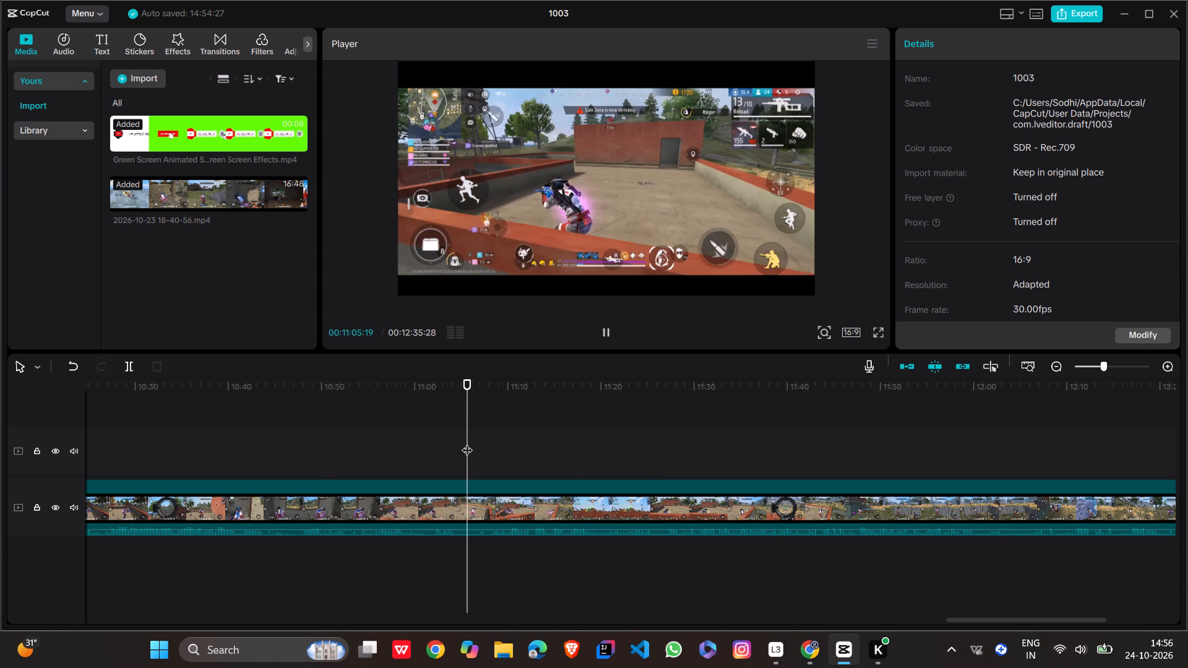
pyautogui.click(611, 329)
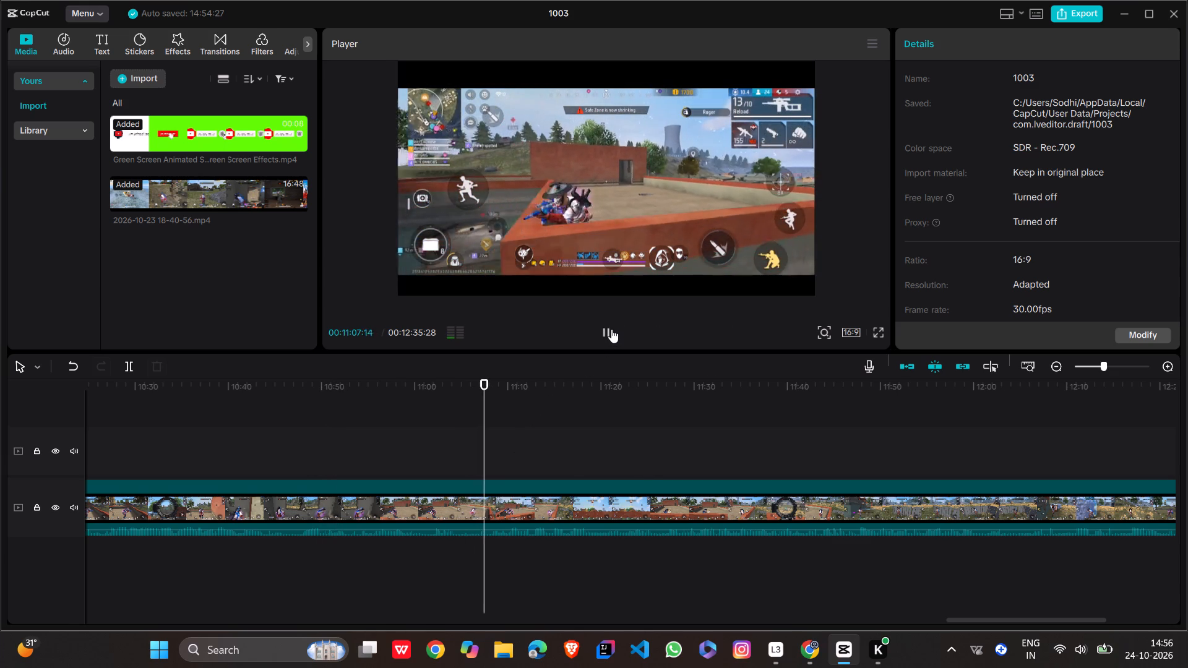
pyautogui.click(584, 415)
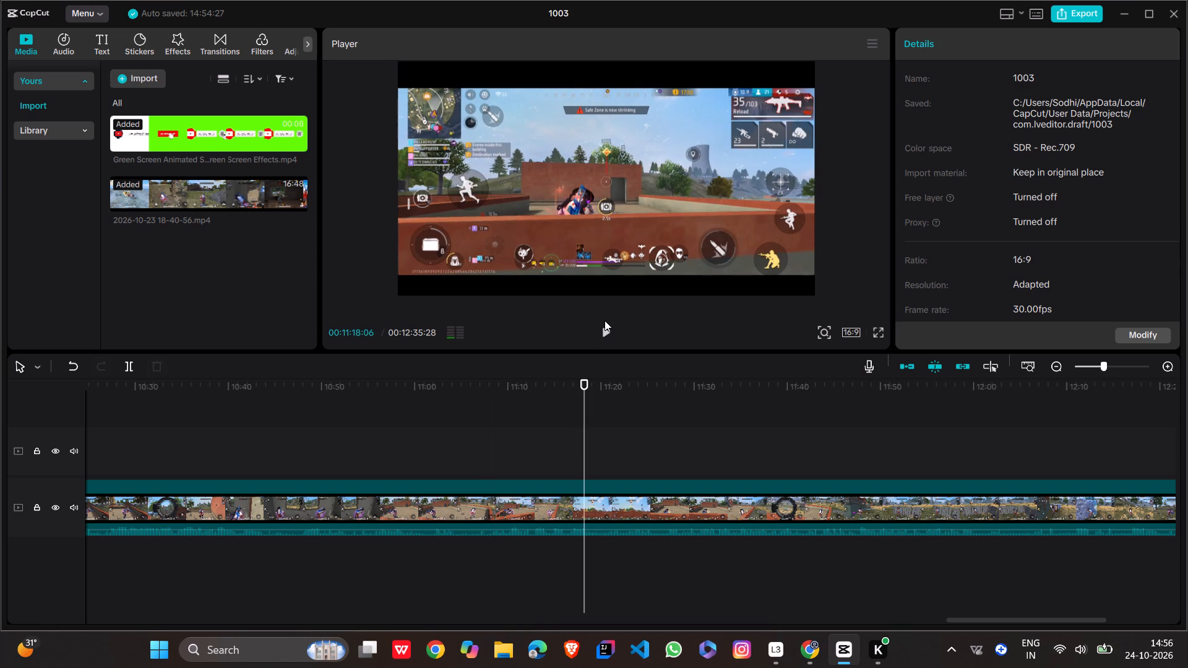
pyautogui.click(605, 322)
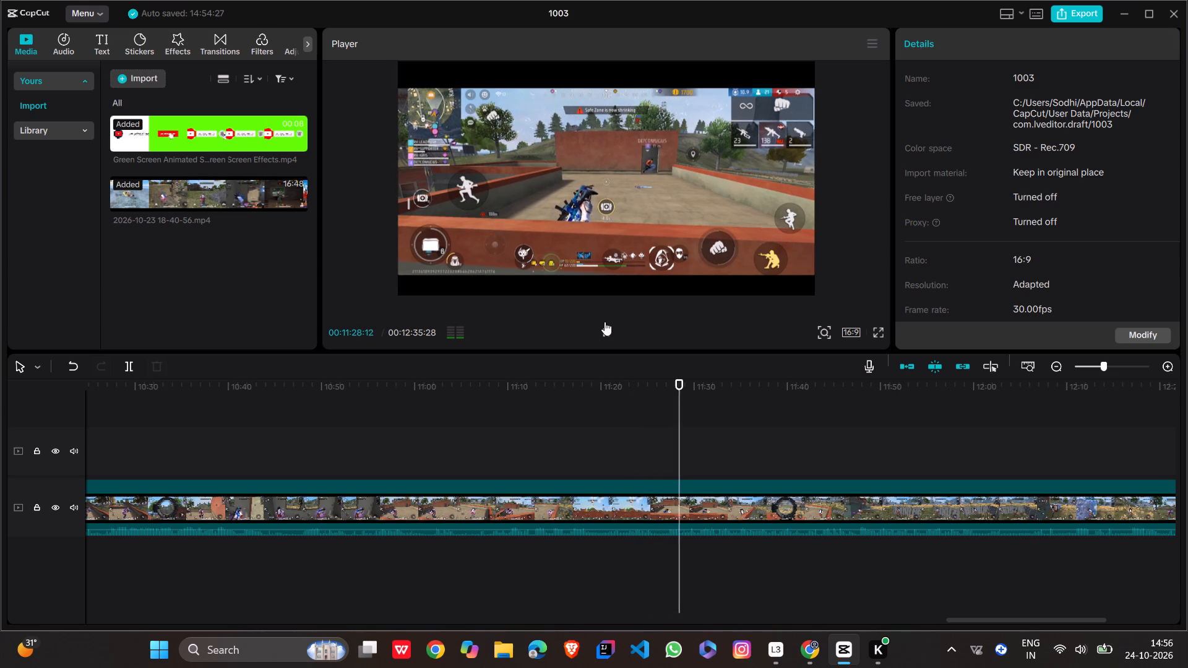
# Replay from about 00:11:24 and split the gameplay clip at 00:11:26:07 and 00:11:27:06 to isolate that segment.
pyautogui.click(642, 447)
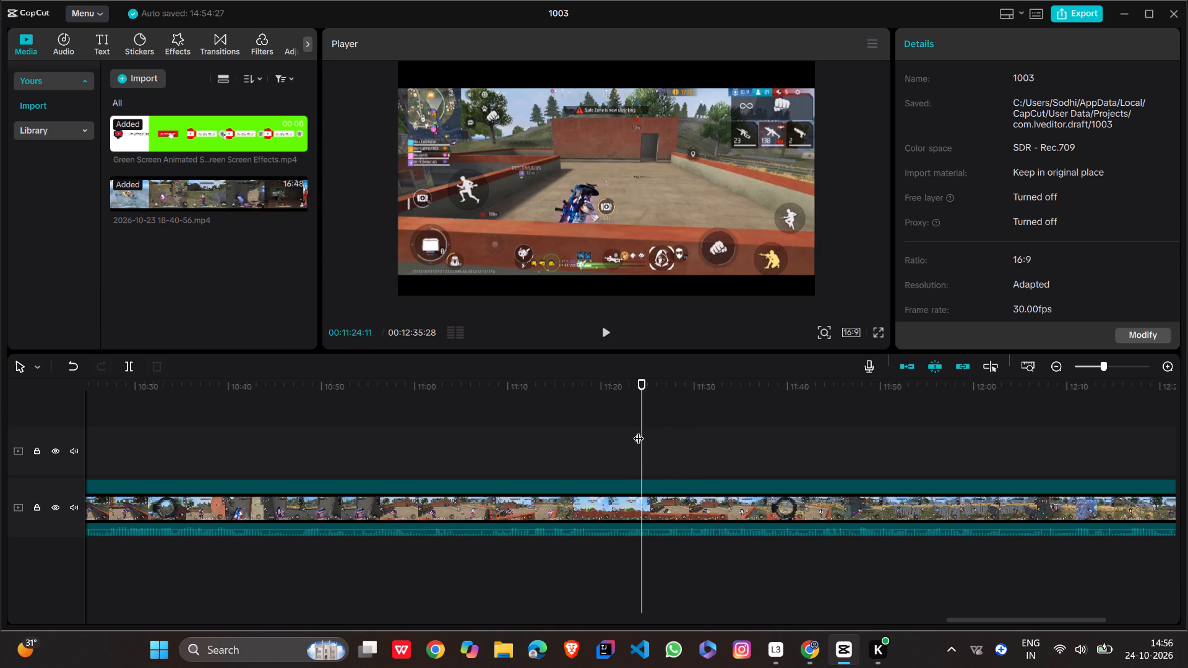
pyautogui.click(606, 332)
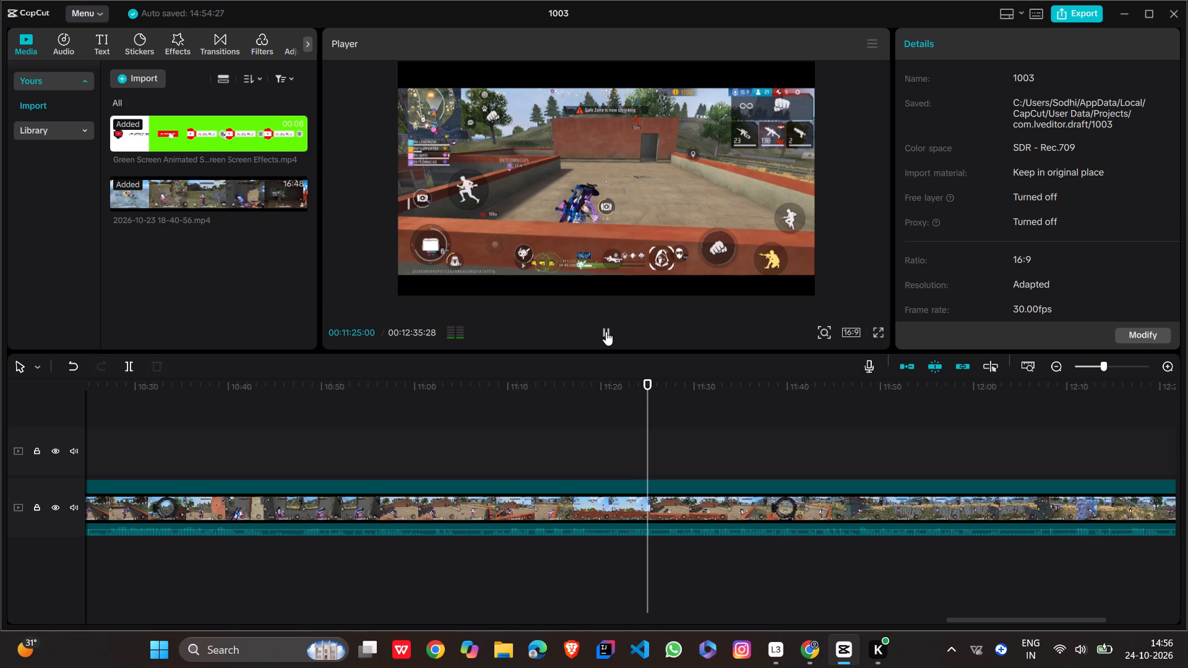
pyautogui.click(606, 332)
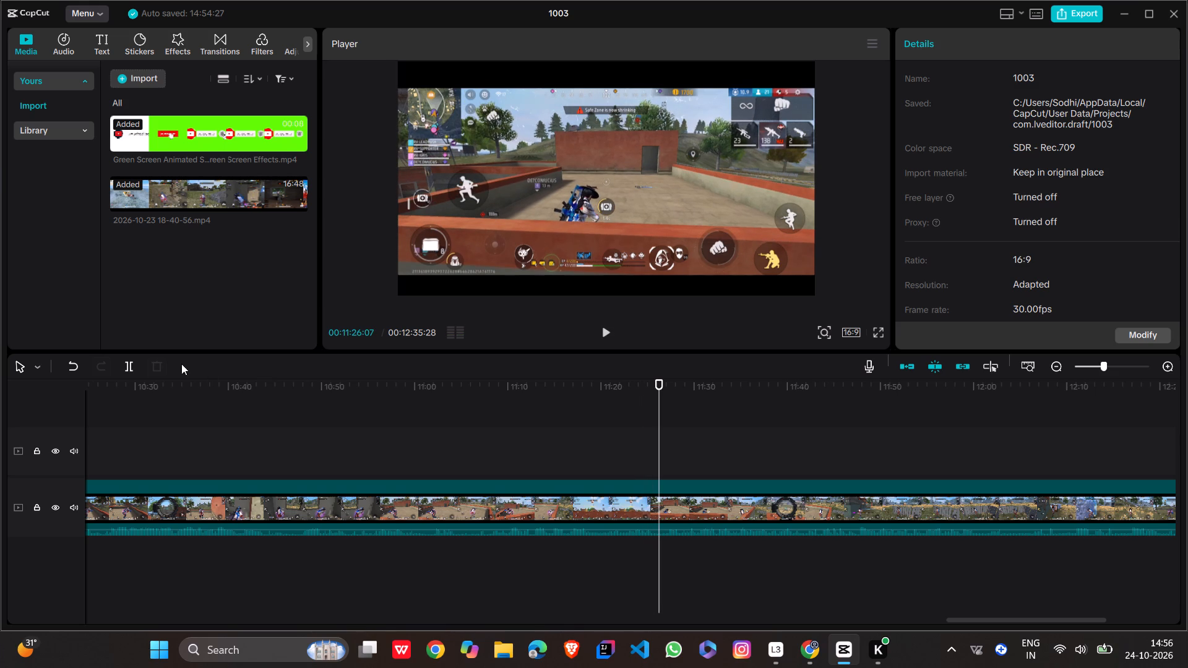
pyautogui.click(130, 366)
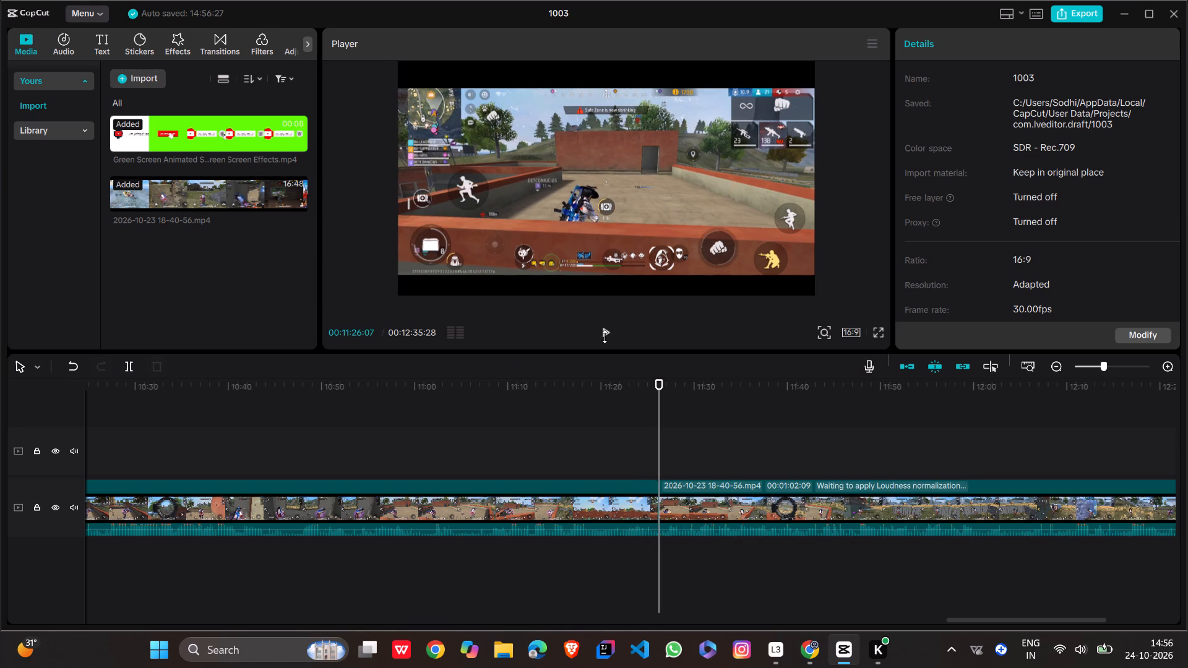
pyautogui.click(606, 333)
pyautogui.click(606, 333)
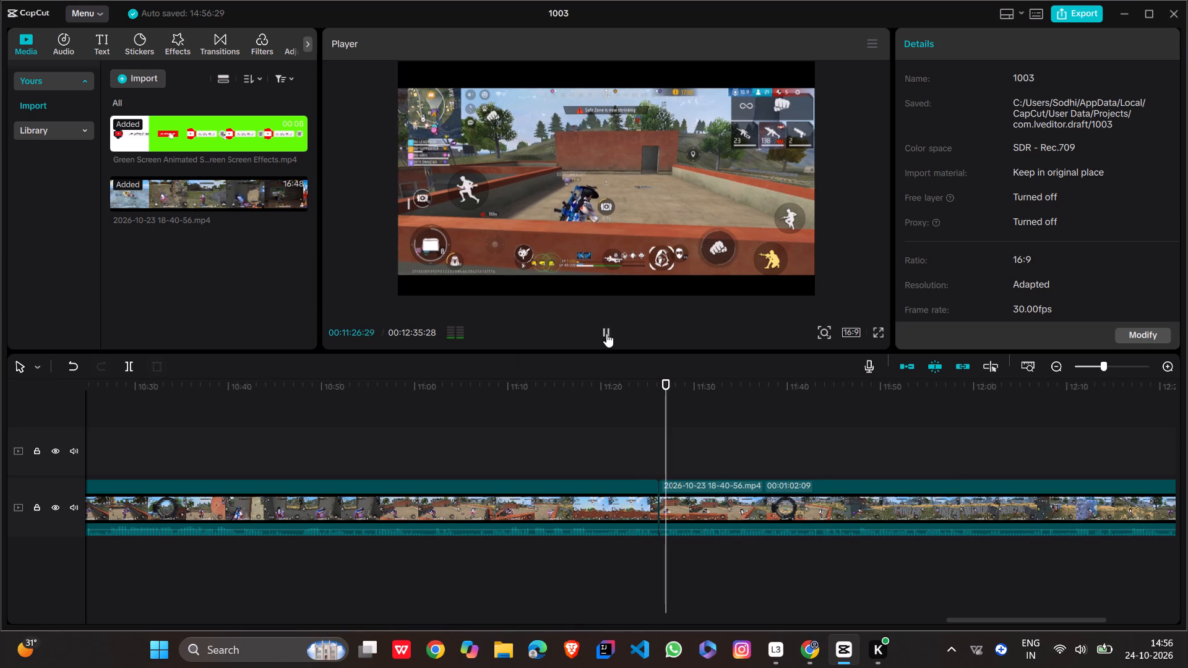
pyautogui.click(129, 374)
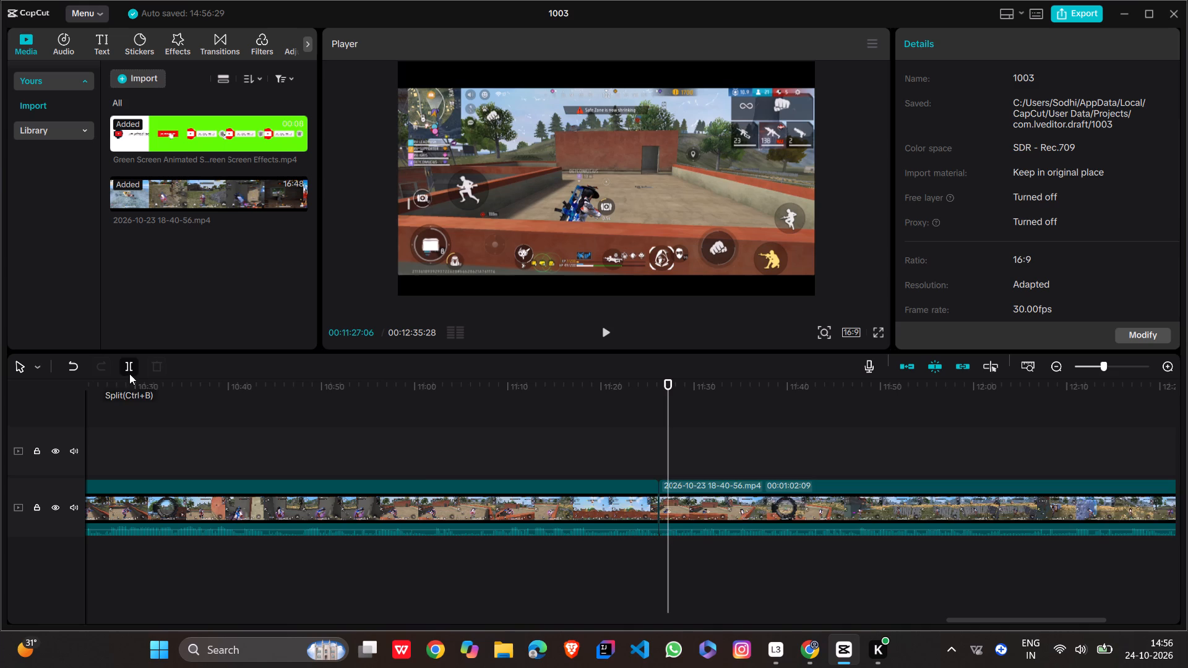
# Lower the audio volume of the short segment between the two splits all the way to its minimum.
pyautogui.click(663, 506)
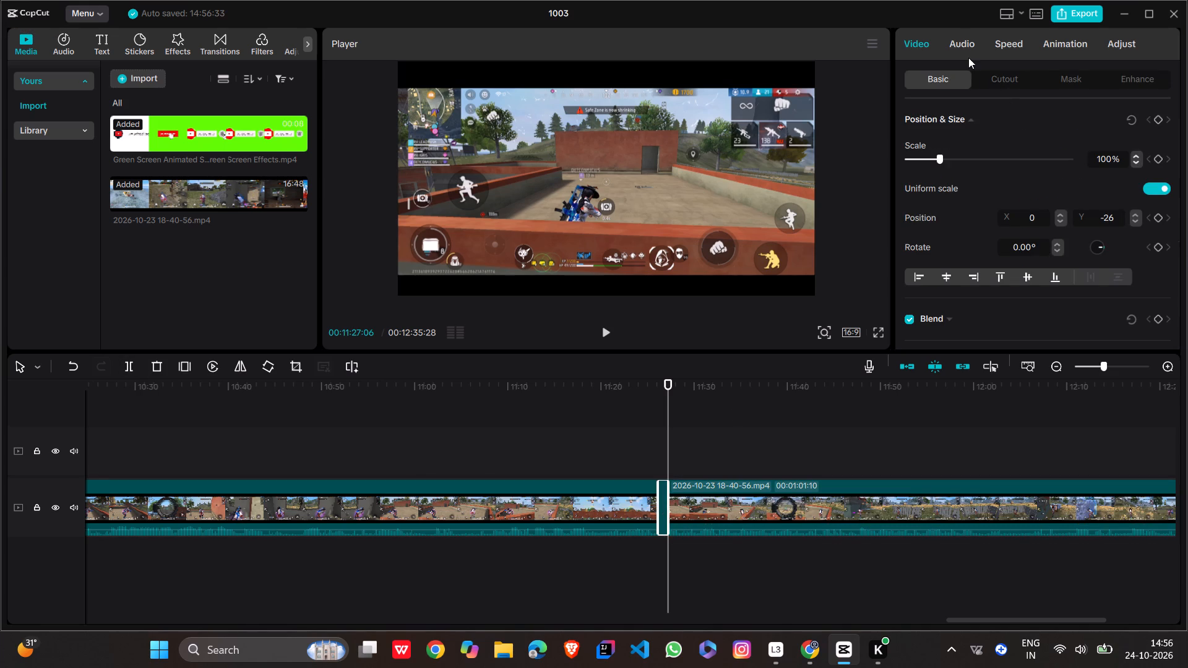
pyautogui.click(964, 44)
pyautogui.moveTo(1028, 161); pyautogui.dragTo(854, 189)
# Play the footage again from about 00:11:23 to check the sound across the silenced segment.
pyautogui.click(629, 457)
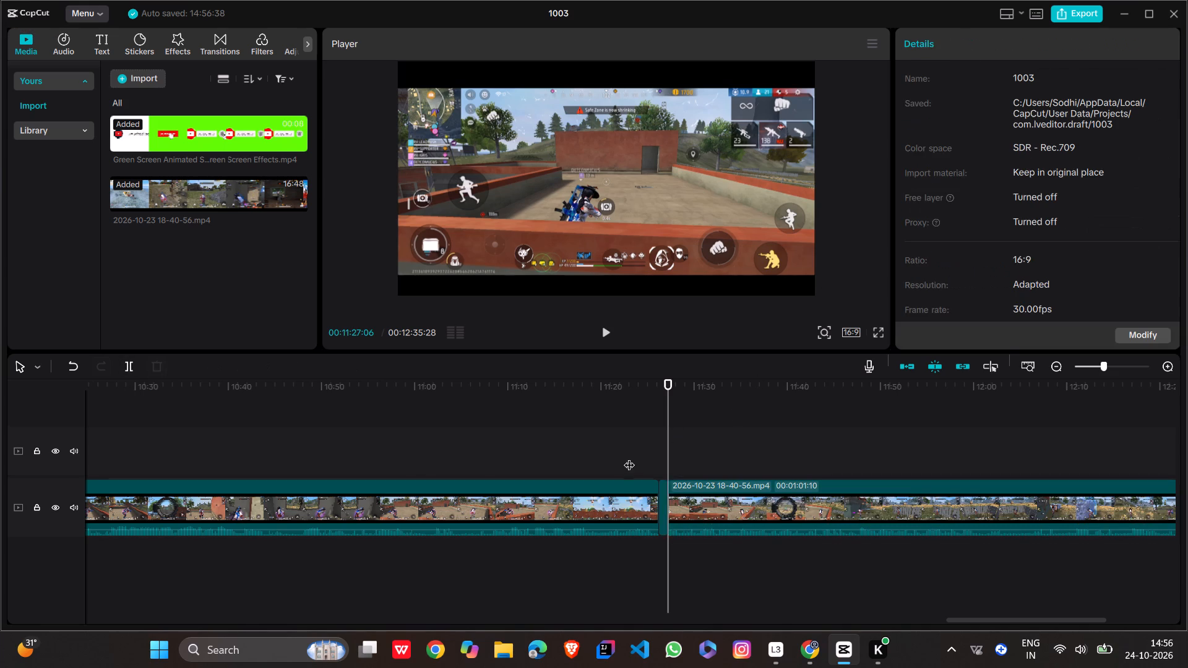
pyautogui.click(609, 333)
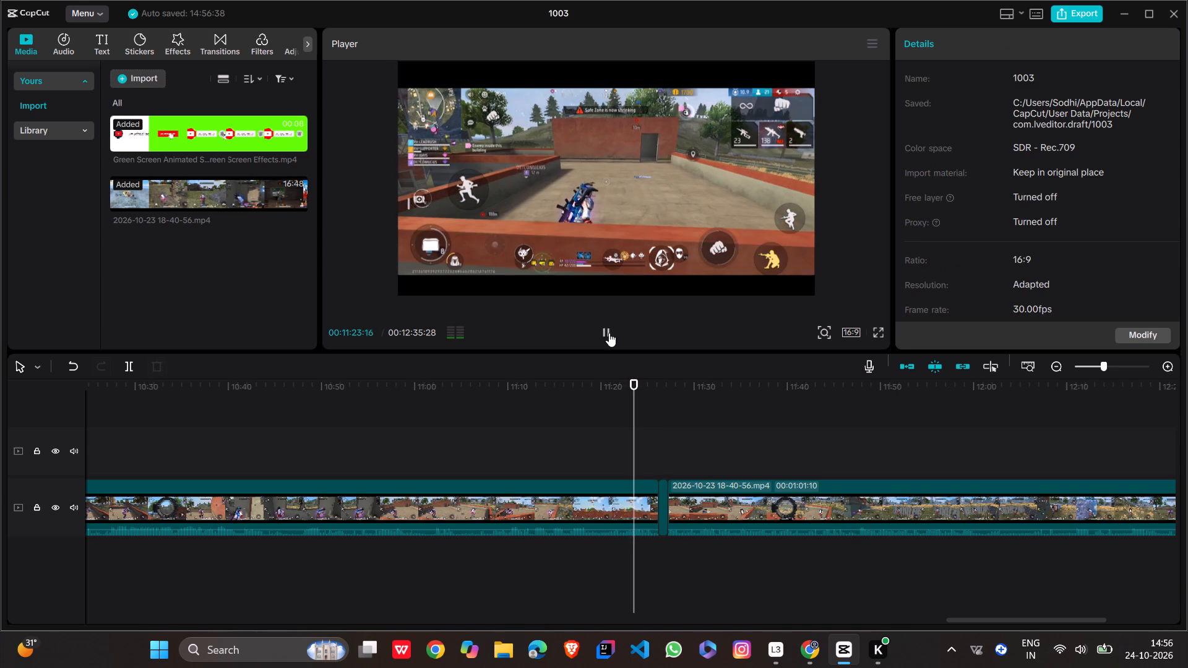
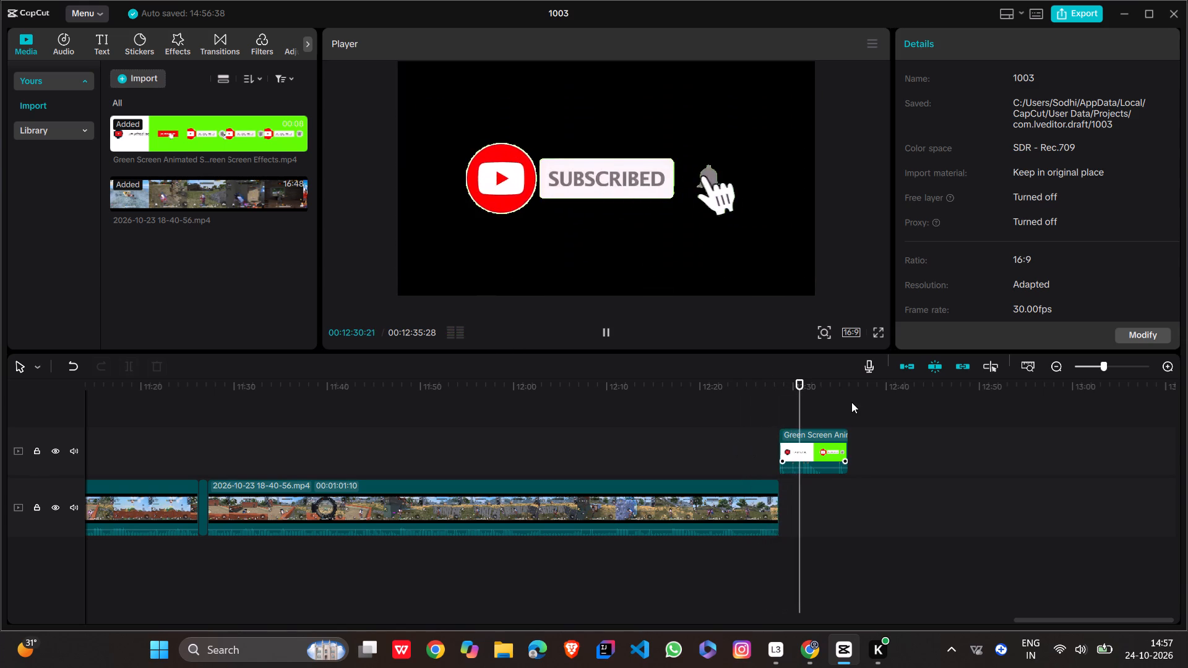
# Export the finished project as the video 1003(1) in 1080P, H.264, mp4 at 30fps with the recommended bit rate.
pyautogui.click(1085, 14)
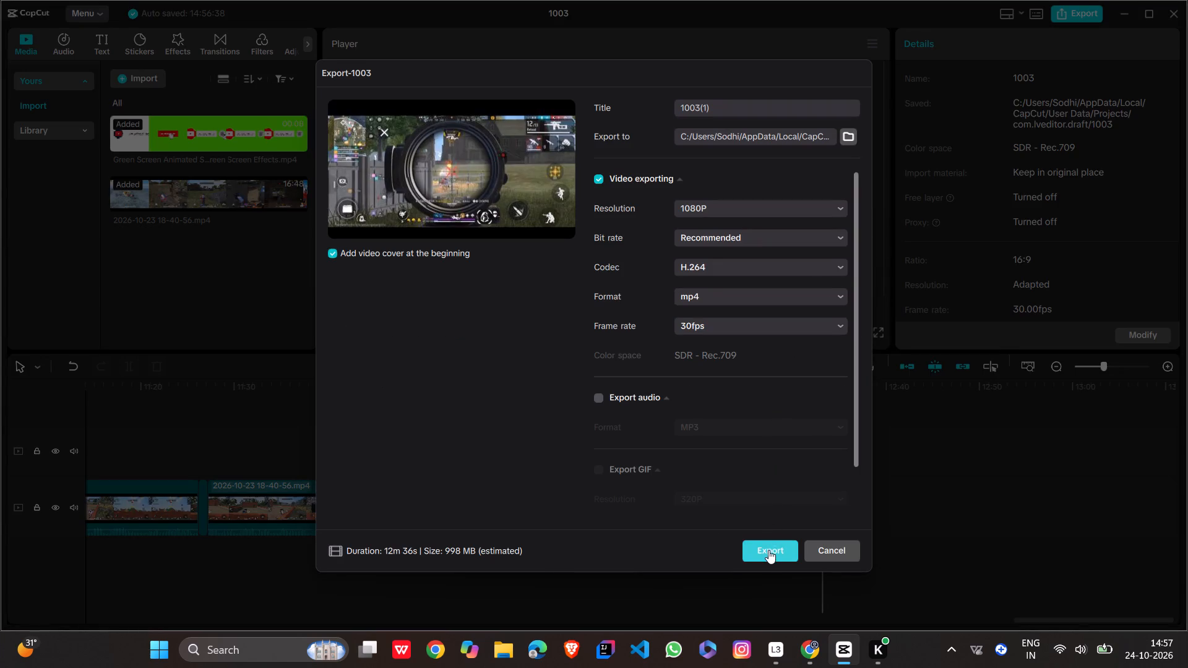
pyautogui.click(768, 552)
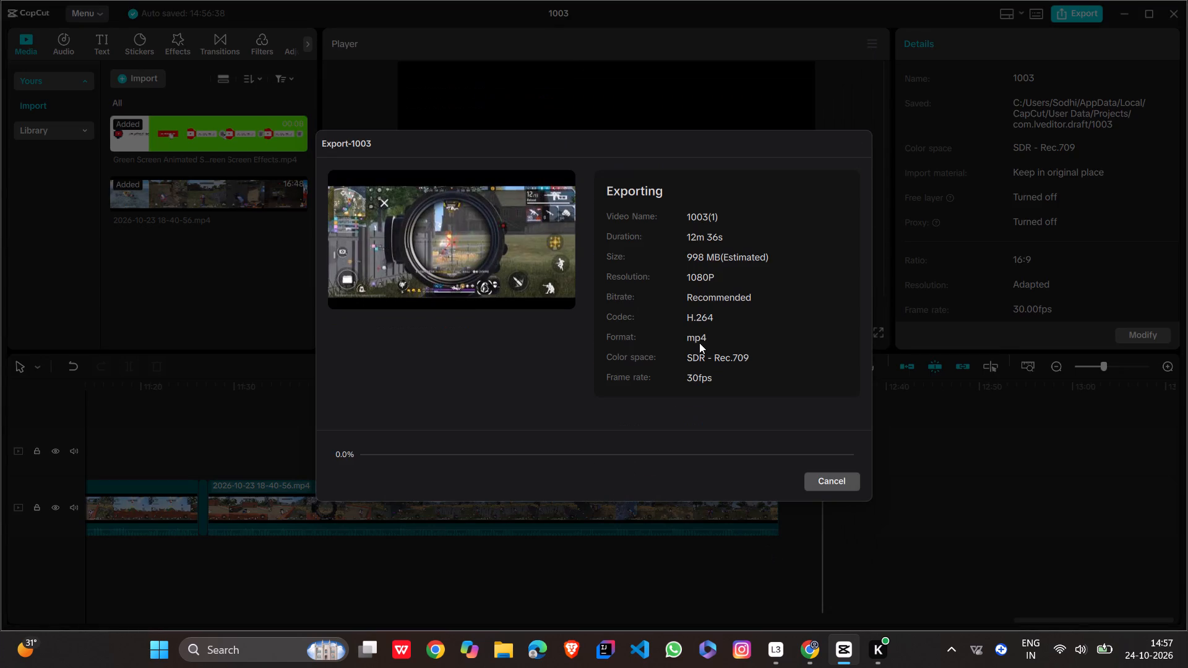
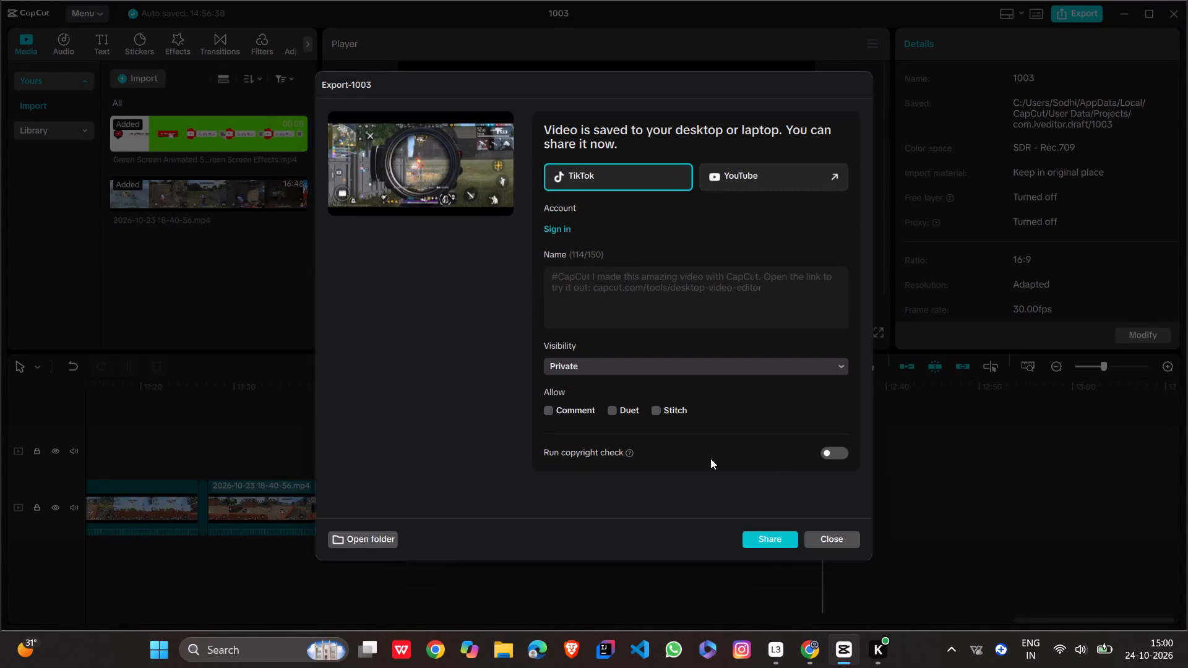
# Try to run the copyright check on the exported video, repeating the check several times.
pyautogui.click(825, 448)
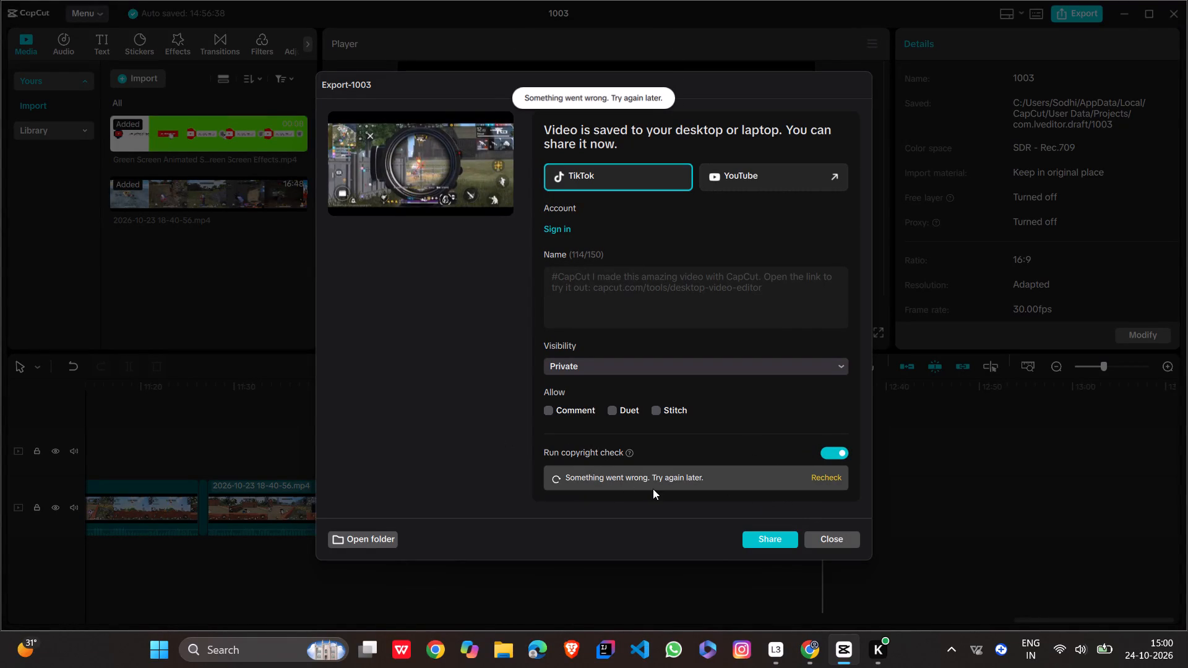
pyautogui.click(822, 479)
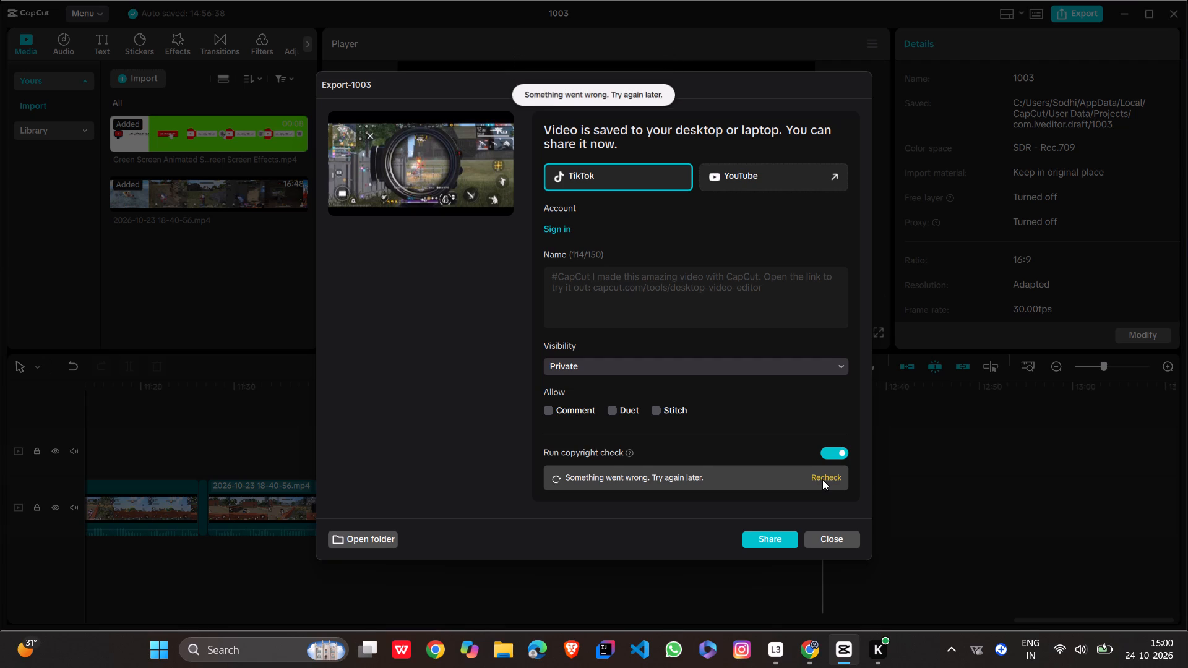
pyautogui.tripleClick(822, 479)
pyautogui.tripleClick(822, 479)
pyautogui.doubleClick(822, 479)
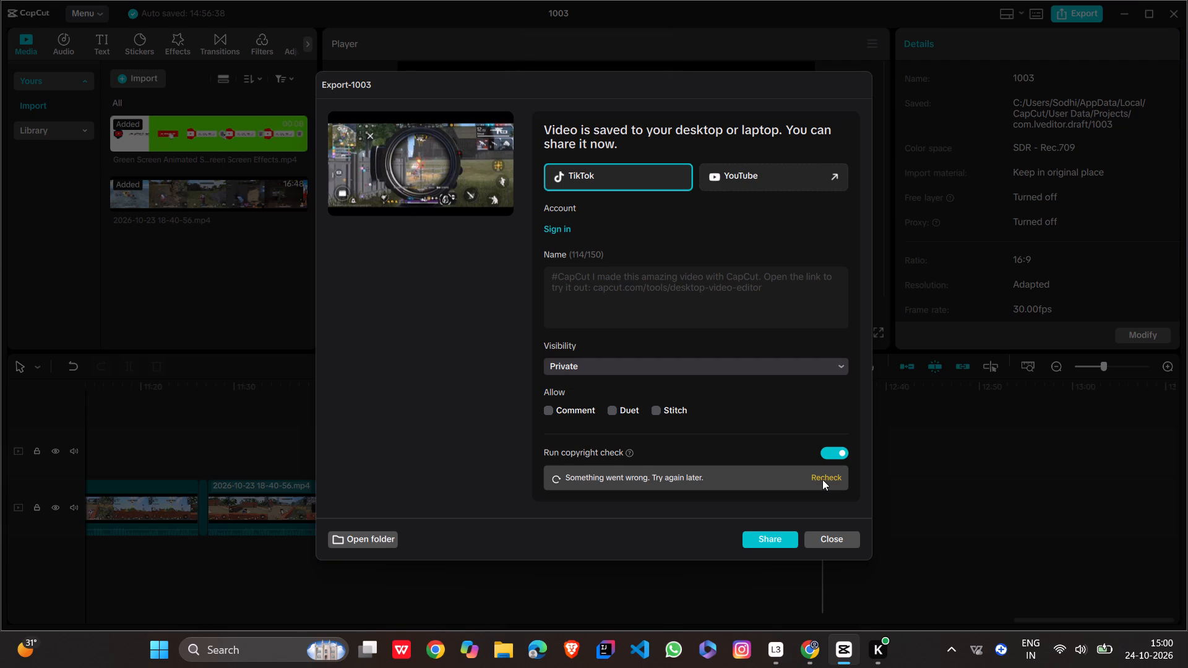